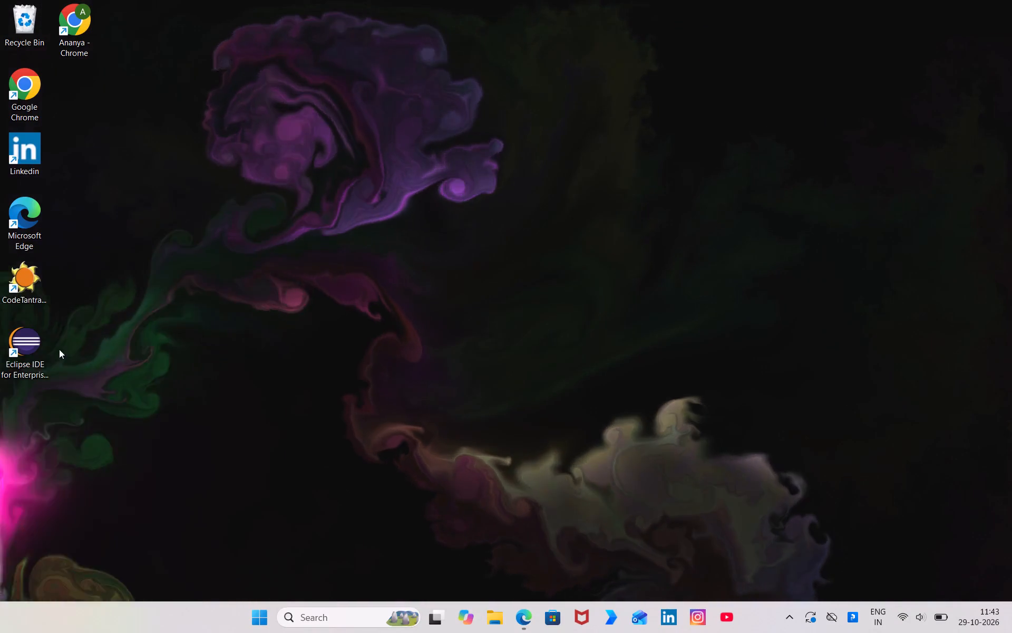
Open Chrome with the personal profile shortcut on the desktop.
{"action": "double_click", "coordinate": [72, 23]}
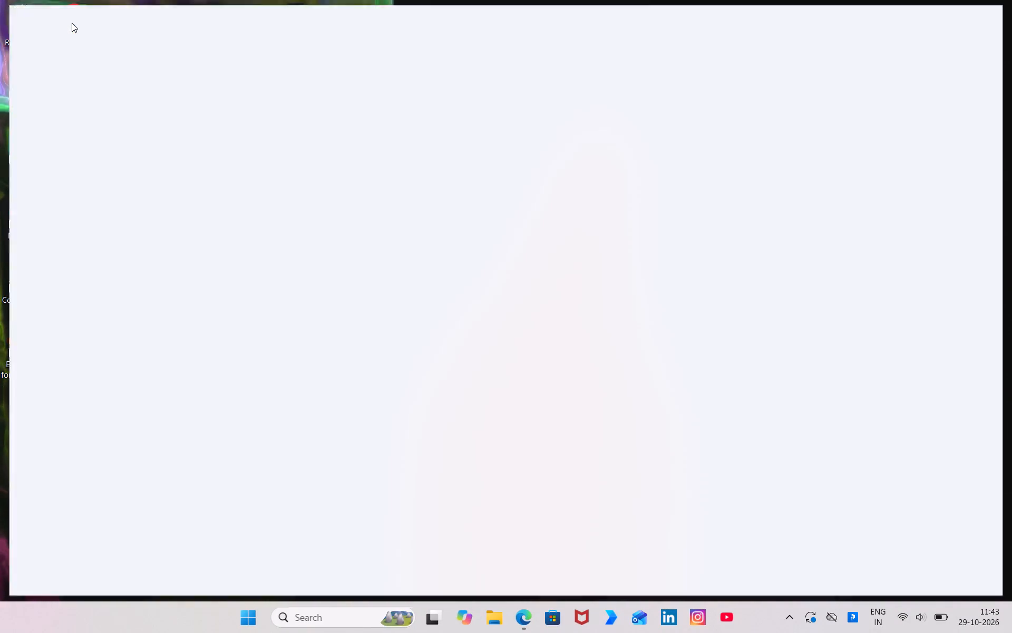
Enter a Google search query beginning with "di" on the new tab page.
{"action": "left_click", "coordinate": [450, 278]}
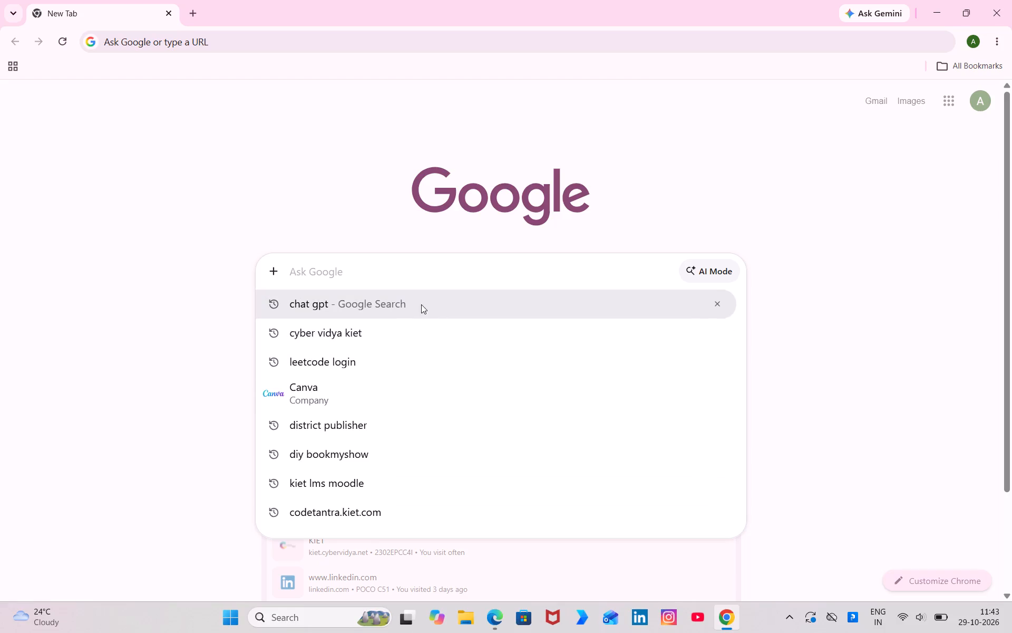
{"action": "key", "text": "d"}
{"action": "key", "text": "BackSpace"}
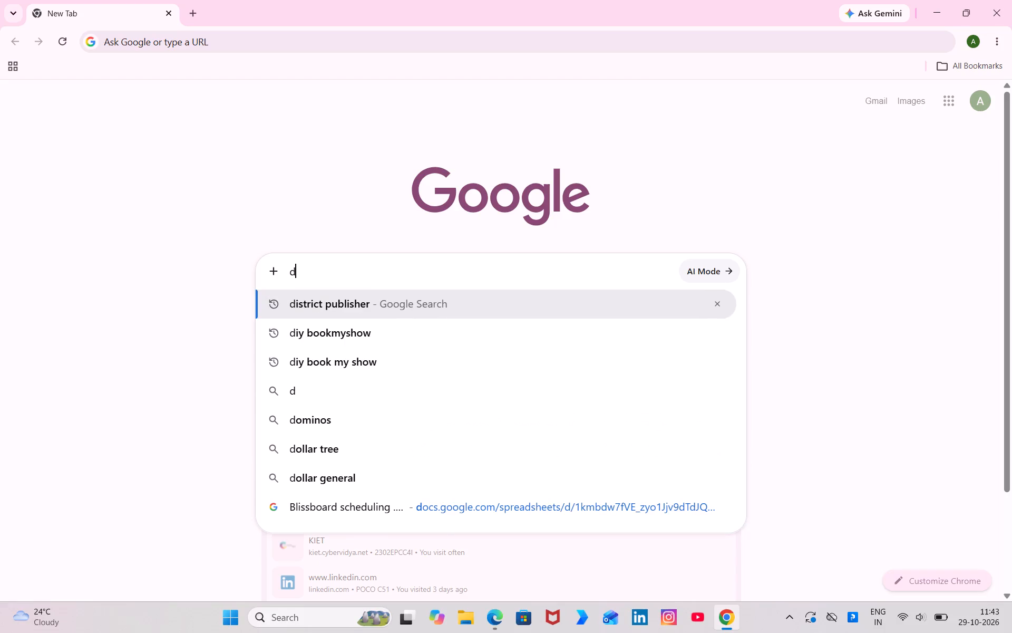
{"action": "key", "text": "BackSpace"}
{"action": "key", "text": "d"}
{"action": "key", "text": "i"}
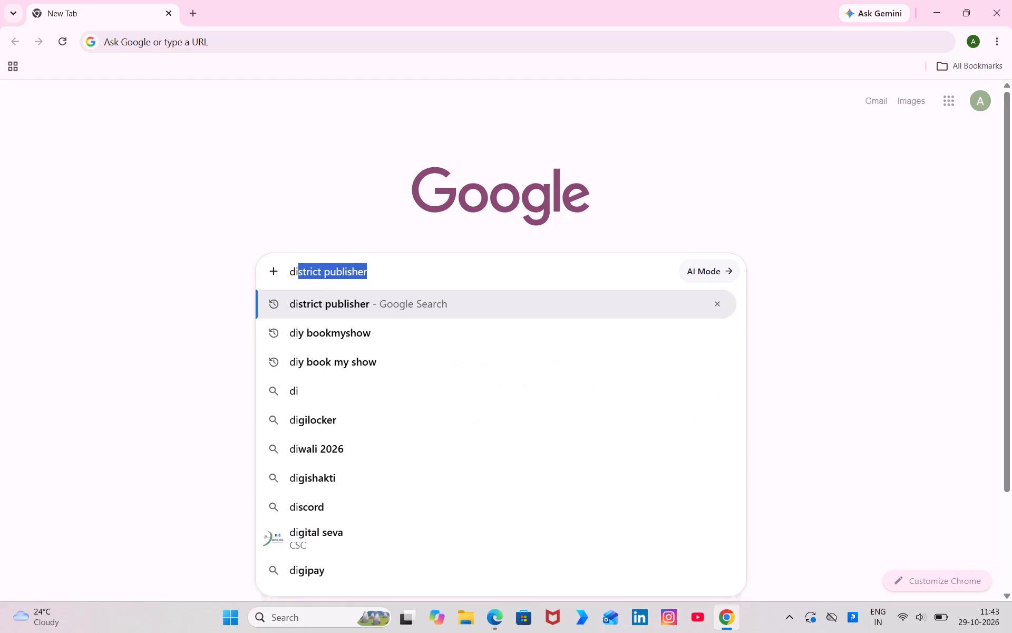
Search Google for the suggested "district publisher" query and open the District Publisher site at publish.district.in.
{"action": "key", "text": "Return"}
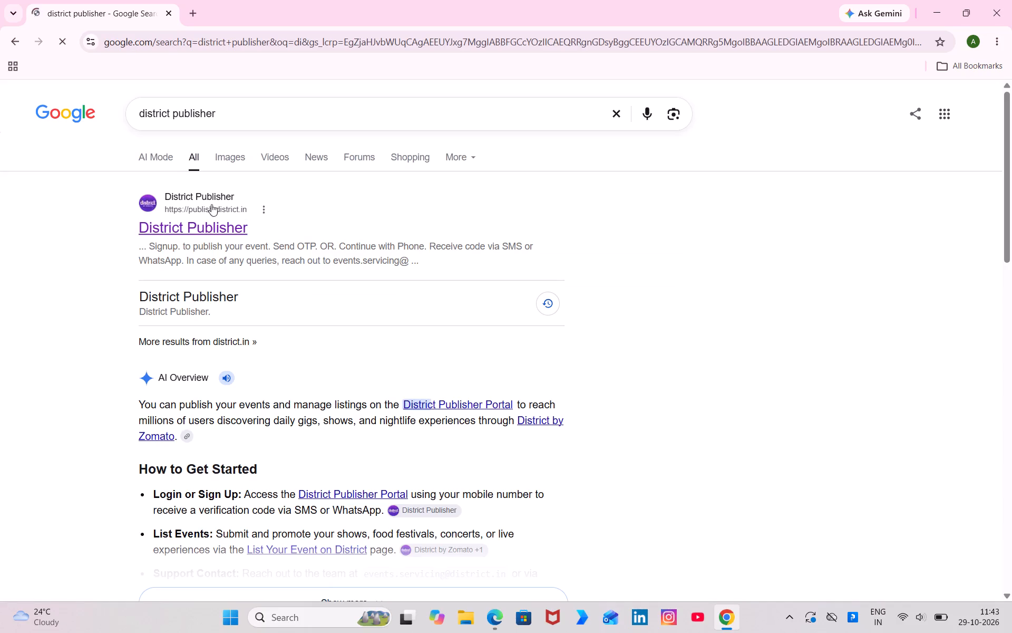
{"action": "left_click", "coordinate": [207, 226]}
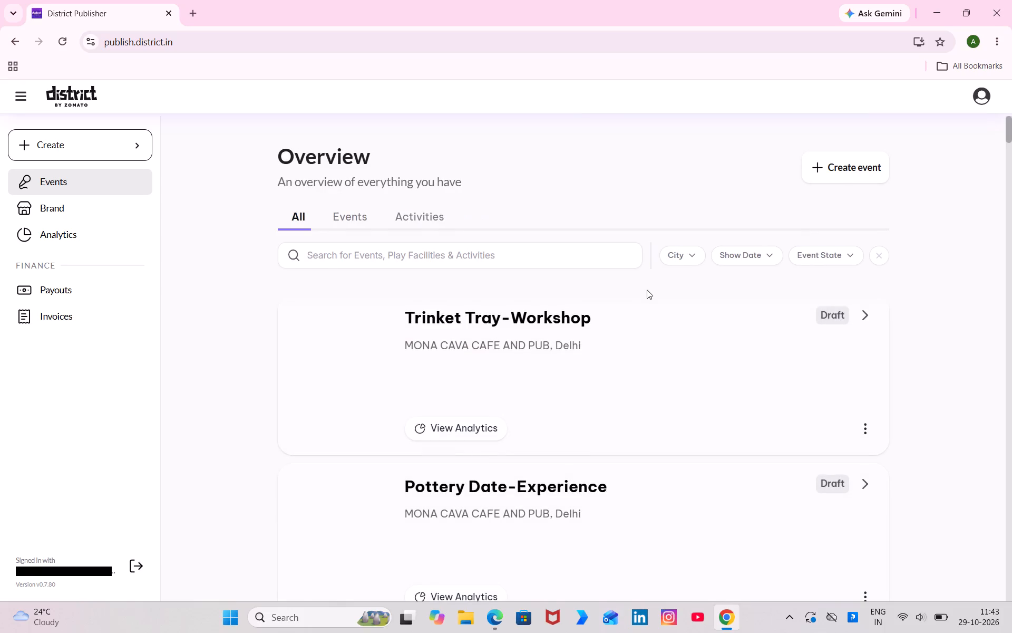
Switch to Microsoft Edge and open a new browser tab.
{"action": "left_click", "coordinate": [492, 612]}
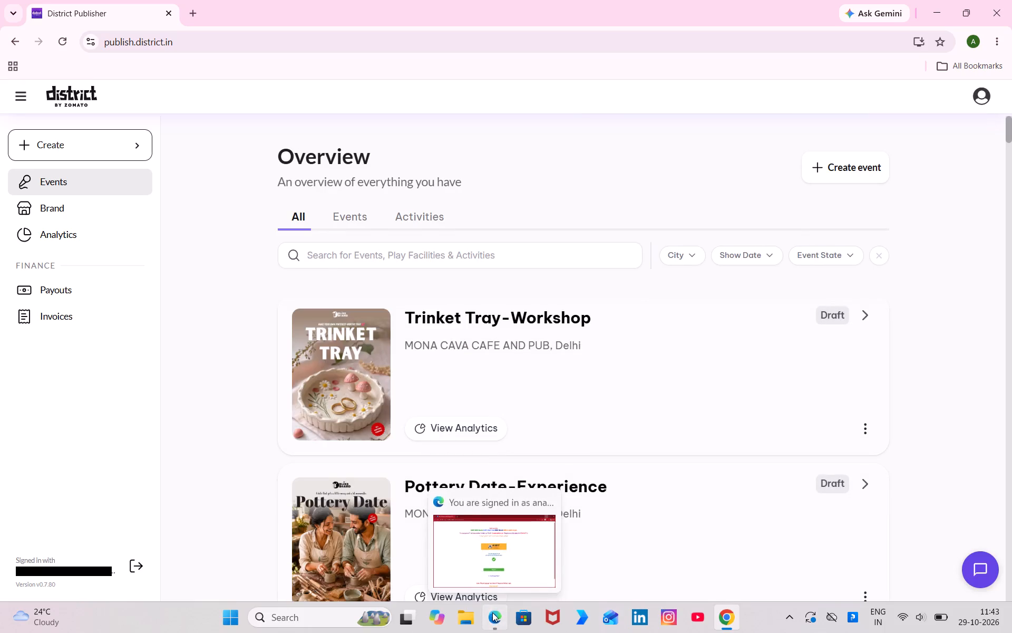
{"action": "left_click", "coordinate": [200, 14]}
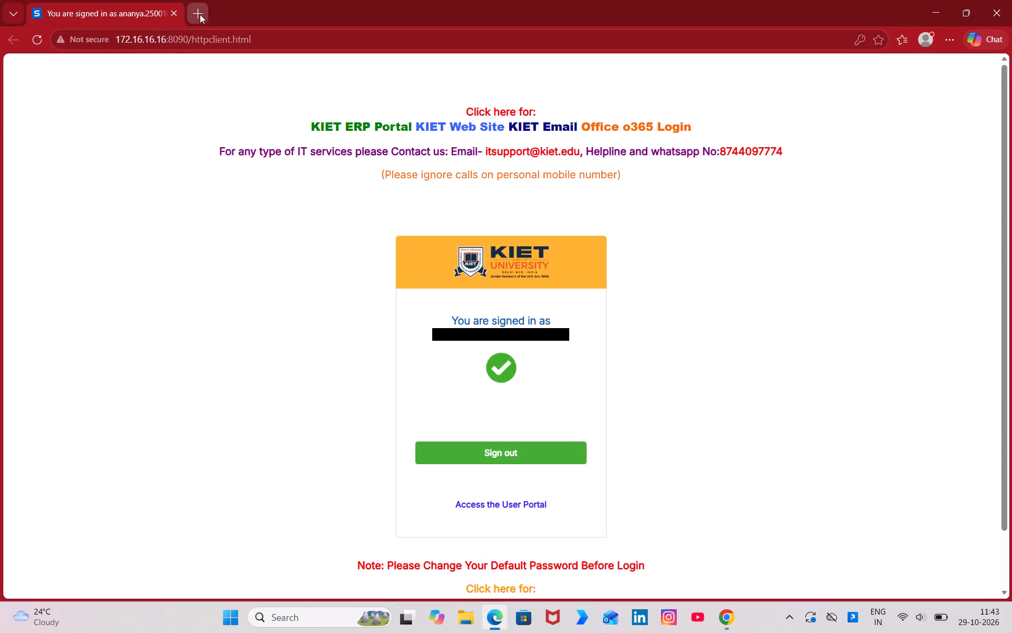
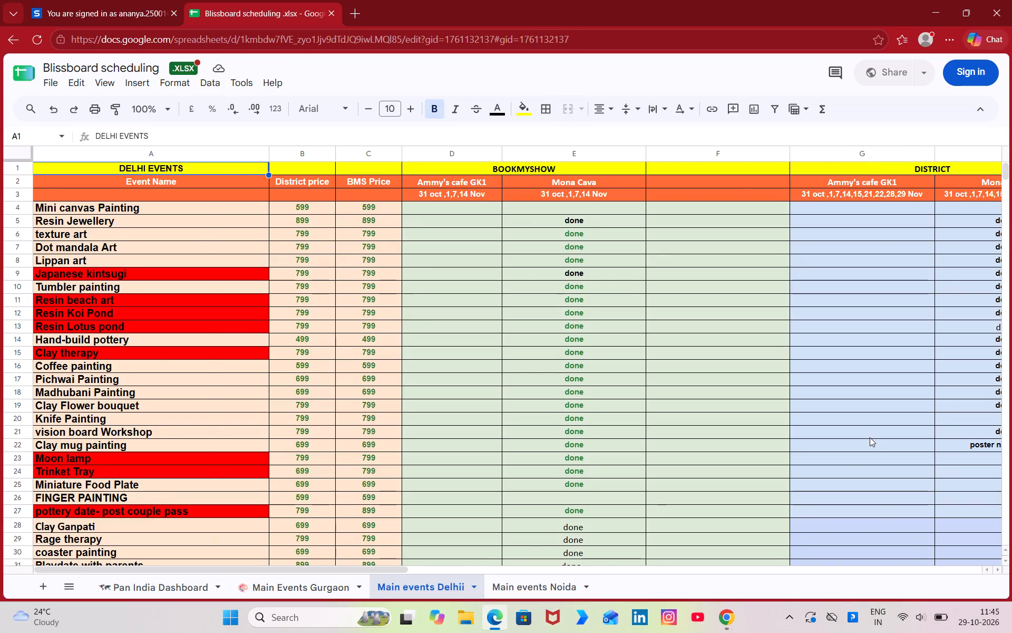
{"action": "scroll", "coordinate": [870, 437], "scroll_direction": "left", "scroll_amount": 2}
{"action": "left_click", "coordinate": [917, 413]}
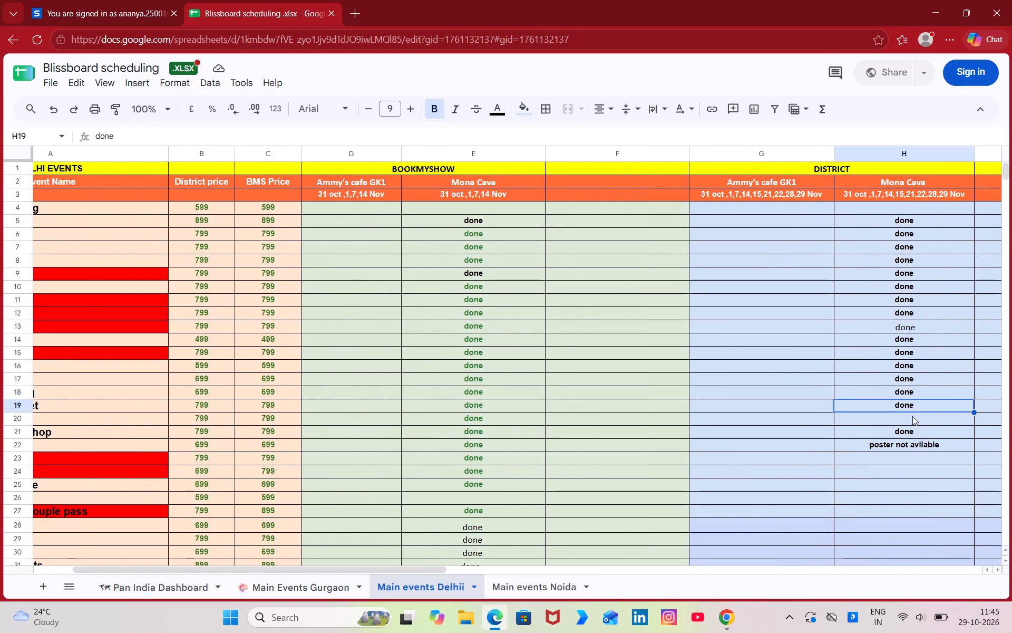
{"action": "left_click", "coordinate": [912, 416]}
{"action": "scroll", "coordinate": [912, 416], "scroll_direction": "right", "scroll_amount": 5}
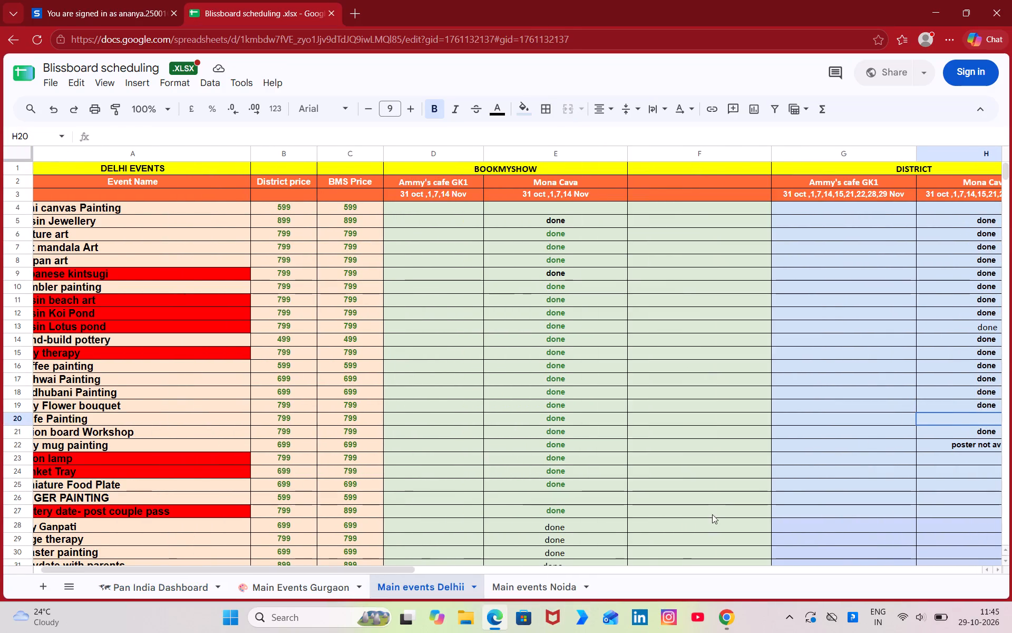
Switch to Chrome with the District Publisher events overview.
{"action": "left_click", "coordinate": [722, 612]}
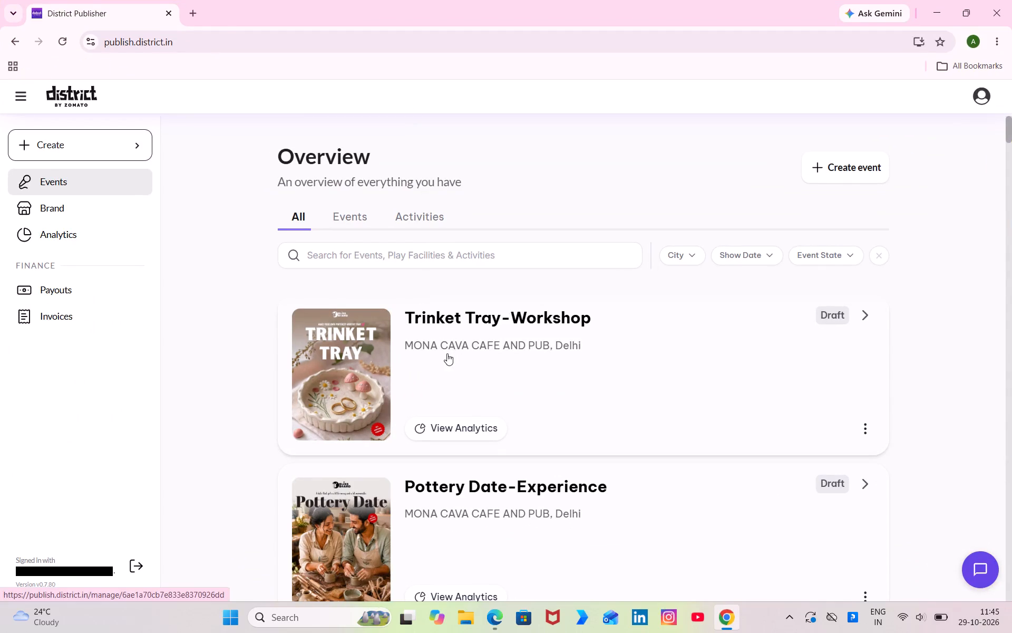
Search the District Publisher events for "knife" and look through the Knife Painting listings and their venues.
{"action": "left_click", "coordinate": [431, 263]}
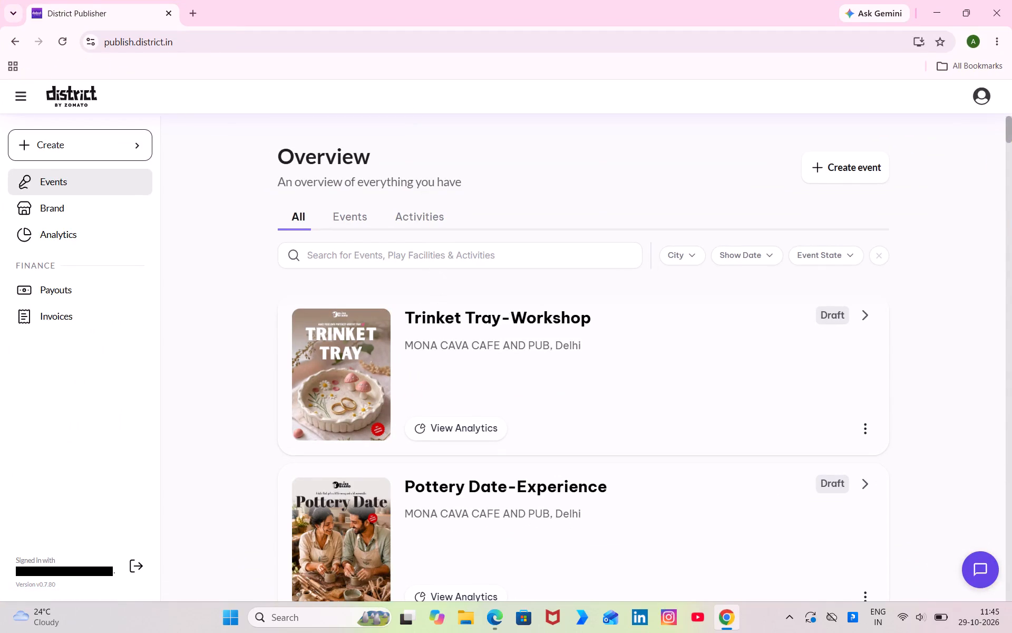
{"action": "type", "text": "knife"}
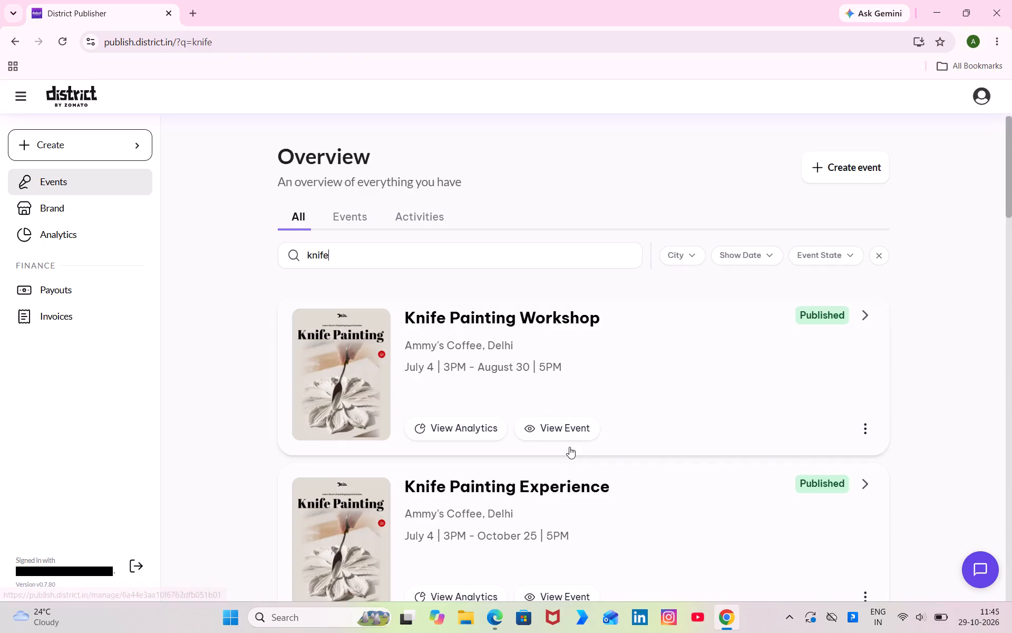
{"action": "scroll", "coordinate": [569, 447], "scroll_direction": "down", "scroll_amount": 12}
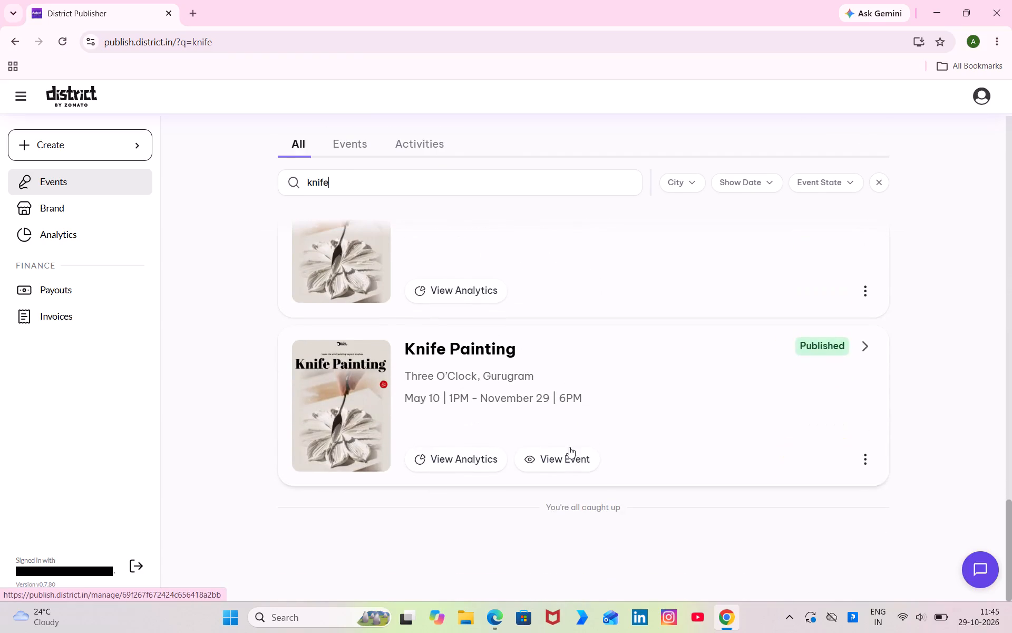
{"action": "scroll", "coordinate": [569, 447], "scroll_direction": "up", "scroll_amount": 3}
{"action": "scroll", "coordinate": [569, 447], "scroll_direction": "down", "scroll_amount": 1}
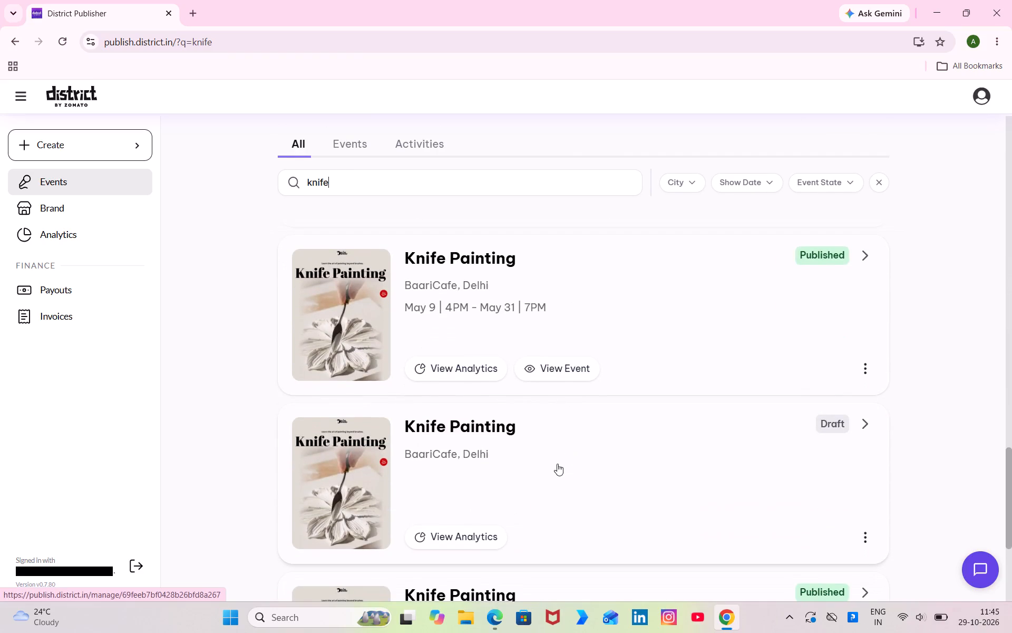
{"action": "scroll", "coordinate": [559, 457], "scroll_direction": "up", "scroll_amount": 6}
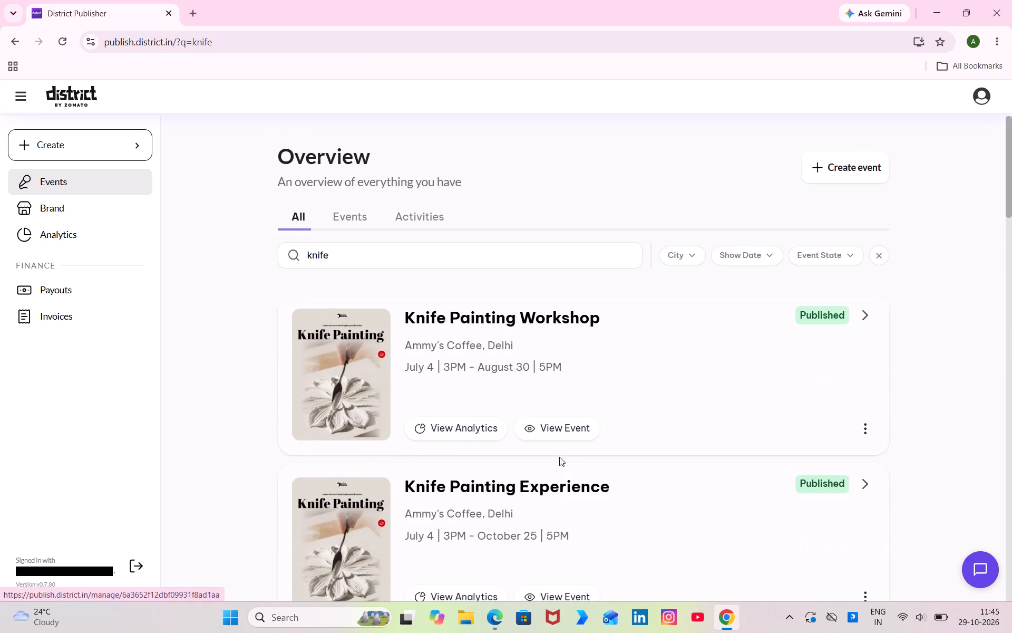
{"action": "scroll", "coordinate": [559, 457], "scroll_direction": "up", "scroll_amount": 2}
{"action": "scroll", "coordinate": [559, 457], "scroll_direction": "down", "scroll_amount": 1}
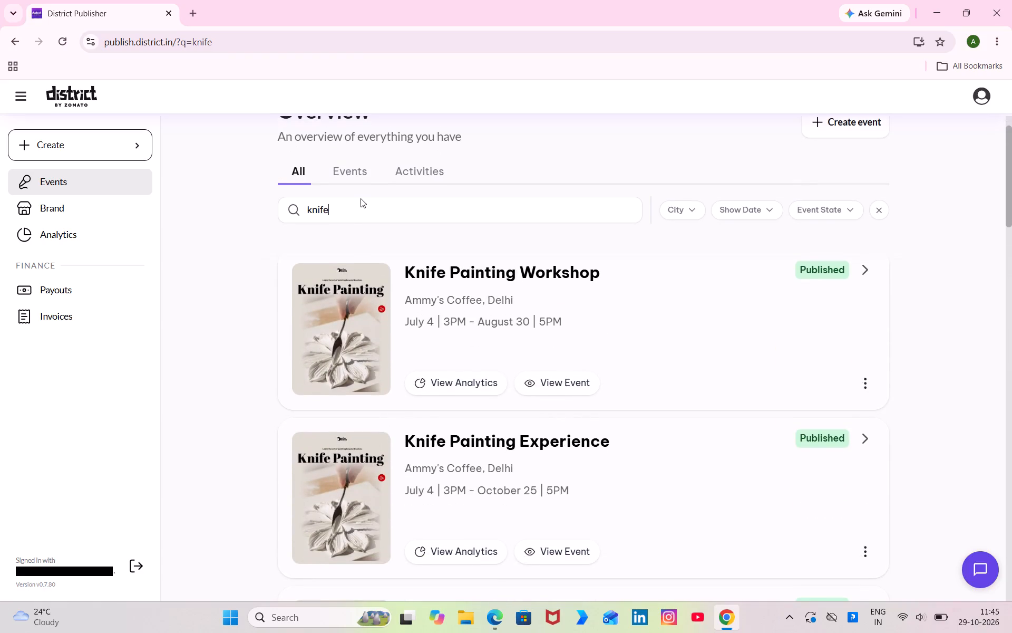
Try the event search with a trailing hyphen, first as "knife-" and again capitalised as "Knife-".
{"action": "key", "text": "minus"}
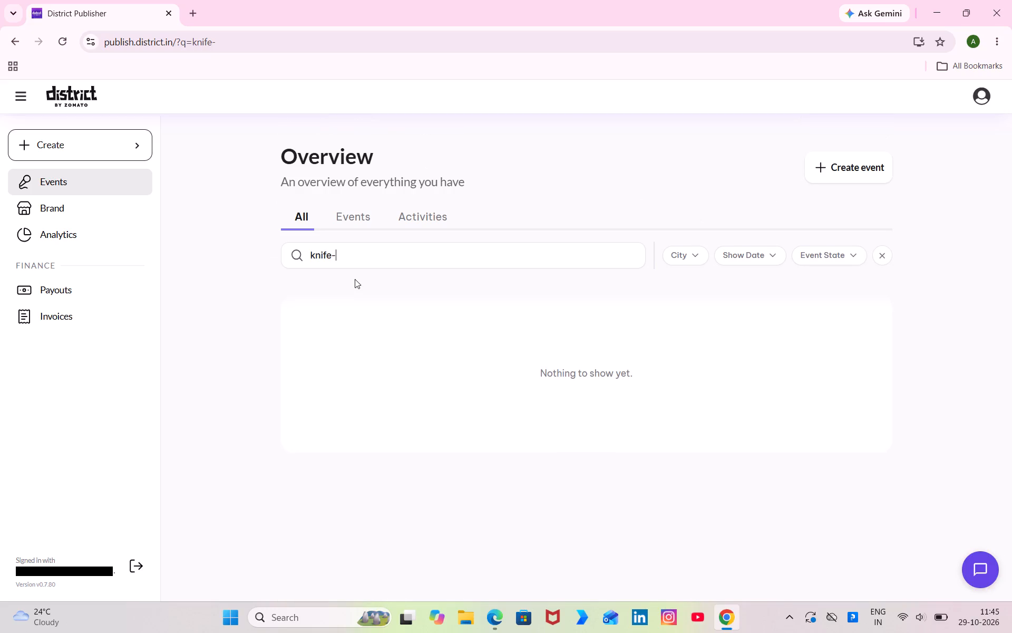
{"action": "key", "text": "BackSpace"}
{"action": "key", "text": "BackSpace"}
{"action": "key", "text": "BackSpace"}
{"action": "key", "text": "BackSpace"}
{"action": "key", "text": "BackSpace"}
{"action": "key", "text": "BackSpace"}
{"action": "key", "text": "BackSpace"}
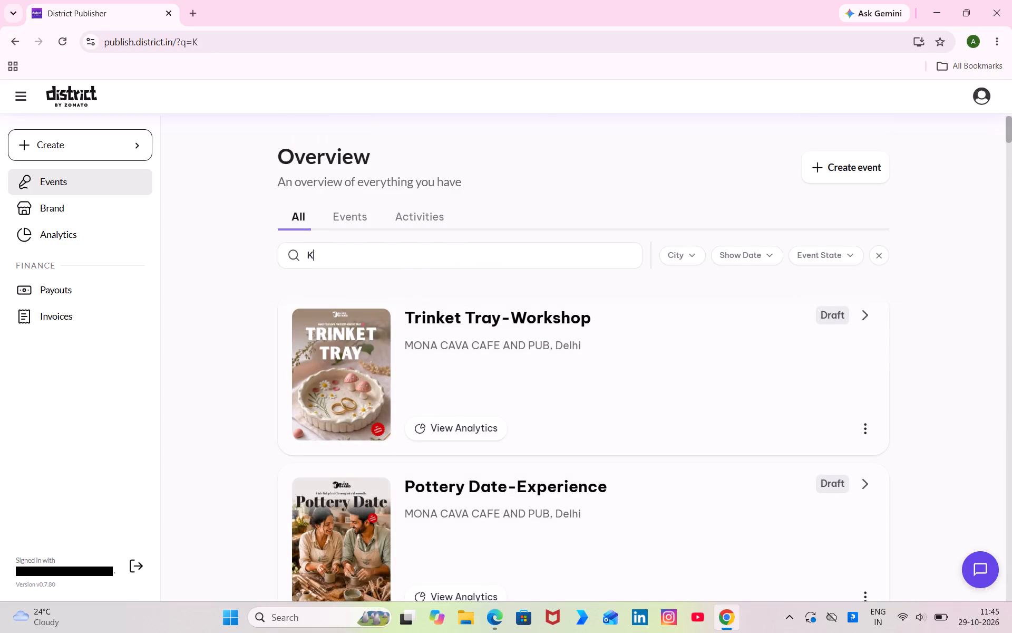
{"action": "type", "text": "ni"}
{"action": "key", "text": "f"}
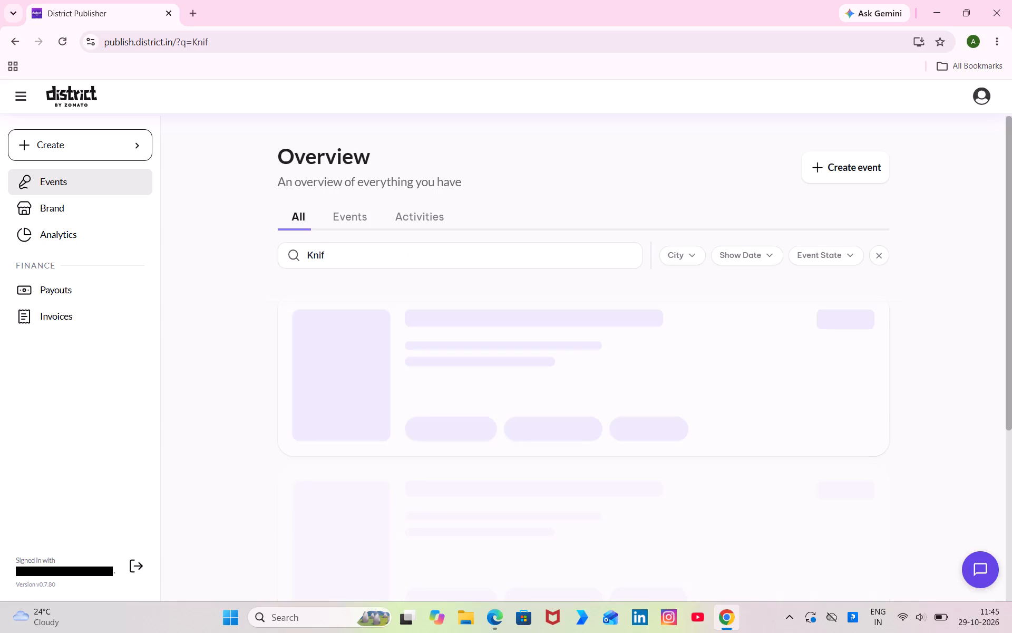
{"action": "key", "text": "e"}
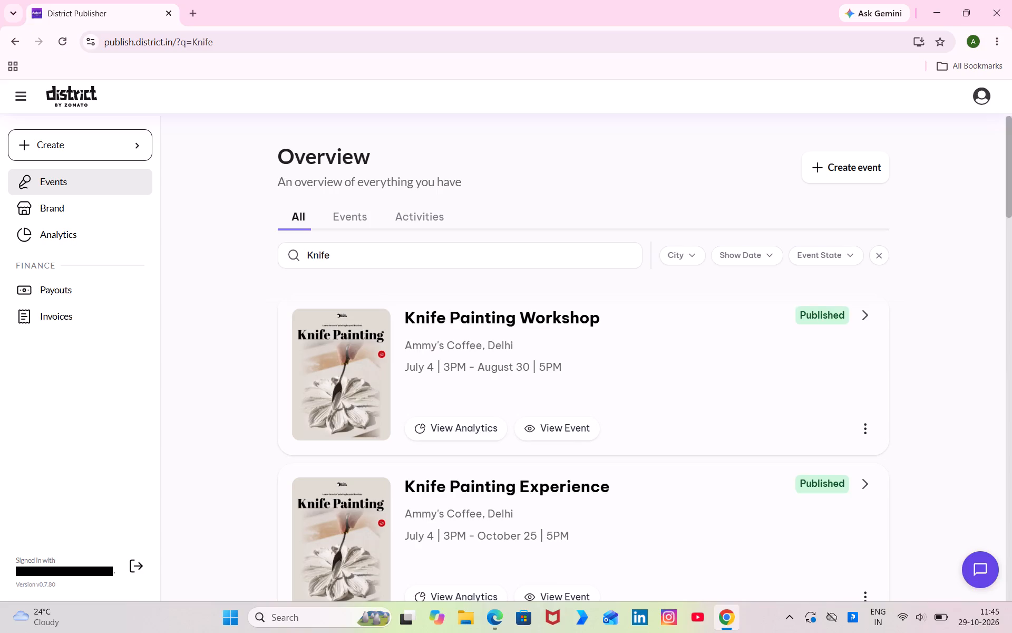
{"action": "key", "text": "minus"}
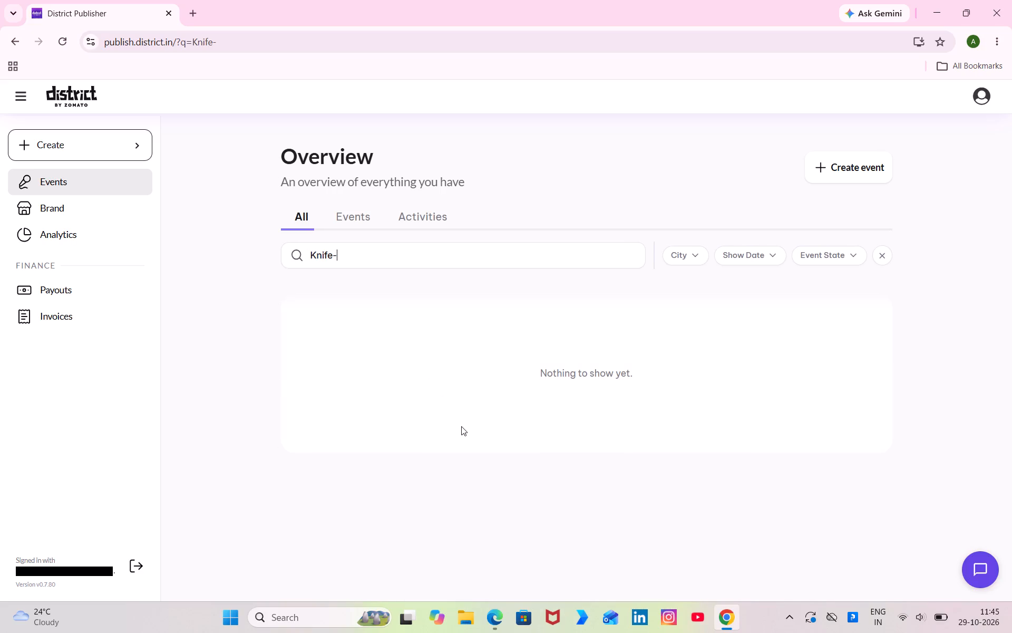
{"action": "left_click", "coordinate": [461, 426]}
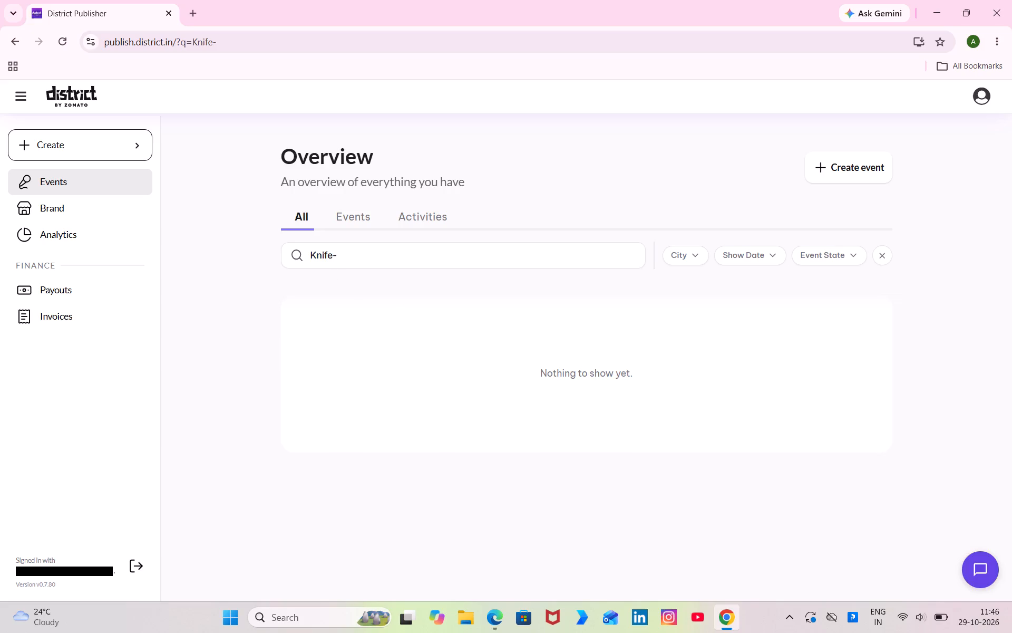
Search the events for "Knife" without the hyphen and check the full list of Knife Painting listings for venue and status.
{"action": "left_click", "coordinate": [341, 257]}
{"action": "key", "text": "BackSpace"}
{"action": "left_click", "coordinate": [341, 257]}
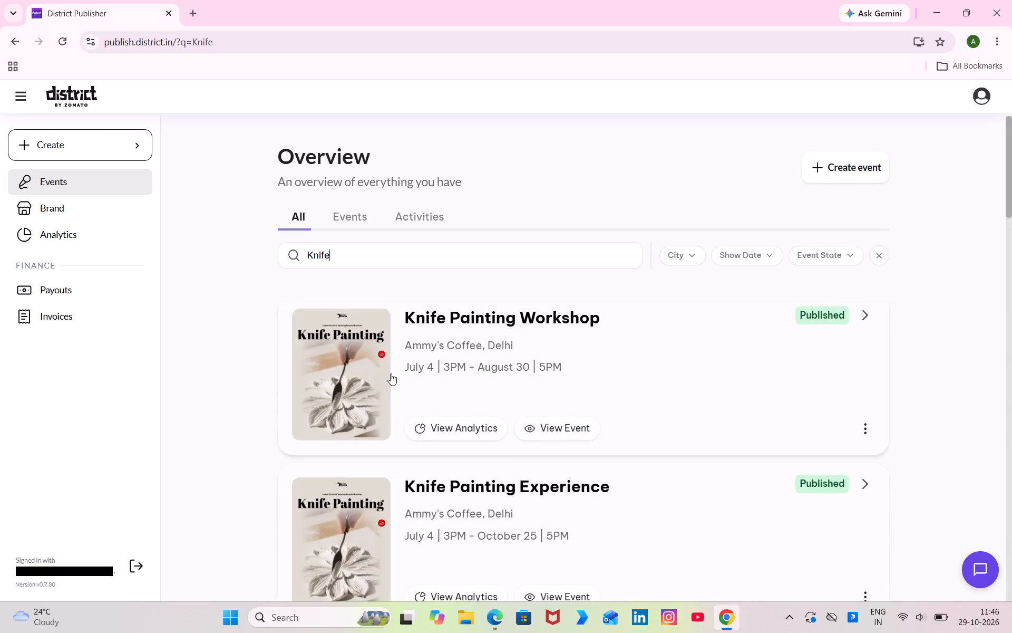
{"action": "scroll", "coordinate": [391, 373], "scroll_direction": "down", "scroll_amount": 6}
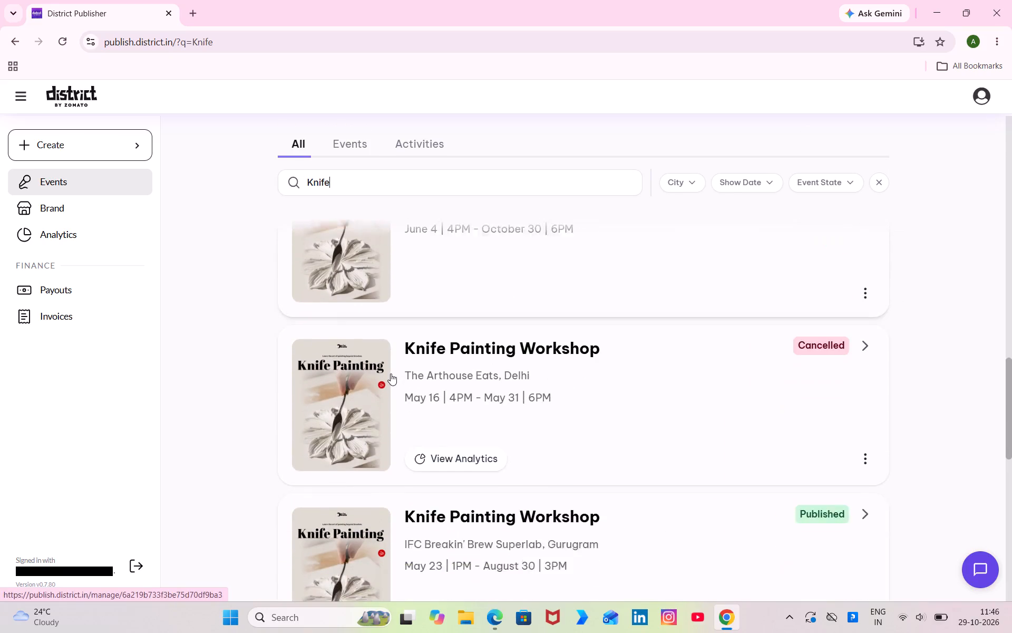
{"action": "scroll", "coordinate": [391, 373], "scroll_direction": "down", "scroll_amount": 3}
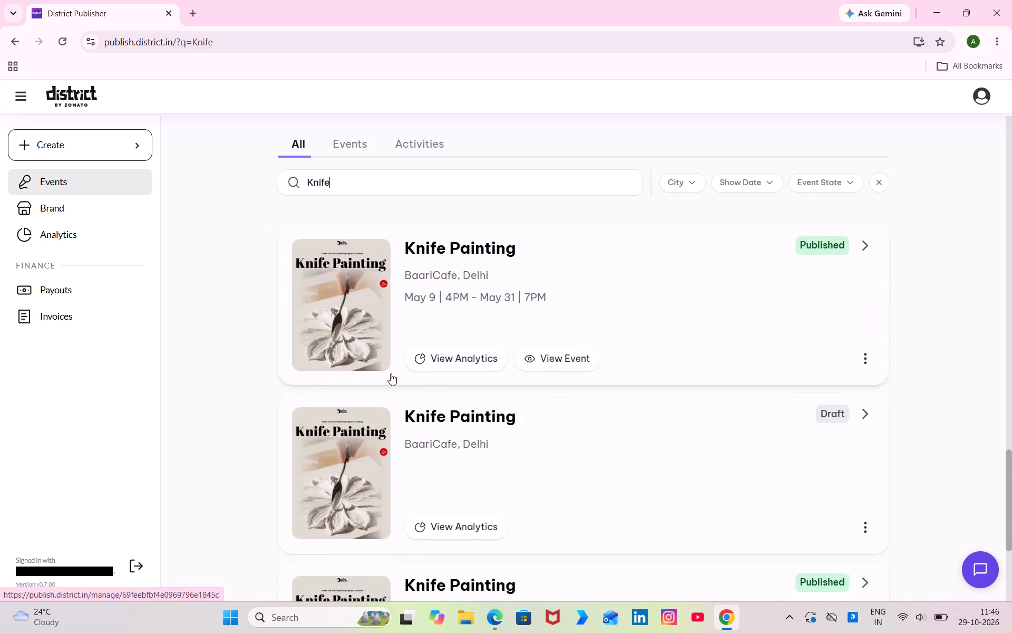
{"action": "scroll", "coordinate": [391, 373], "scroll_direction": "down", "scroll_amount": 2}
{"action": "scroll", "coordinate": [391, 373], "scroll_direction": "up", "scroll_amount": 5}
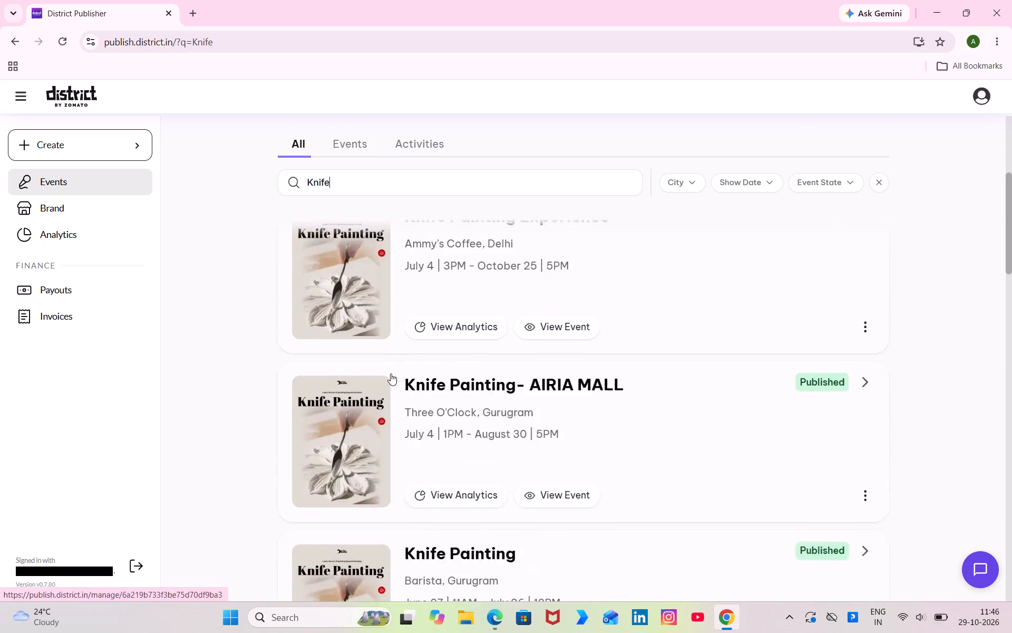
{"action": "scroll", "coordinate": [391, 373], "scroll_direction": "up", "scroll_amount": 1}
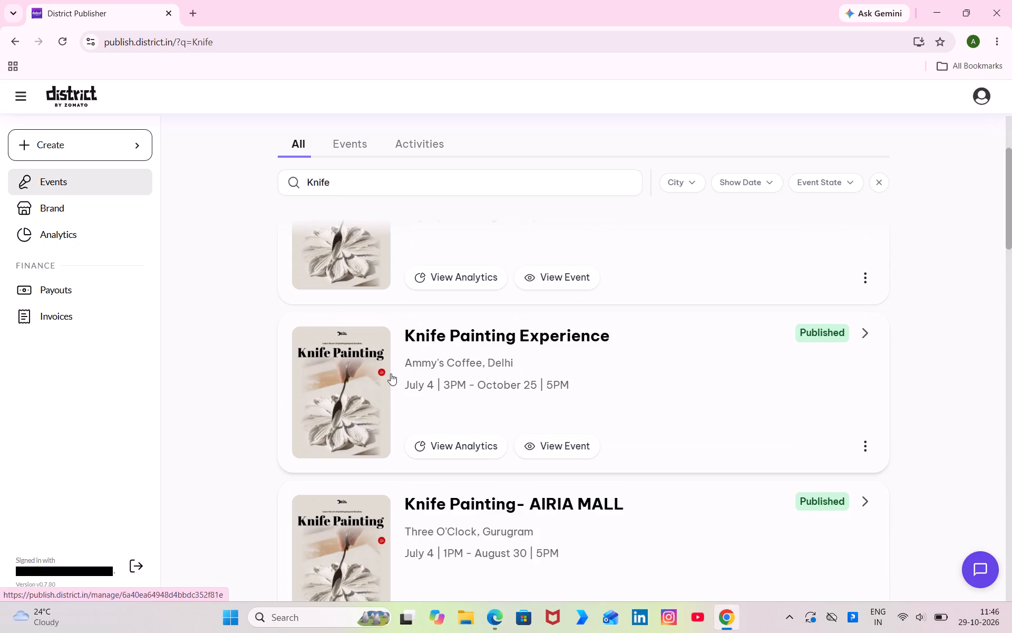
Switch to the Blissboard scheduling sheet in Edge and select the Moon lamp cell in the District Mona Cava column.
{"action": "left_click", "coordinate": [495, 619]}
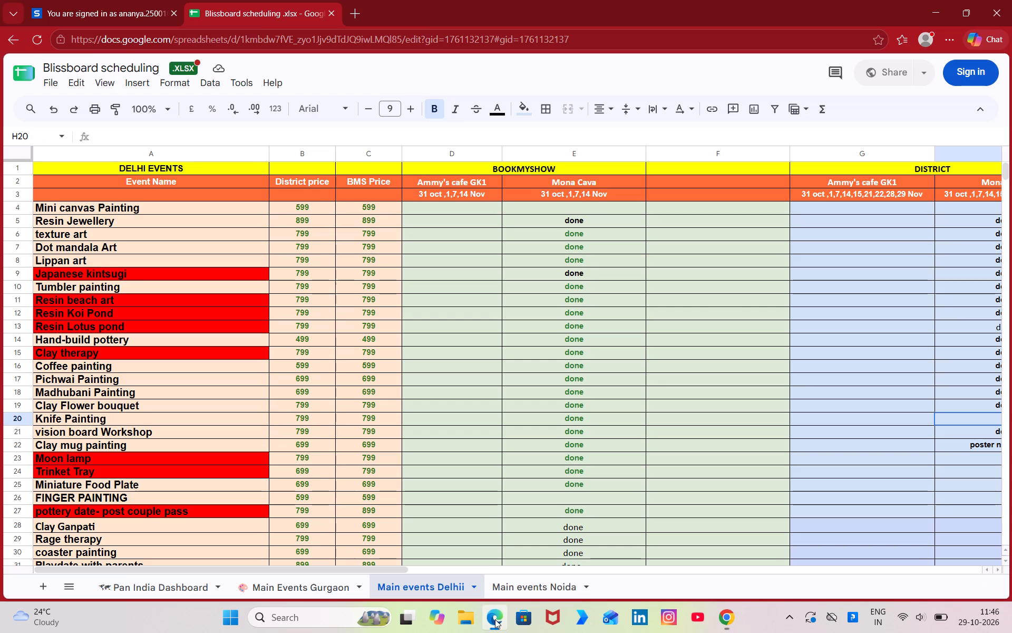
{"action": "left_click", "coordinate": [971, 465]}
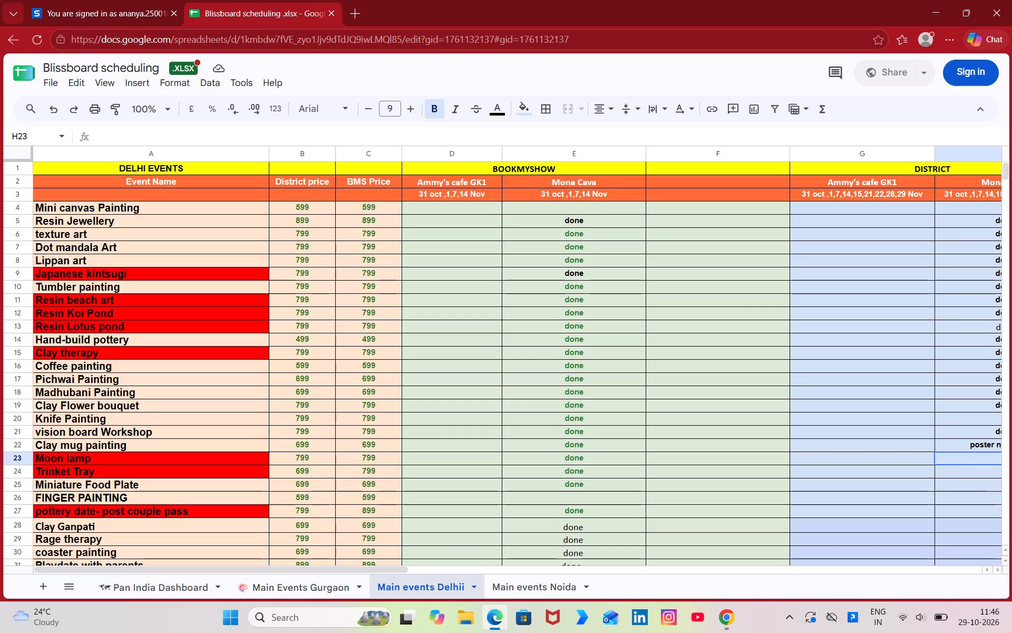
{"action": "scroll", "coordinate": [971, 465], "scroll_direction": "right", "scroll_amount": 3}
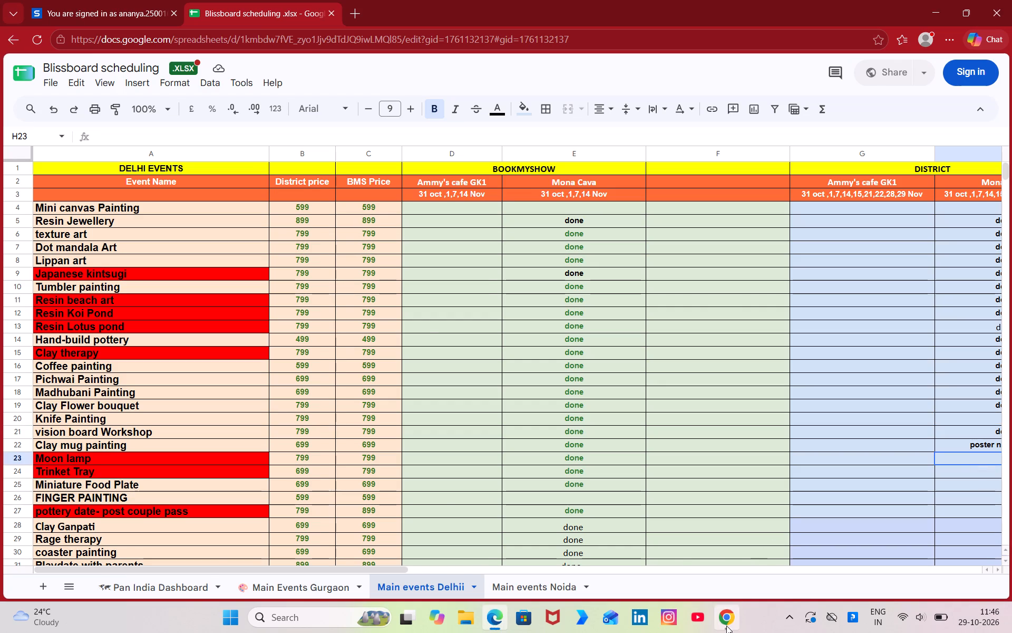
Return to District Publisher in Chrome, search the events for "moon", and check every Moon Lamp listing for its venue.
{"action": "left_click", "coordinate": [726, 626]}
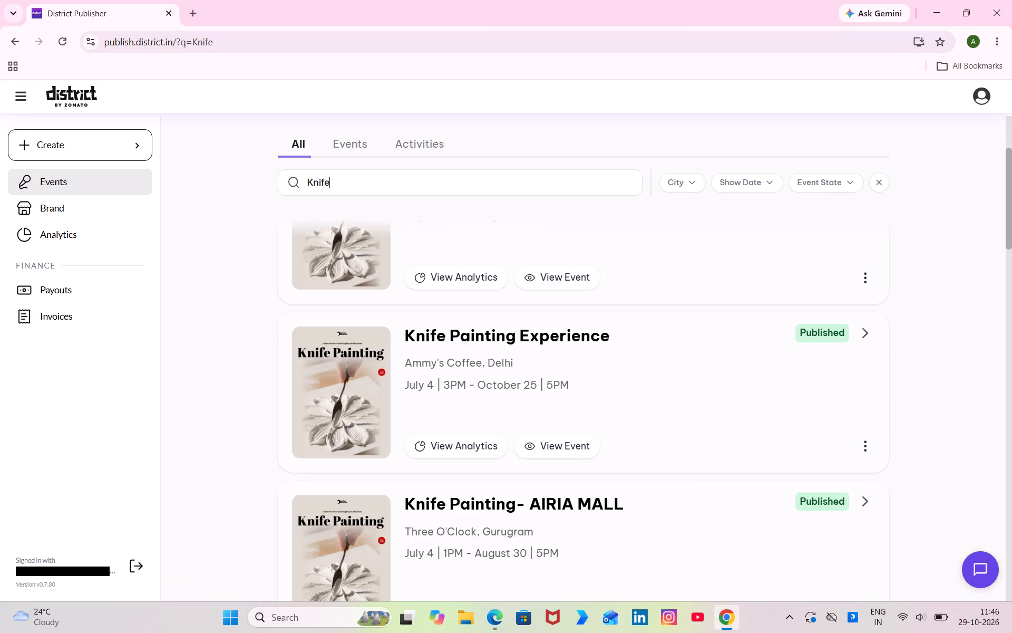
{"action": "key", "text": "BackSpace"}
{"action": "key", "text": "BackSpace"}
{"action": "key", "text": "BackSpace"}
{"action": "key", "text": "BackSpace"}
{"action": "key", "text": "BackSpace"}
{"action": "type", "text": "moon"}
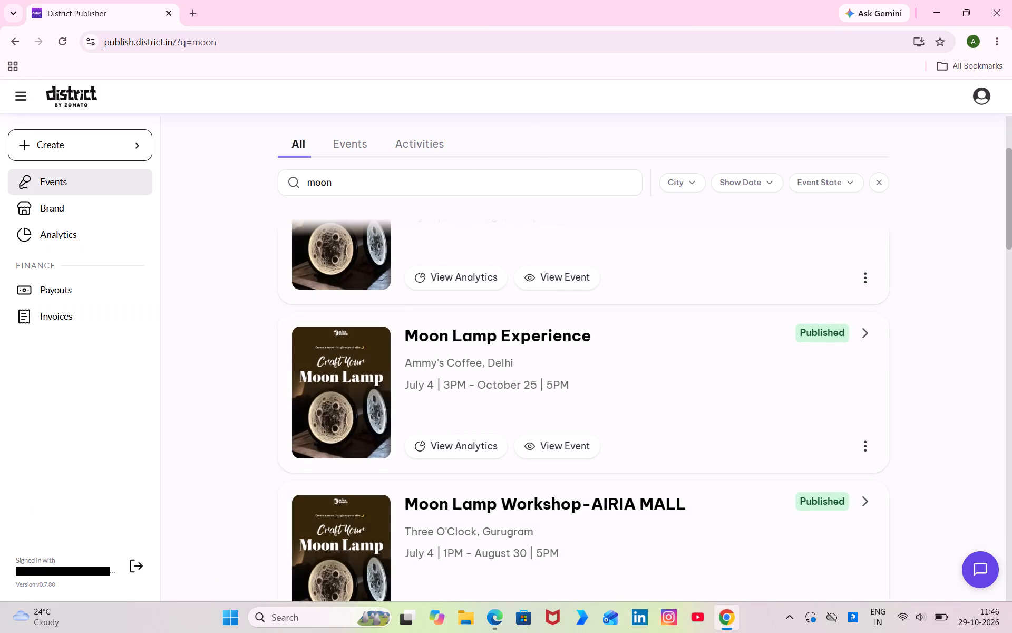
{"action": "scroll", "coordinate": [603, 304], "scroll_direction": "up", "scroll_amount": 8}
{"action": "scroll", "coordinate": [603, 304], "scroll_direction": "down", "scroll_amount": 4}
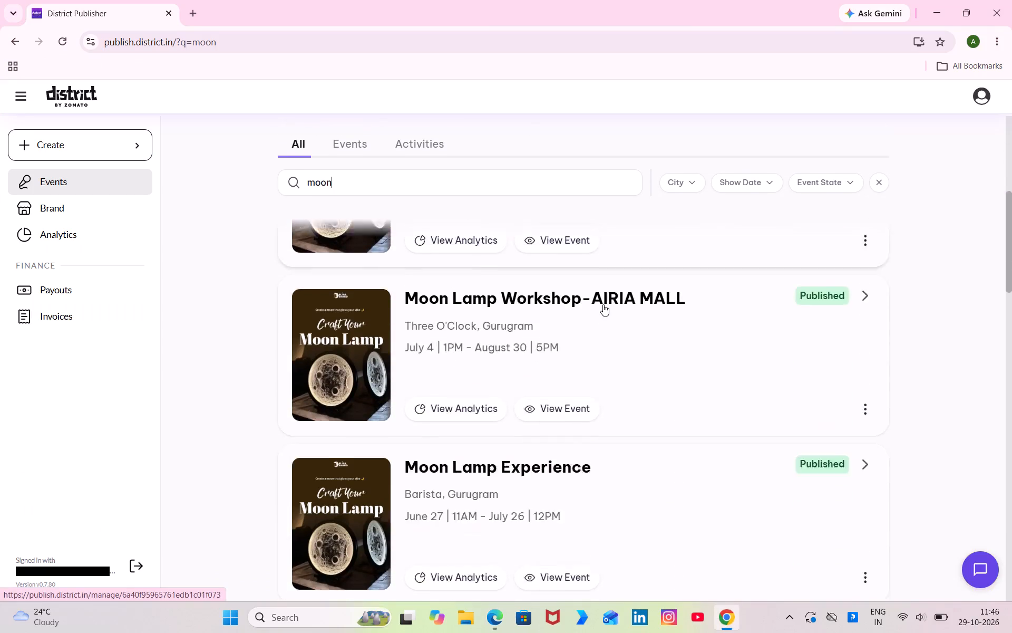
{"action": "scroll", "coordinate": [603, 304], "scroll_direction": "down", "scroll_amount": 10}
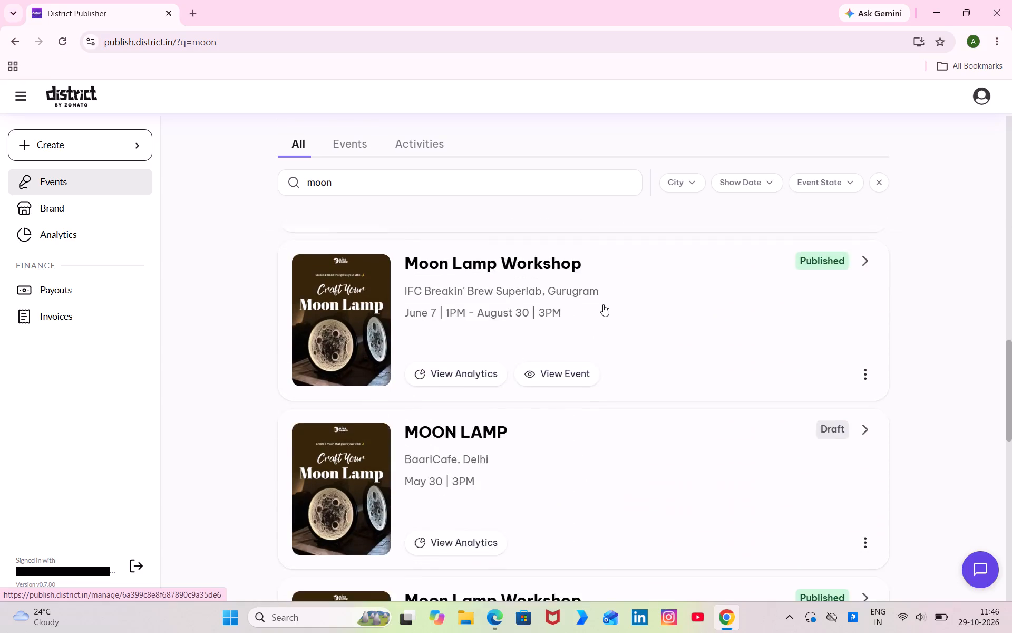
{"action": "scroll", "coordinate": [603, 304], "scroll_direction": "down", "scroll_amount": 11}
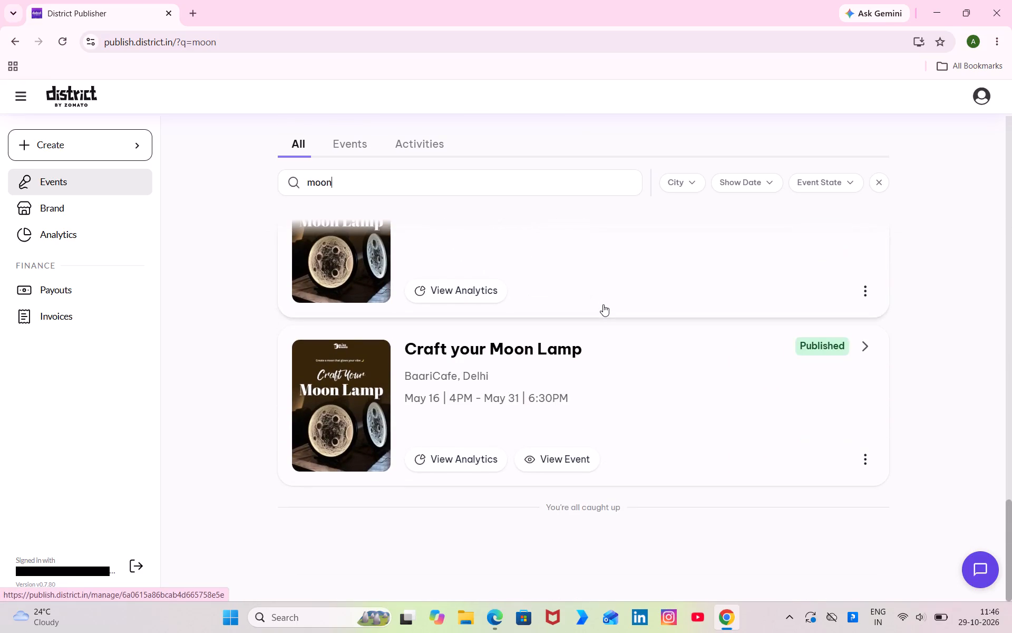
{"action": "scroll", "coordinate": [603, 304], "scroll_direction": "up", "scroll_amount": 4}
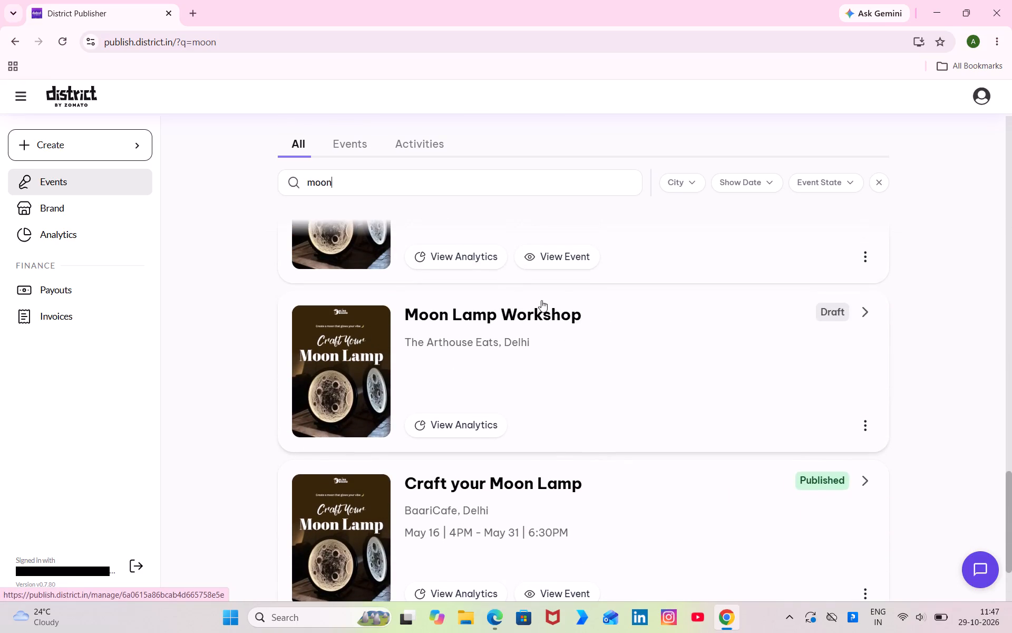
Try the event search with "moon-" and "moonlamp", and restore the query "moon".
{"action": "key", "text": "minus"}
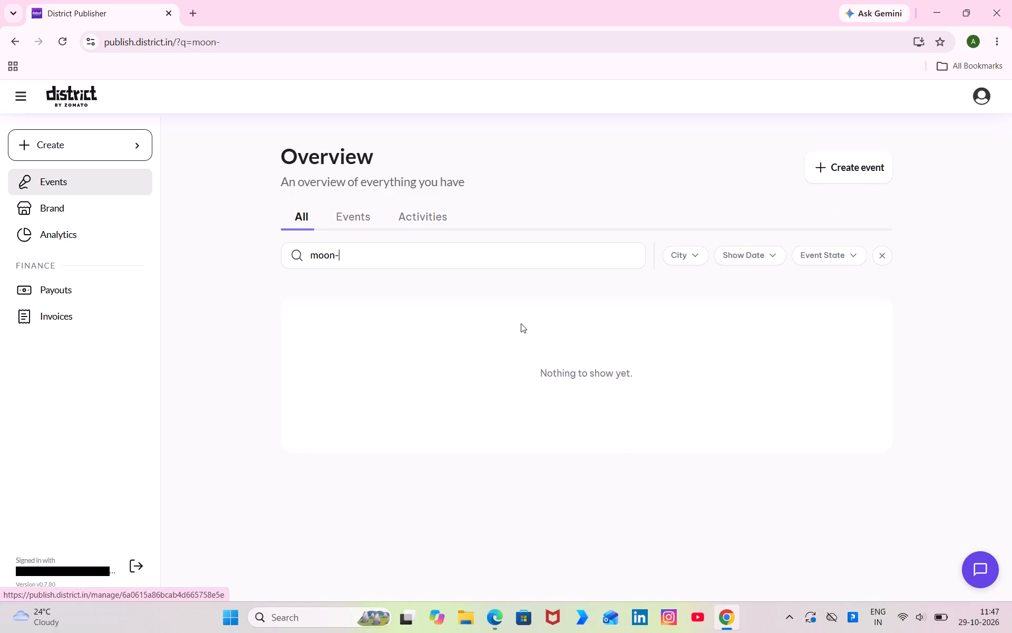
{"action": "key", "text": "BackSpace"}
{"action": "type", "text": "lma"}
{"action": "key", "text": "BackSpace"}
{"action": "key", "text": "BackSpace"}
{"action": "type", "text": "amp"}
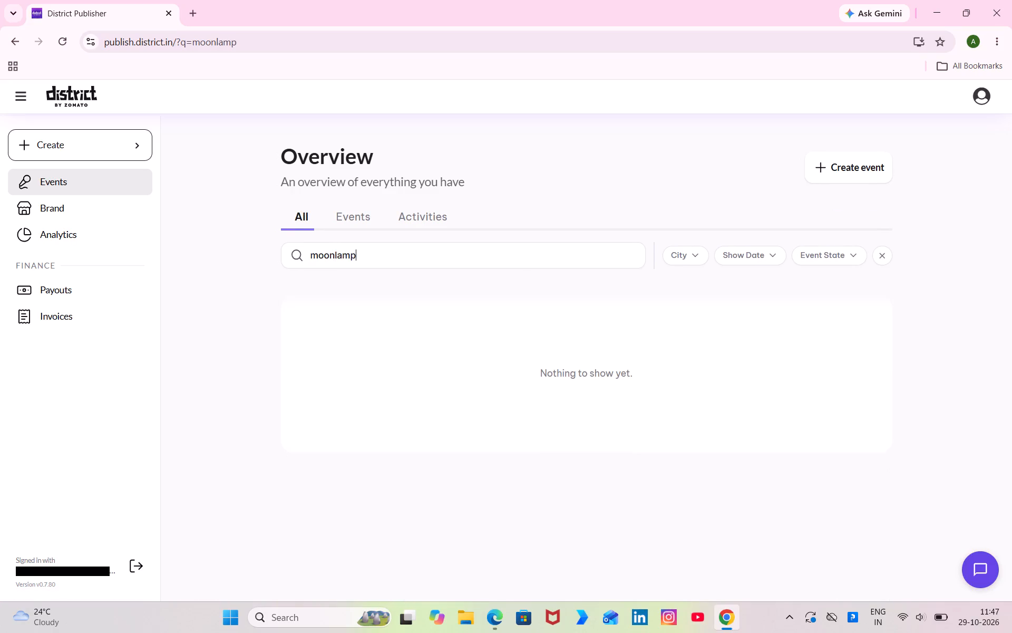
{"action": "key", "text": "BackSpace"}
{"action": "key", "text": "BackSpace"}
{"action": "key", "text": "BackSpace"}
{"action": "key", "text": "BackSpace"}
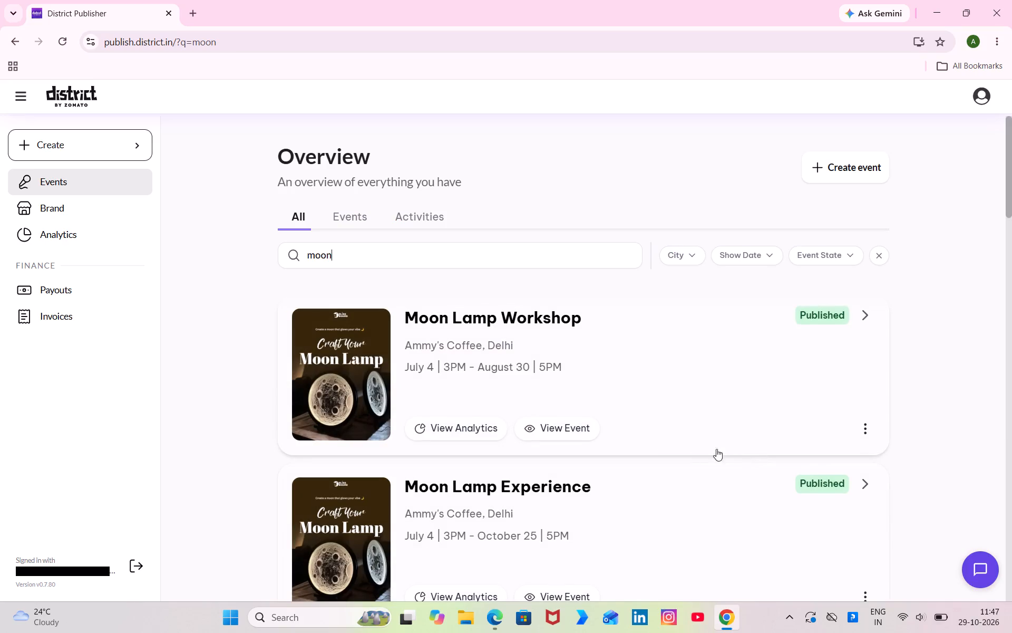
Go through the "moon" event listings again to the end of the list, checking the venues and statuses.
{"action": "scroll", "coordinate": [640, 432], "scroll_direction": "up", "scroll_amount": 2}
{"action": "scroll", "coordinate": [640, 432], "scroll_direction": "down", "scroll_amount": 1}
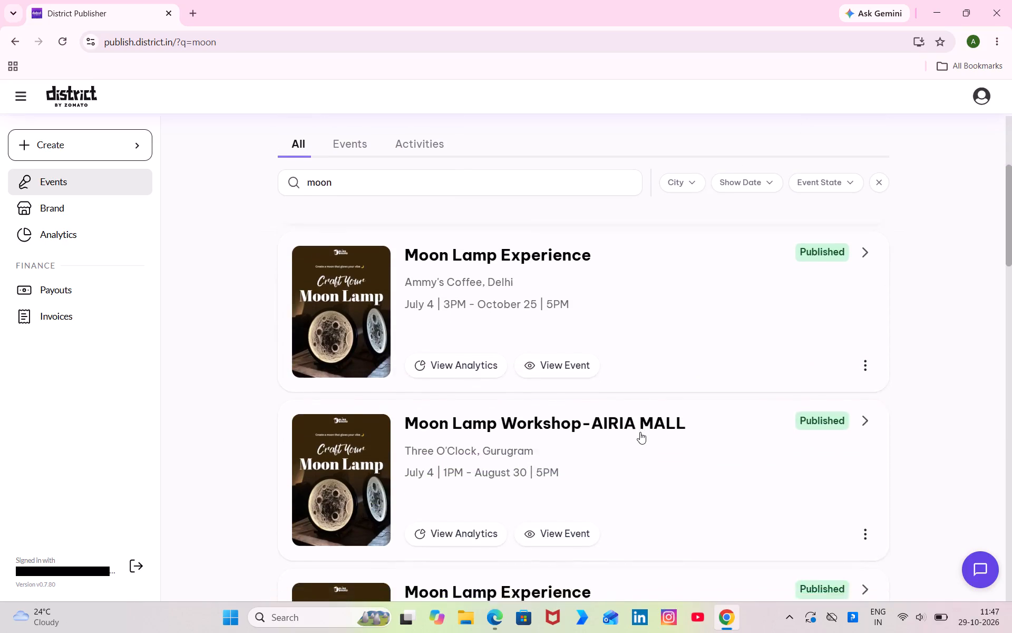
{"action": "scroll", "coordinate": [640, 432], "scroll_direction": "down", "scroll_amount": 9}
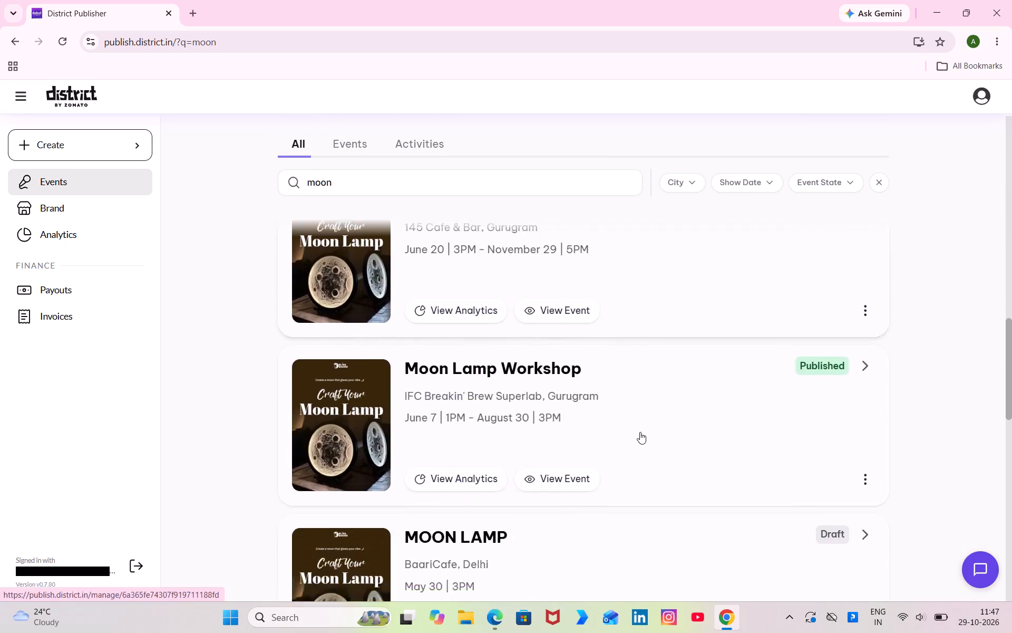
{"action": "scroll", "coordinate": [640, 432], "scroll_direction": "down", "scroll_amount": 5}
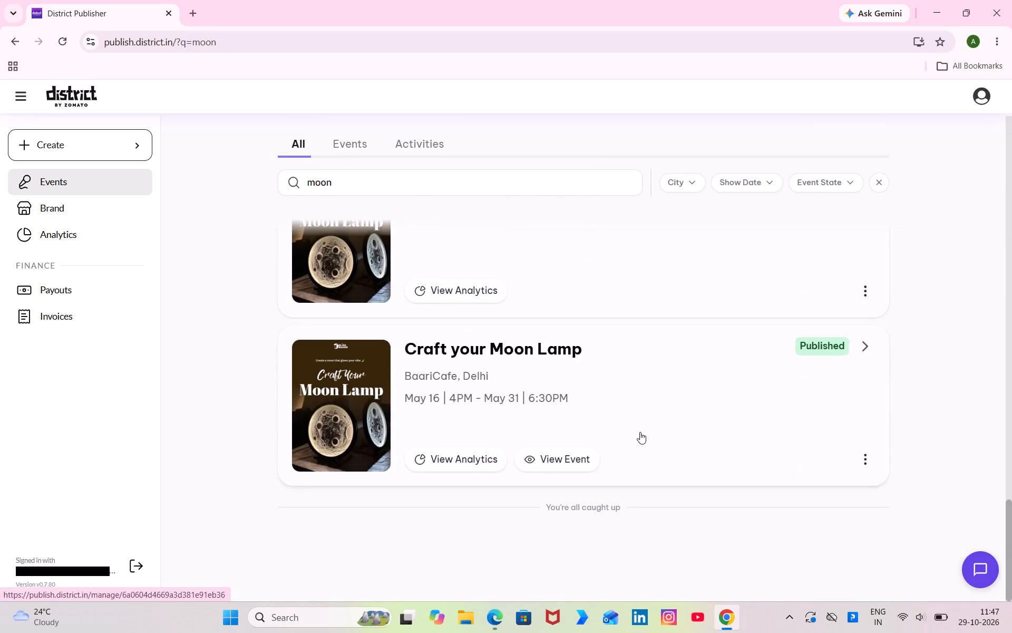
{"action": "scroll", "coordinate": [640, 432], "scroll_direction": "up", "scroll_amount": 10}
{"action": "left_click", "coordinate": [316, 181]}
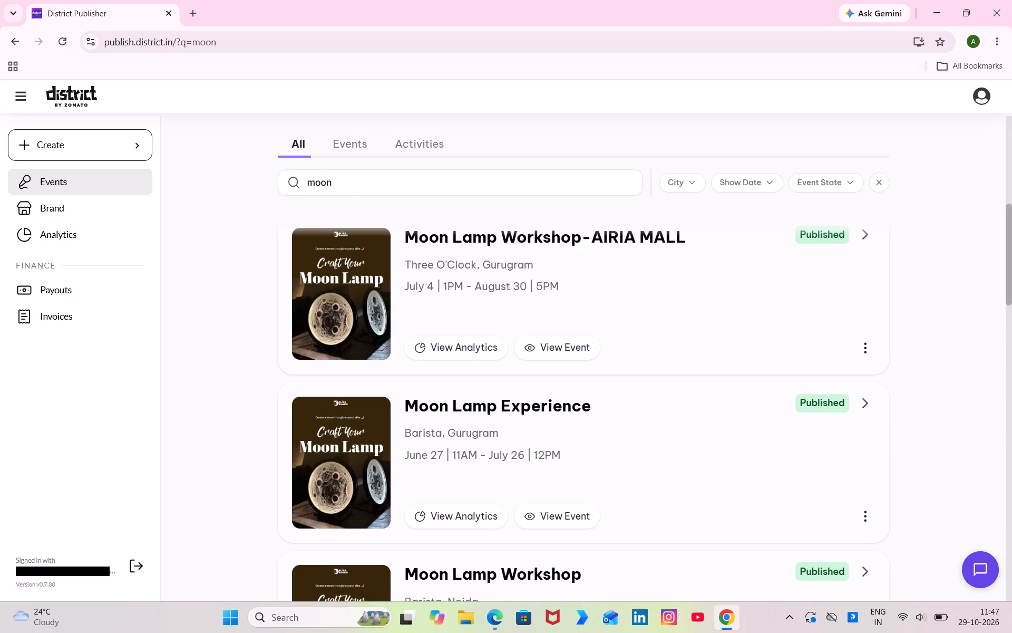
Search the events for "Moon" and go through the listings to the end, checking for a Mona Cava venue.
{"action": "key", "text": "BackSpace"}
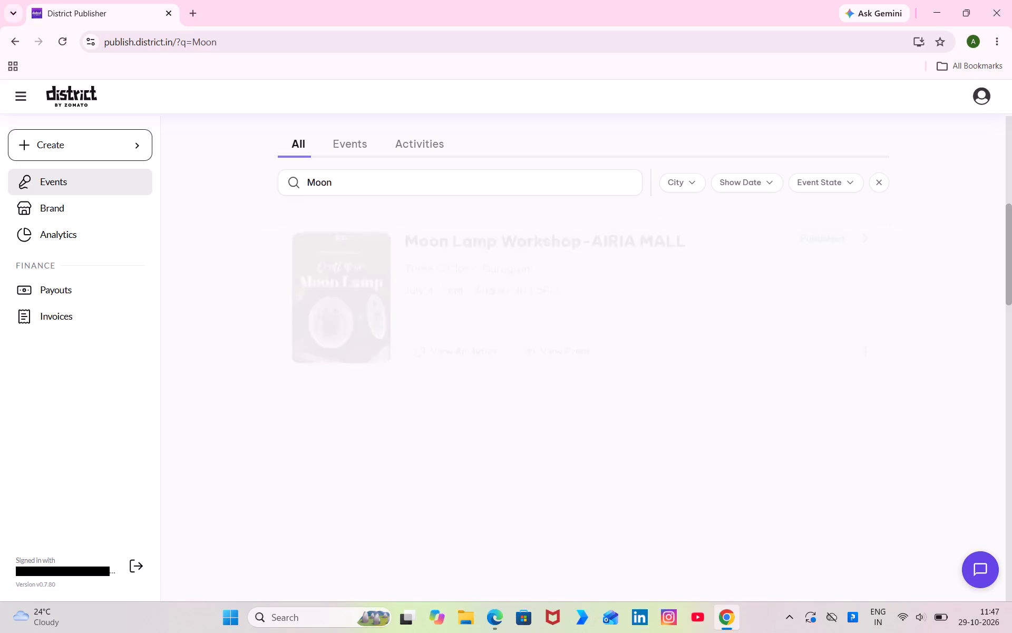
{"action": "scroll", "coordinate": [468, 329], "scroll_direction": "up", "scroll_amount": 9}
{"action": "scroll", "coordinate": [468, 329], "scroll_direction": "down", "scroll_amount": 4}
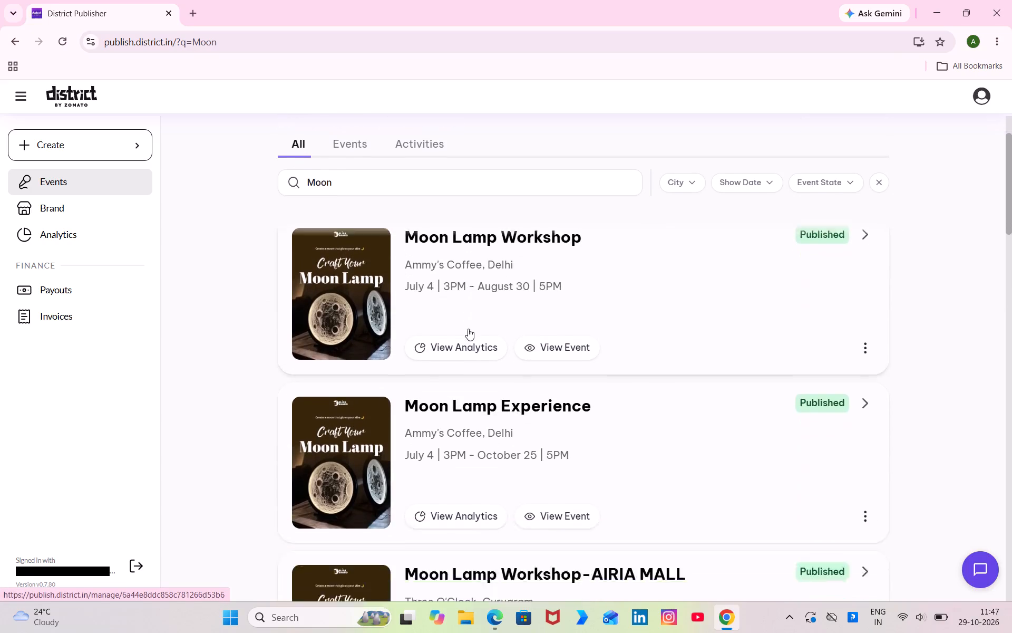
{"action": "scroll", "coordinate": [468, 329], "scroll_direction": "down", "scroll_amount": 11}
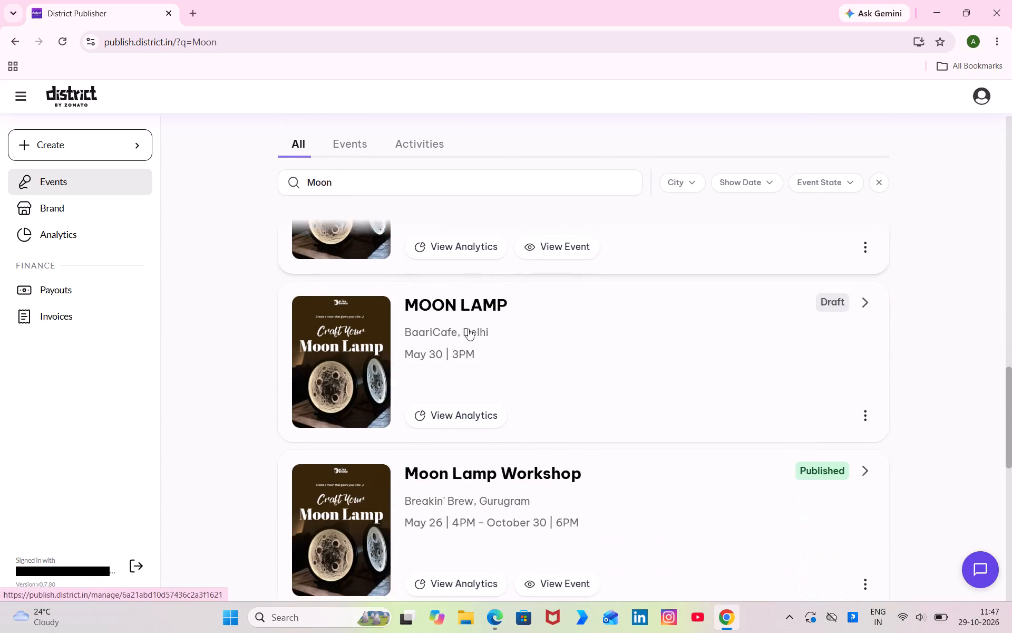
{"action": "scroll", "coordinate": [468, 329], "scroll_direction": "down", "scroll_amount": 4}
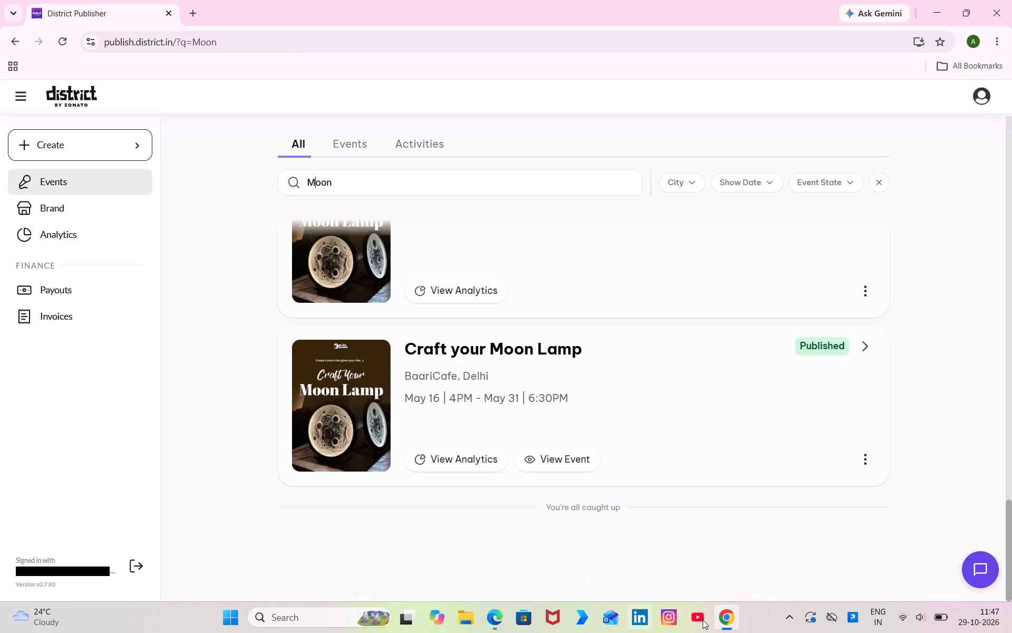
Look up the next workshop in the Blissboard scheduling sheet in Edge, and return to District Publisher in Chrome.
{"action": "left_click", "coordinate": [492, 619]}
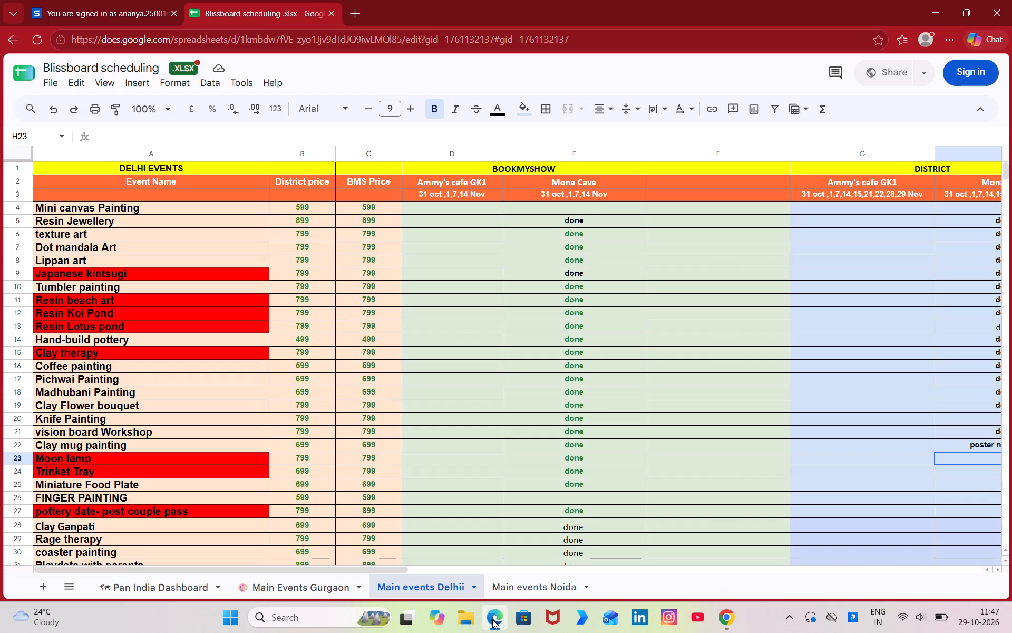
{"action": "left_click", "coordinate": [492, 619]}
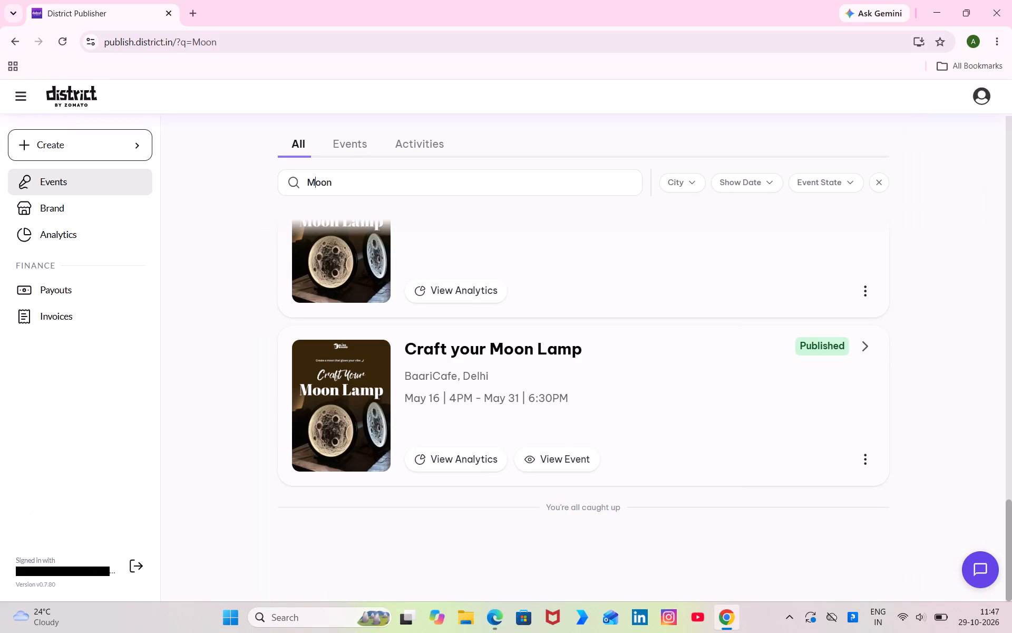
Search the events for "trin" to find the Trinket Tray listings, and dismiss the OneDrive backup notification.
{"action": "left_click_drag", "start_coordinate": [344, 179], "coordinate": [222, 160]}
{"action": "type", "text": "tinket"}
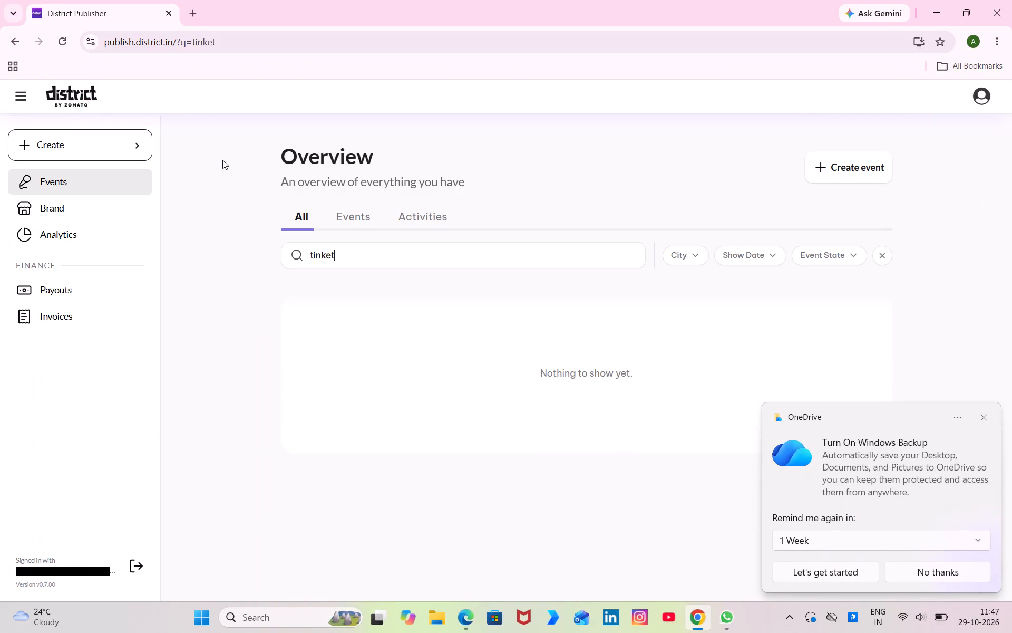
{"action": "key", "text": "BackSpace"}
{"action": "key", "text": "BackSpace"}
{"action": "key", "text": "BackSpace"}
{"action": "key", "text": "BackSpace"}
{"action": "key", "text": "BackSpace"}
{"action": "type", "text": "ri"}
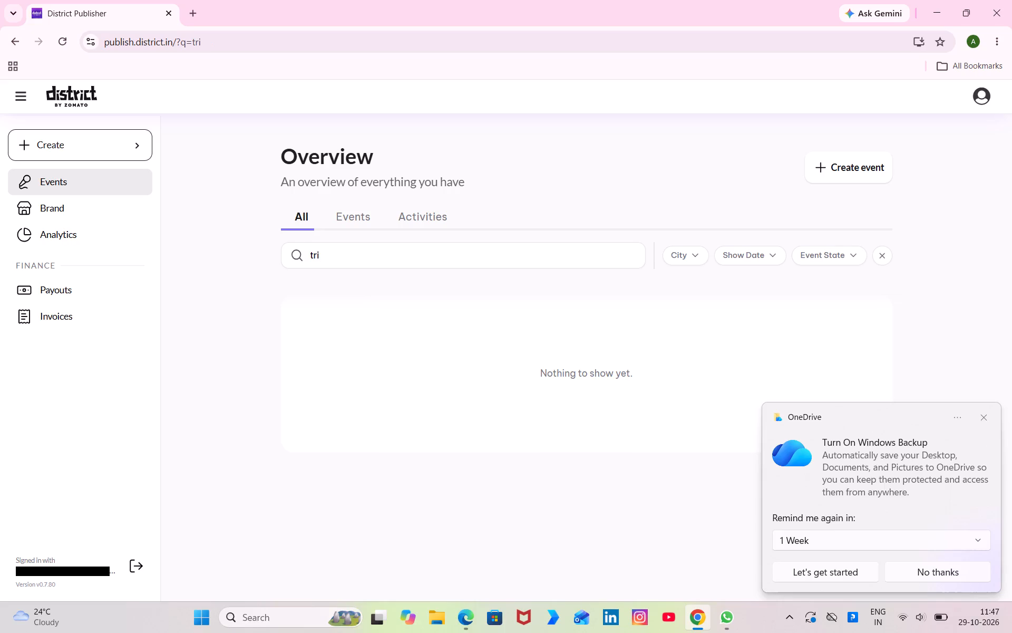
{"action": "key", "text": "n"}
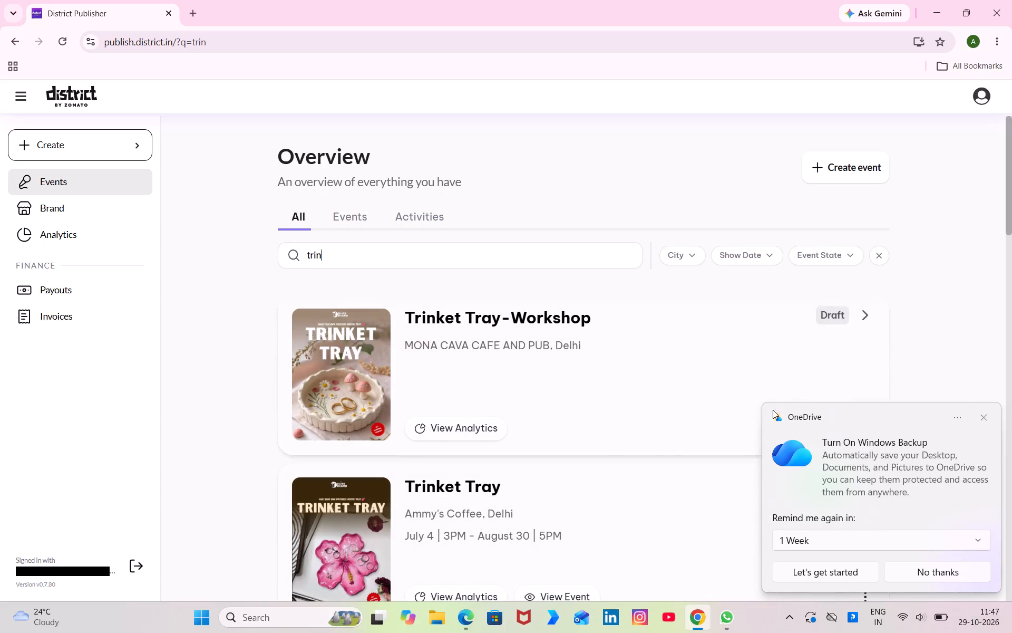
{"action": "left_click", "coordinate": [980, 413]}
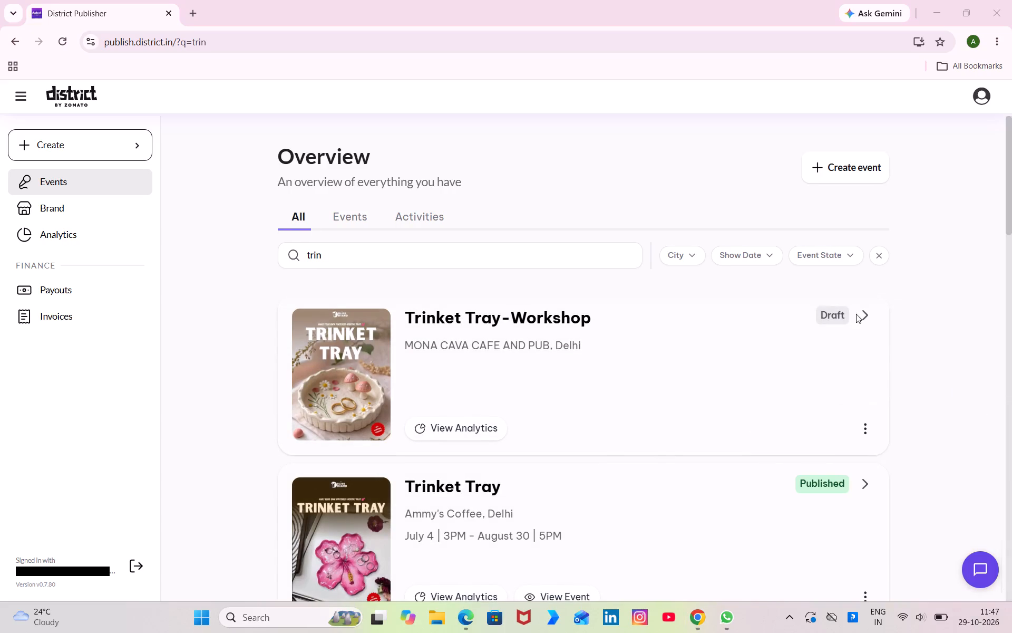
Open the draft Trinket Tray-Workshop at MONA CAVA CAFE AND PUB for a look, and return to the event list.
{"action": "left_click", "coordinate": [735, 344]}
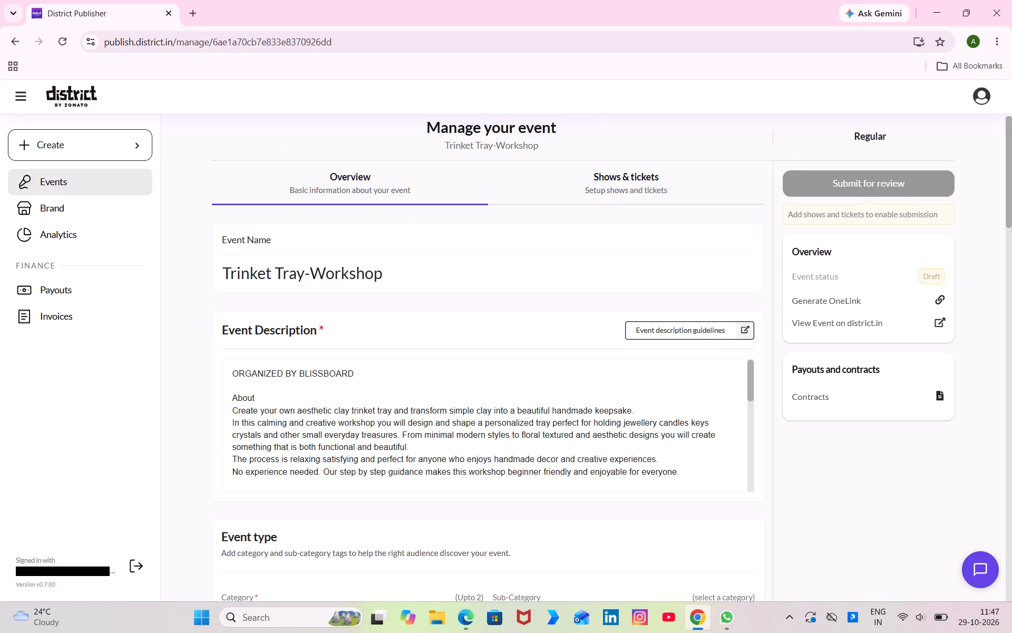
{"action": "left_click", "coordinate": [13, 41]}
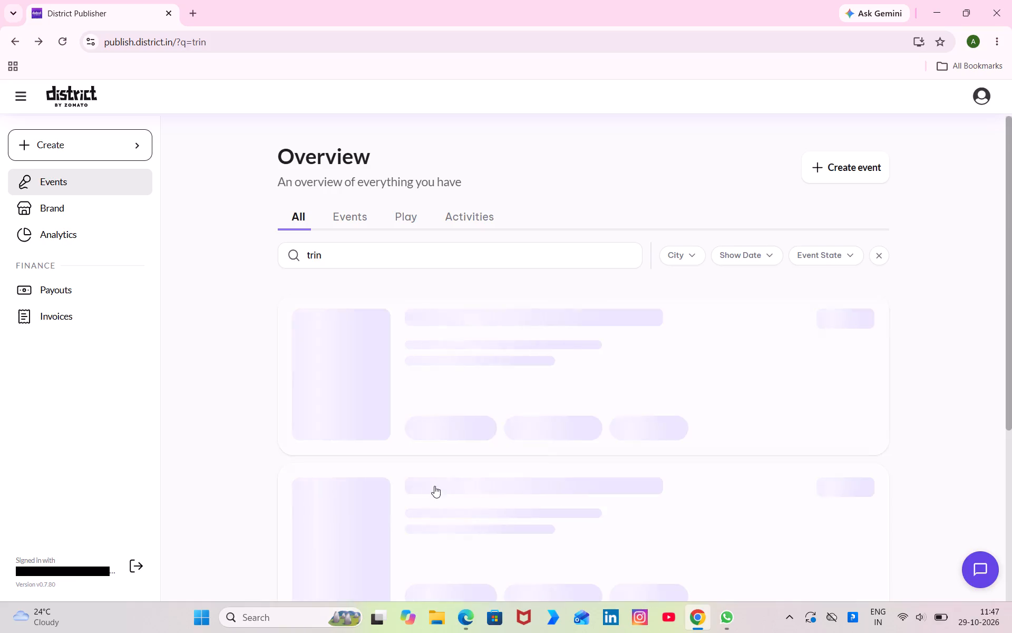
Check the shows and tickets of the Trinket Tray event at Ammy's Coffee, Delhi dated July 4 to August 30, and return to the list.
{"action": "left_click", "coordinate": [434, 486]}
{"action": "scroll", "coordinate": [434, 486], "scroll_direction": "down", "scroll_amount": 2}
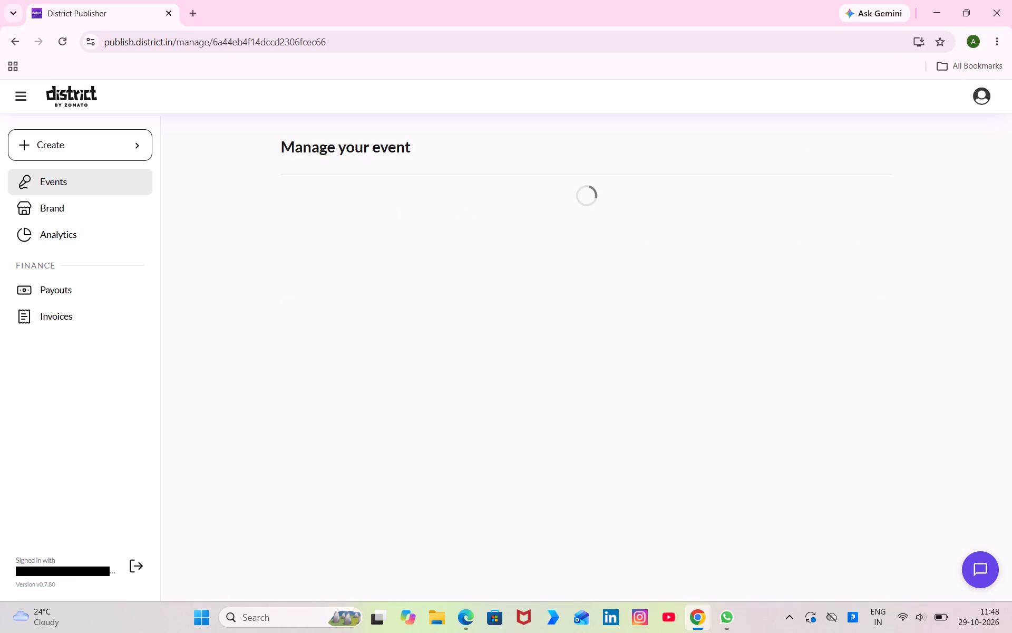
{"action": "left_click", "coordinate": [658, 191]}
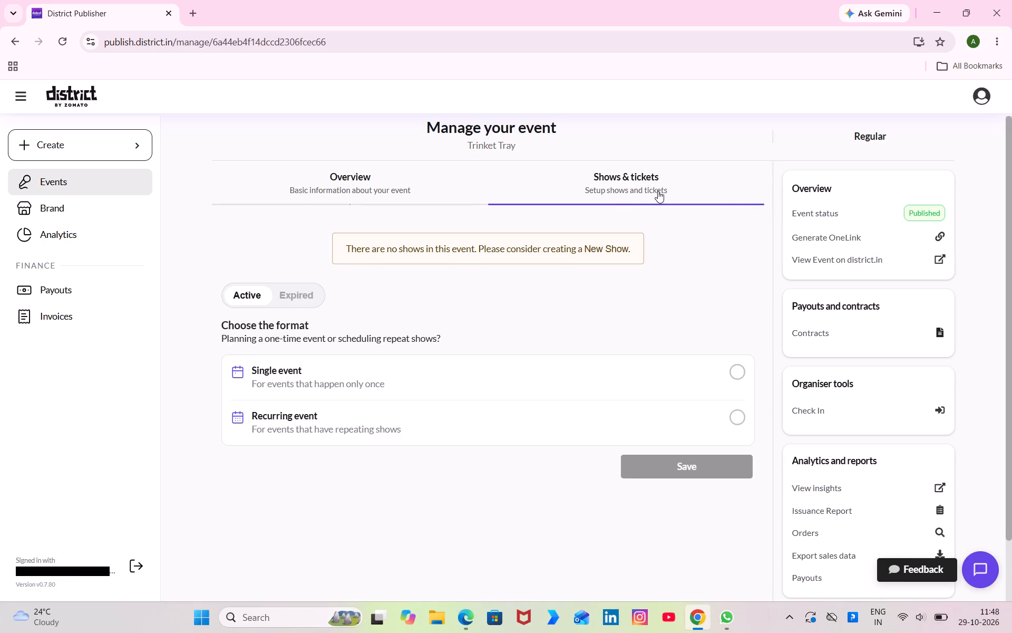
{"action": "left_click", "coordinate": [15, 34]}
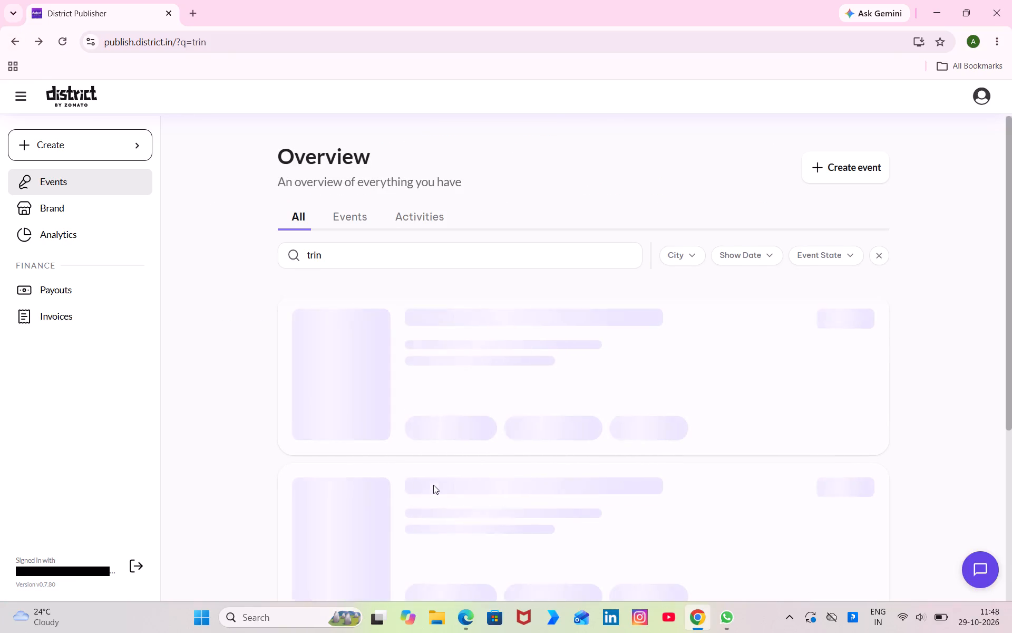
Check the shows and tickets of the Trinket Tray Workshop-AIRIA MALL event, and return to the list.
{"action": "scroll", "coordinate": [433, 485], "scroll_direction": "down", "scroll_amount": 3}
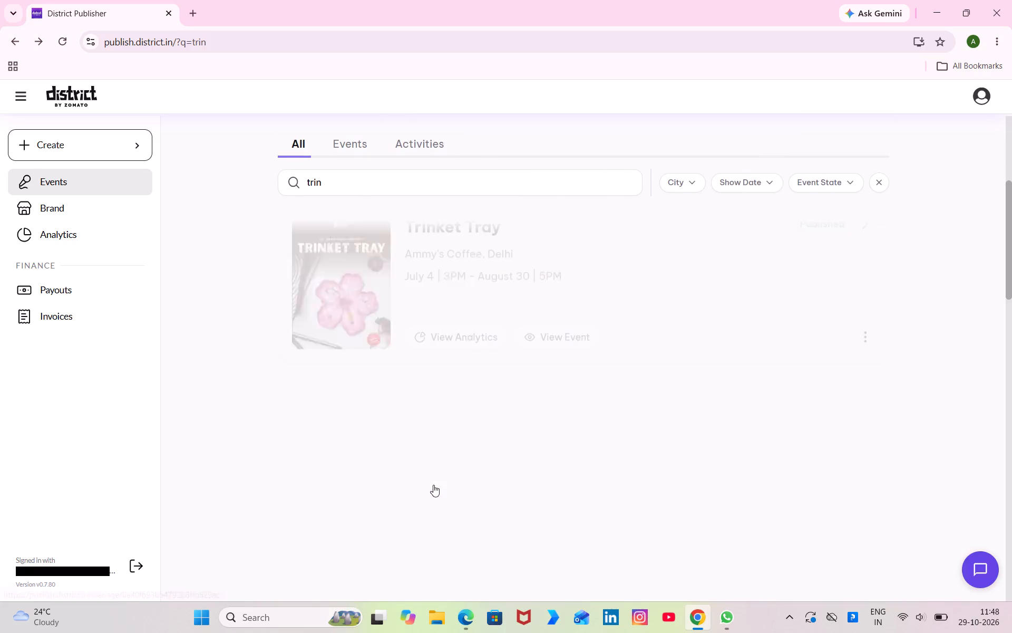
{"action": "scroll", "coordinate": [462, 465], "scroll_direction": "down", "scroll_amount": 2}
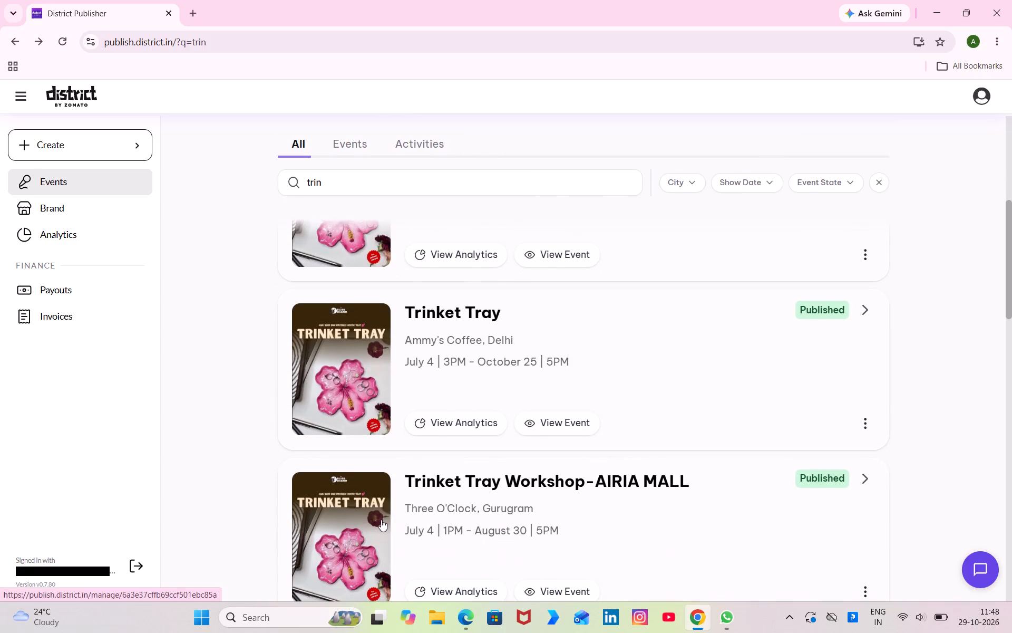
{"action": "left_click", "coordinate": [381, 520]}
{"action": "left_click", "coordinate": [654, 190]}
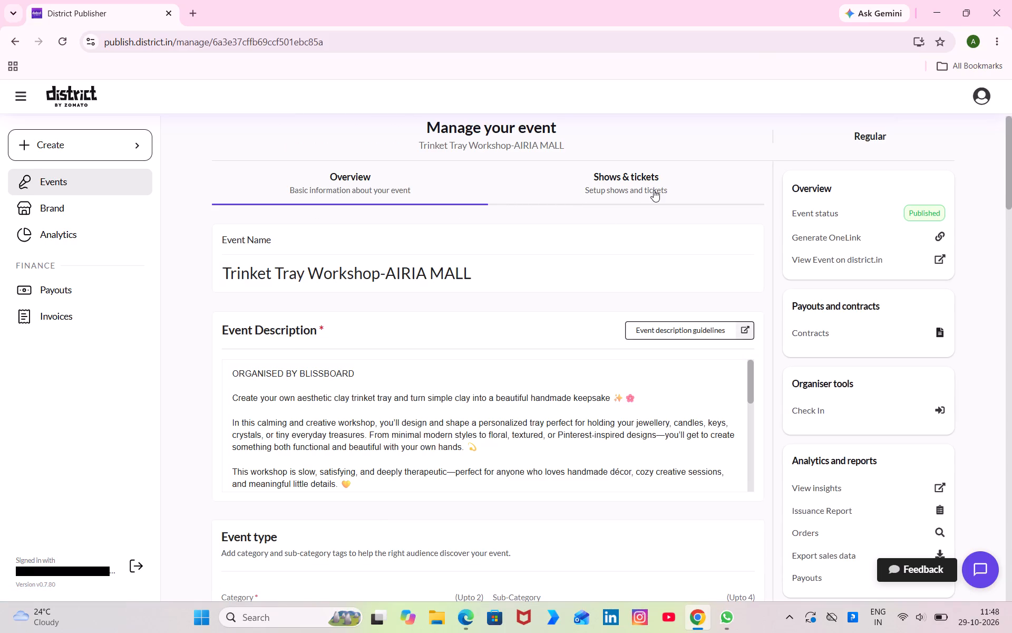
{"action": "left_click", "coordinate": [14, 38]}
Open the shows of the published Trinket Tray Workshop at Three O'Clock, Gurugram running to November 29, and expand the 31 Oct 04:00 PM show.
{"action": "scroll", "coordinate": [362, 477], "scroll_direction": "down", "scroll_amount": 8}
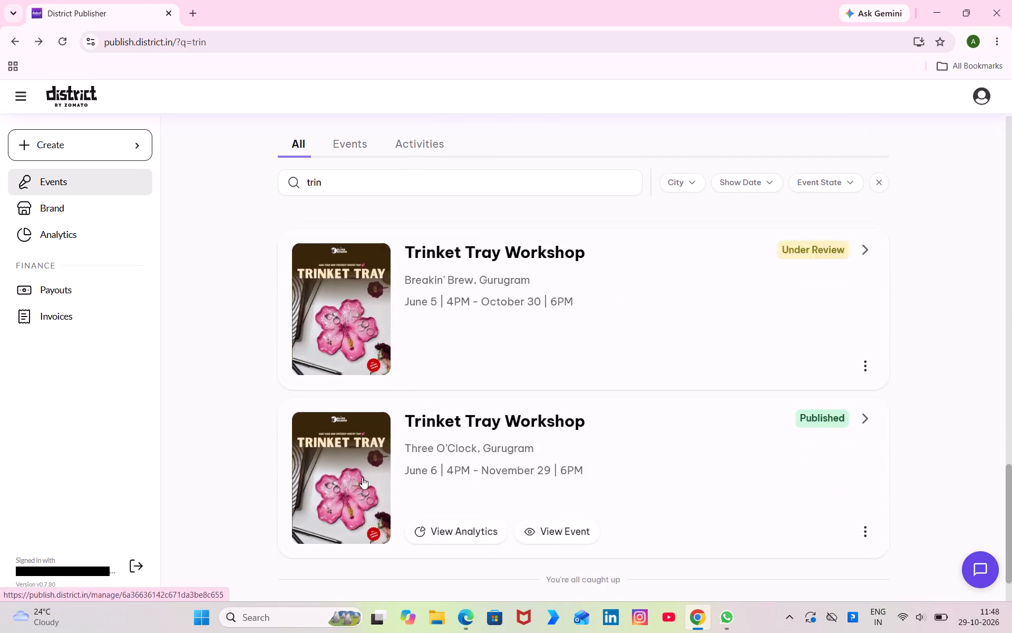
{"action": "left_click", "coordinate": [423, 439]}
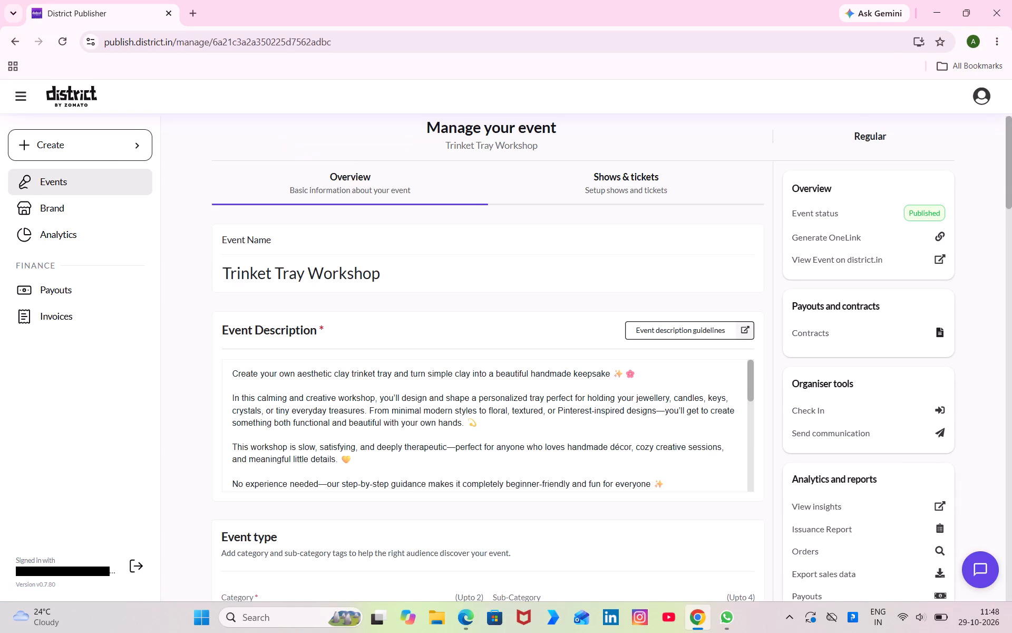
{"action": "left_click", "coordinate": [606, 184]}
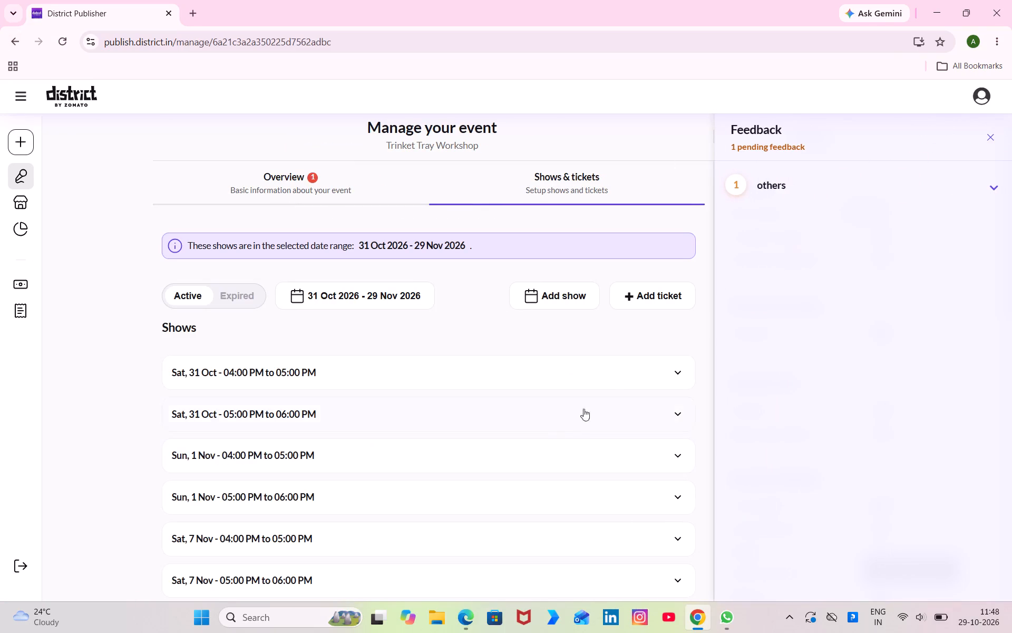
{"action": "left_click", "coordinate": [616, 375]}
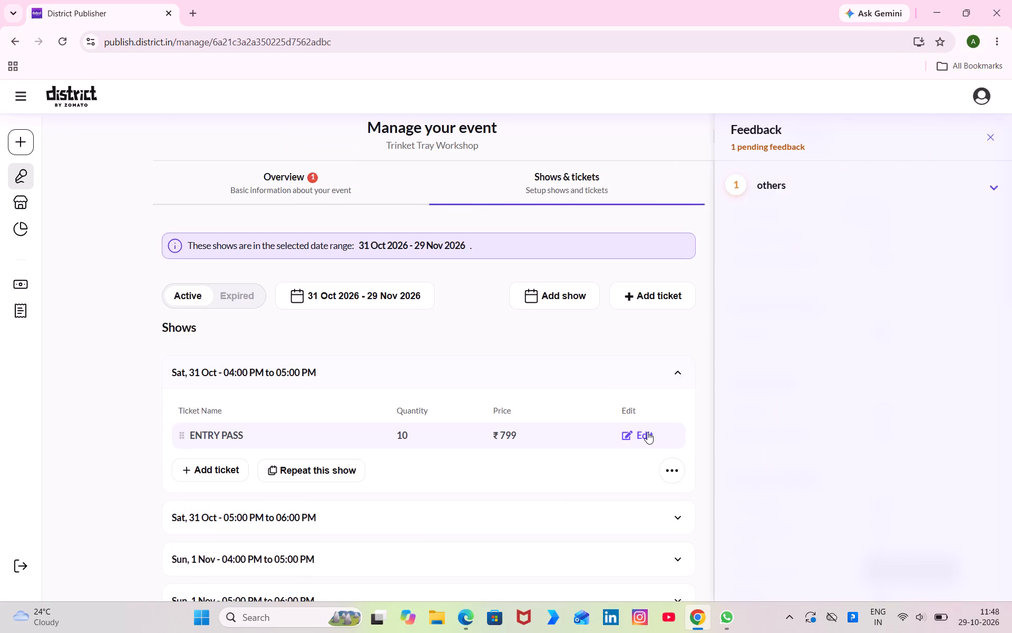
Copy the full description of the show's ENTRY PASS ticket, close the ticket unchanged and return to the event list.
{"action": "left_click", "coordinate": [647, 432]}
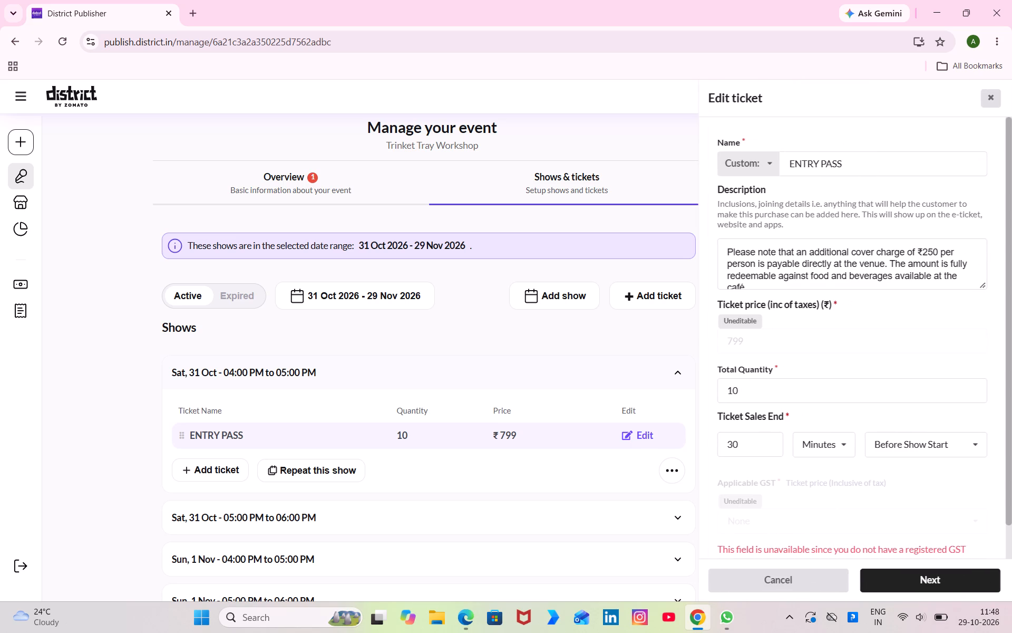
{"action": "left_click", "coordinate": [809, 289]}
{"action": "key", "text": "ctrl+a"}
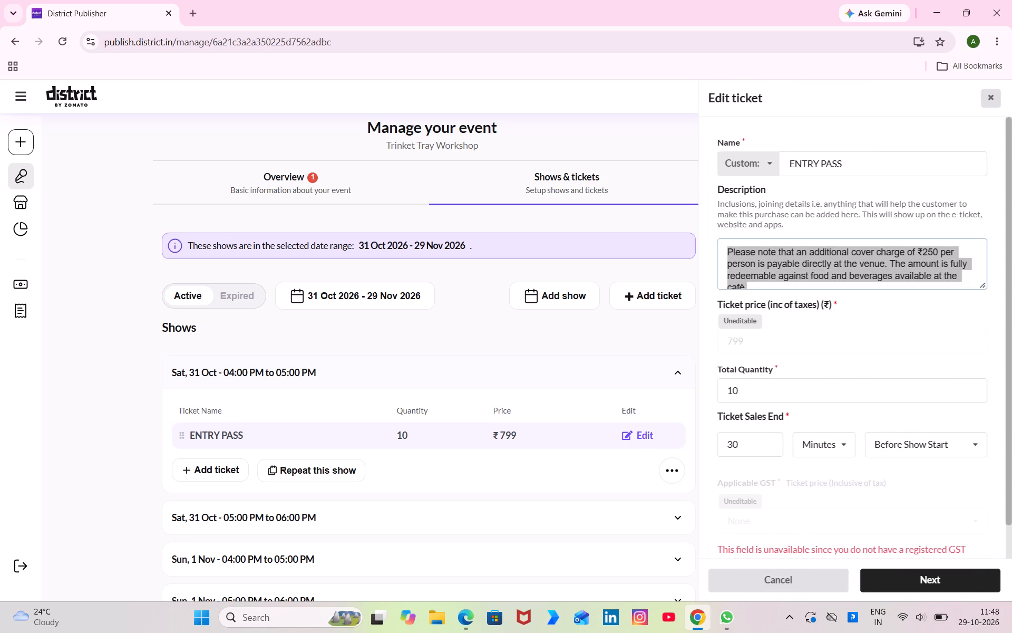
{"action": "key", "text": "ctrl+c"}
{"action": "left_click", "coordinate": [986, 98]}
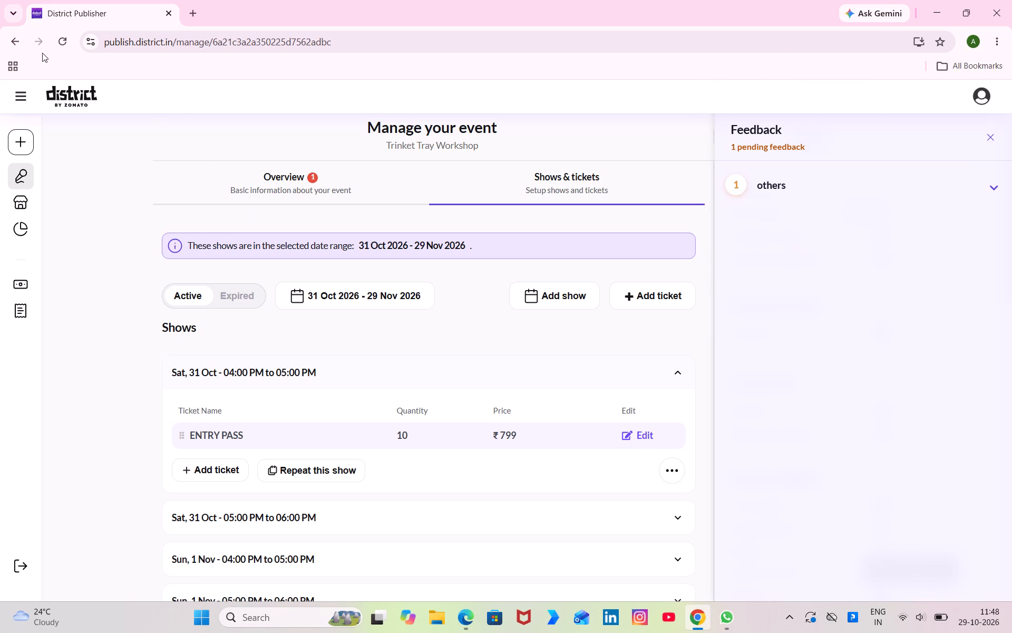
{"action": "left_click", "coordinate": [13, 44]}
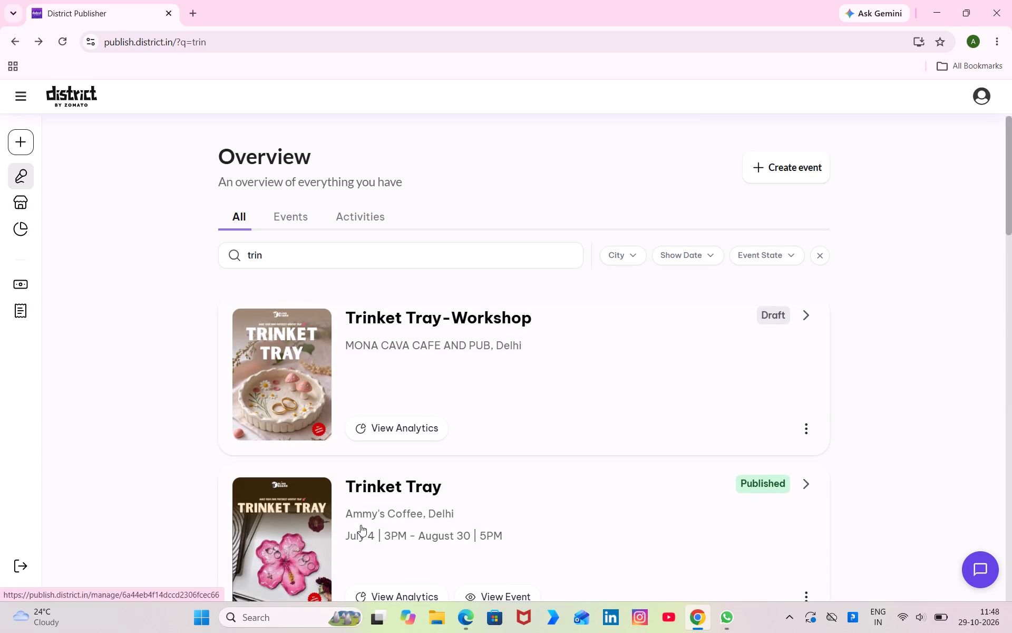
In the shows and tickets of the Mona Cava Trinket Tray-Workshop draft, choose the recurring event format with weekly repeats.
{"action": "left_click", "coordinate": [456, 418]}
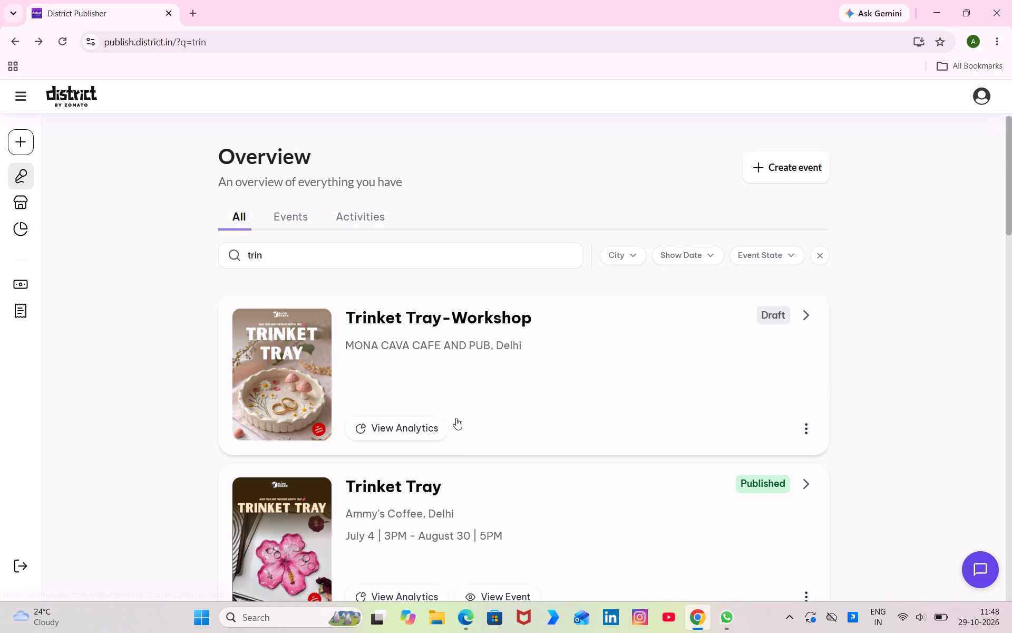
{"action": "left_click", "coordinate": [431, 395]}
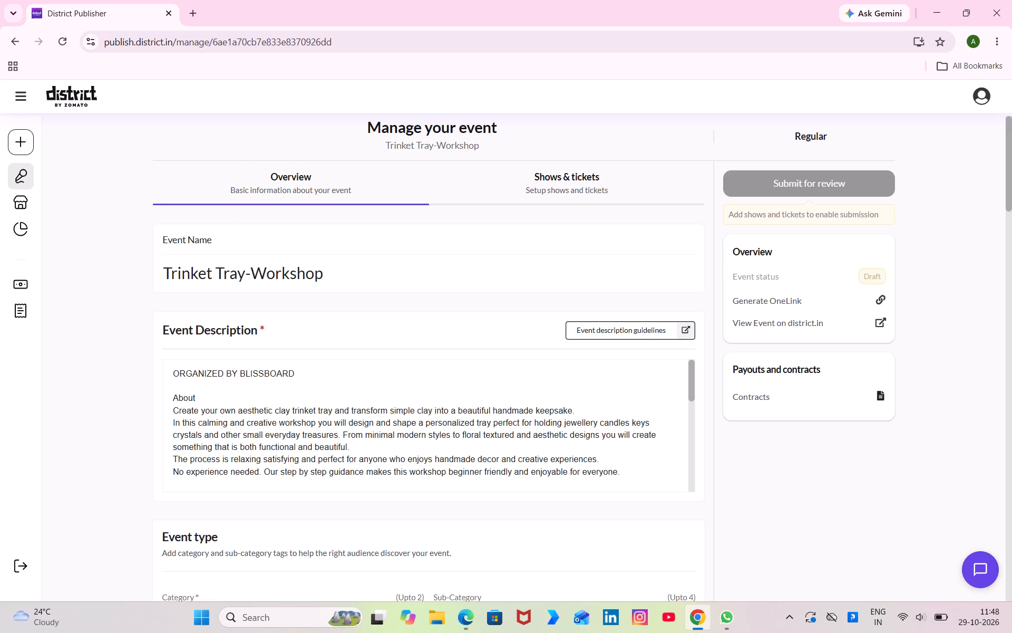
{"action": "left_click", "coordinate": [556, 169]}
{"action": "left_click", "coordinate": [550, 183]}
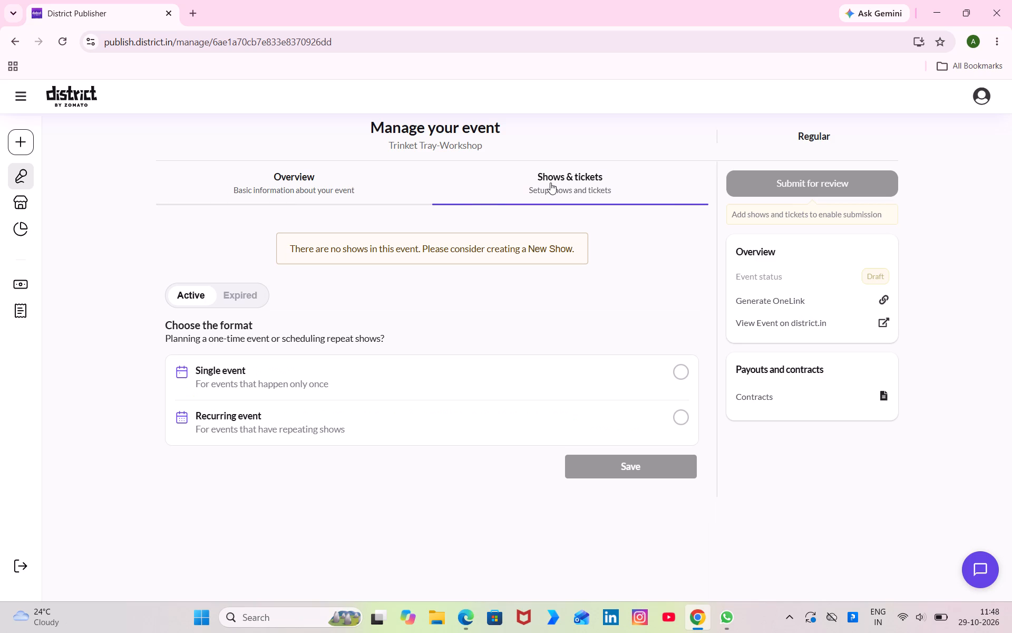
{"action": "left_click", "coordinate": [688, 422]}
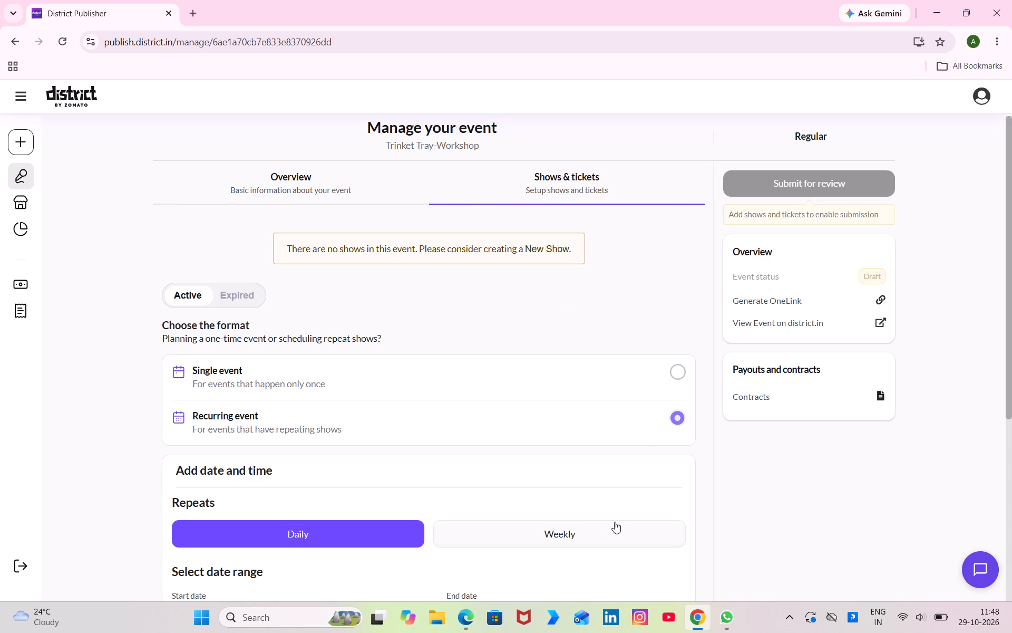
{"action": "left_click", "coordinate": [613, 523]}
Set the recurring shows' date range from Sat, 31 Oct to Sun, 29 Nov.
{"action": "scroll", "coordinate": [613, 523], "scroll_direction": "down", "scroll_amount": 3}
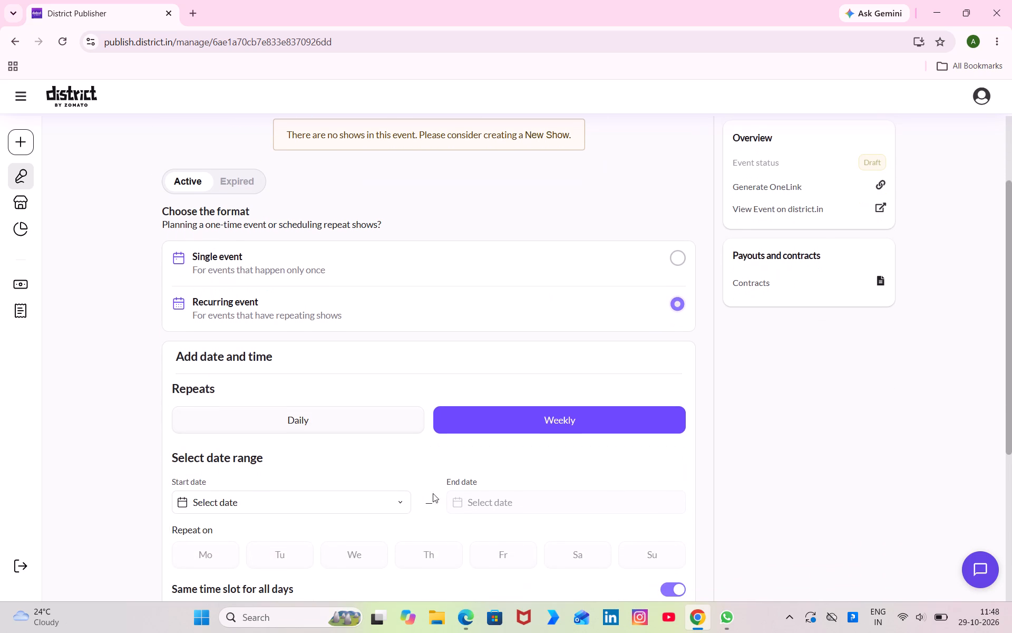
{"action": "left_click", "coordinate": [381, 507]}
{"action": "left_click", "coordinate": [298, 461]}
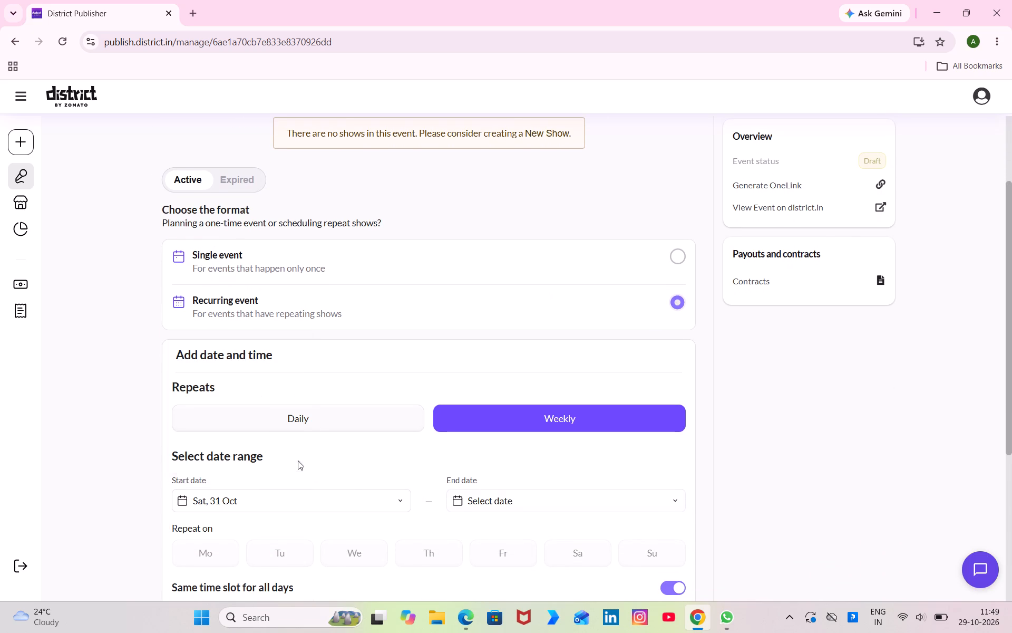
{"action": "left_click", "coordinate": [511, 502]}
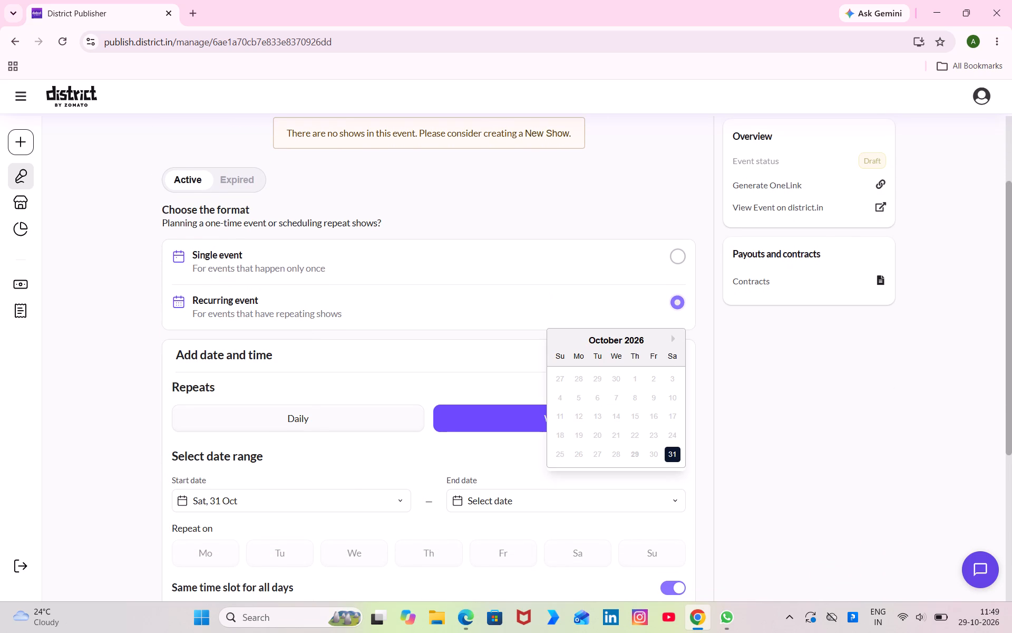
{"action": "left_click", "coordinate": [674, 341]}
{"action": "left_click", "coordinate": [563, 458]}
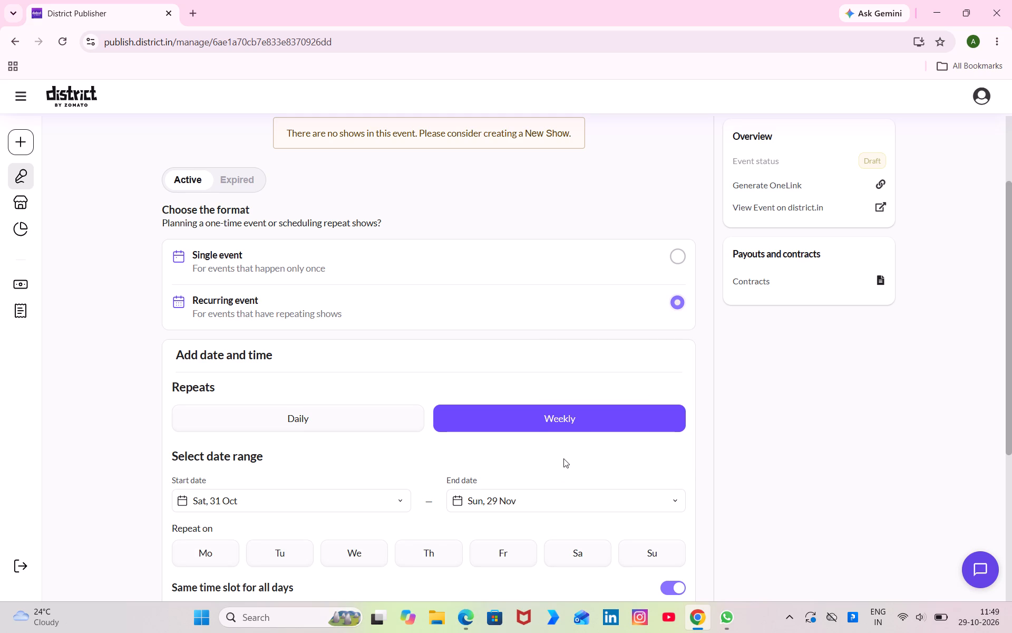
Set the weekly recurring shows to repeat on Saturdays and Sundays.
{"action": "left_click", "coordinate": [577, 540]}
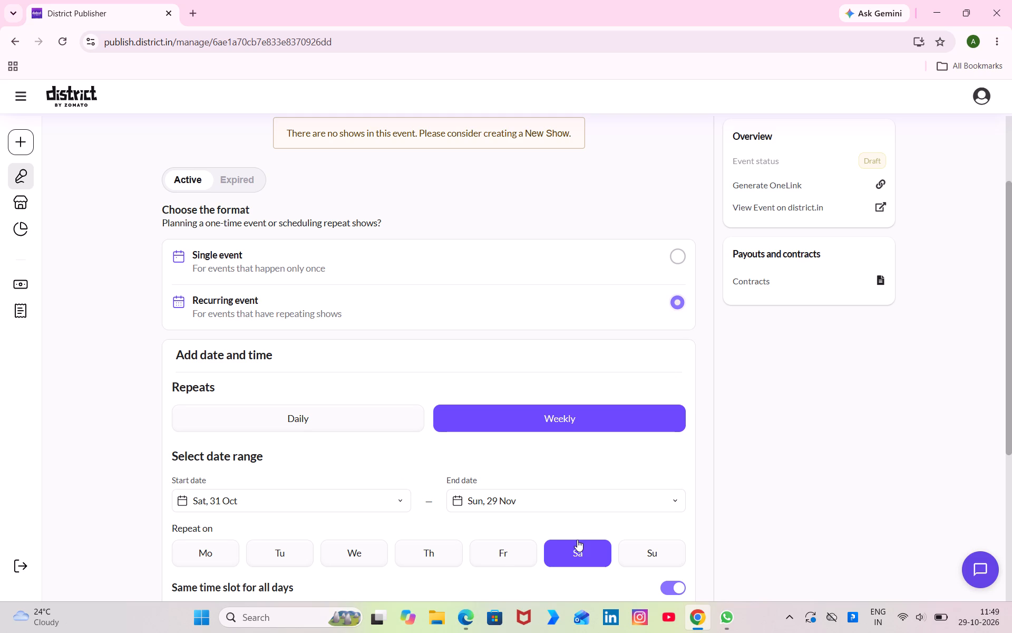
{"action": "scroll", "coordinate": [646, 549], "scroll_direction": "down", "scroll_amount": 3}
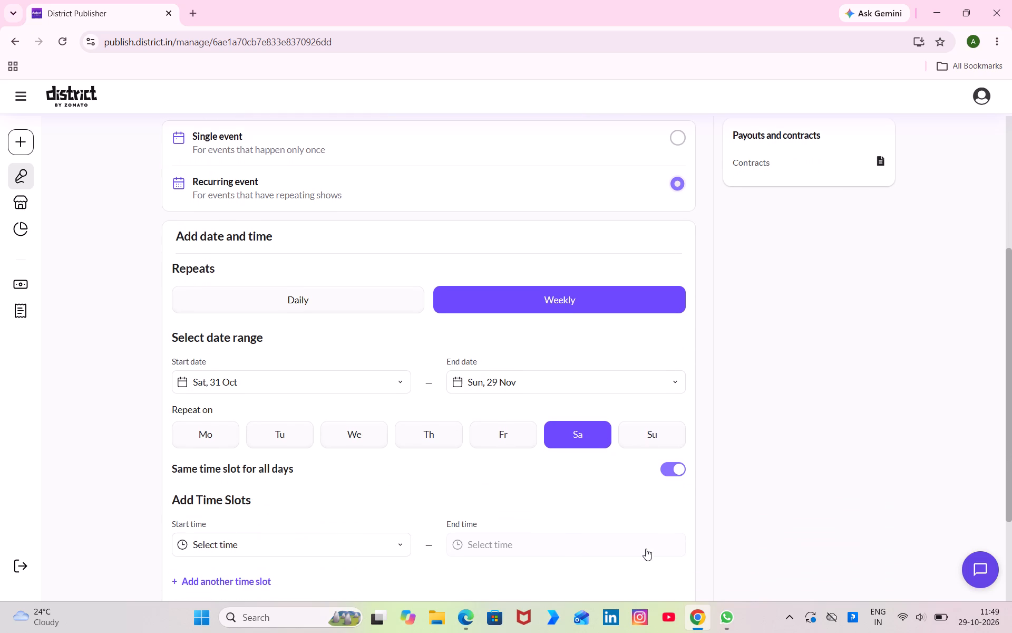
{"action": "left_click", "coordinate": [635, 438]}
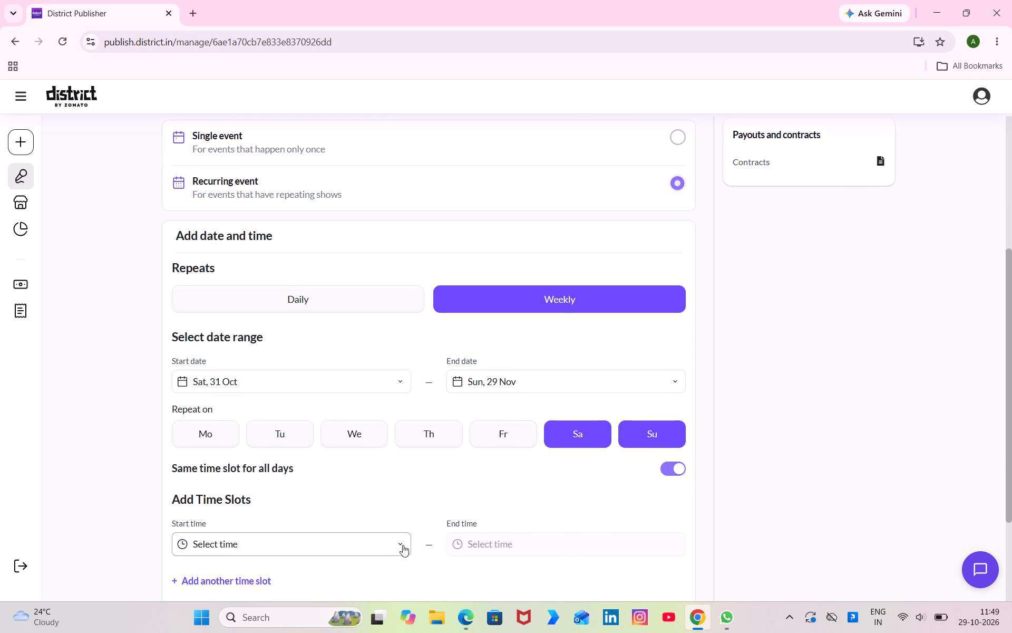
Set the first time slot to run from 03:00 PM to 04:00 PM.
{"action": "left_click", "coordinate": [397, 546]}
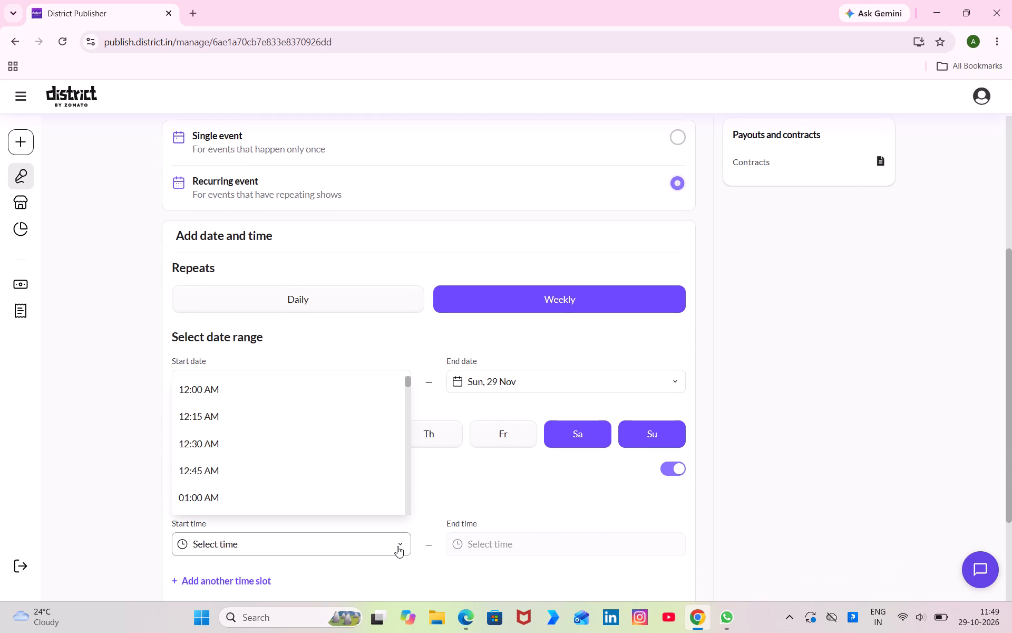
{"action": "double_click", "coordinate": [407, 476]}
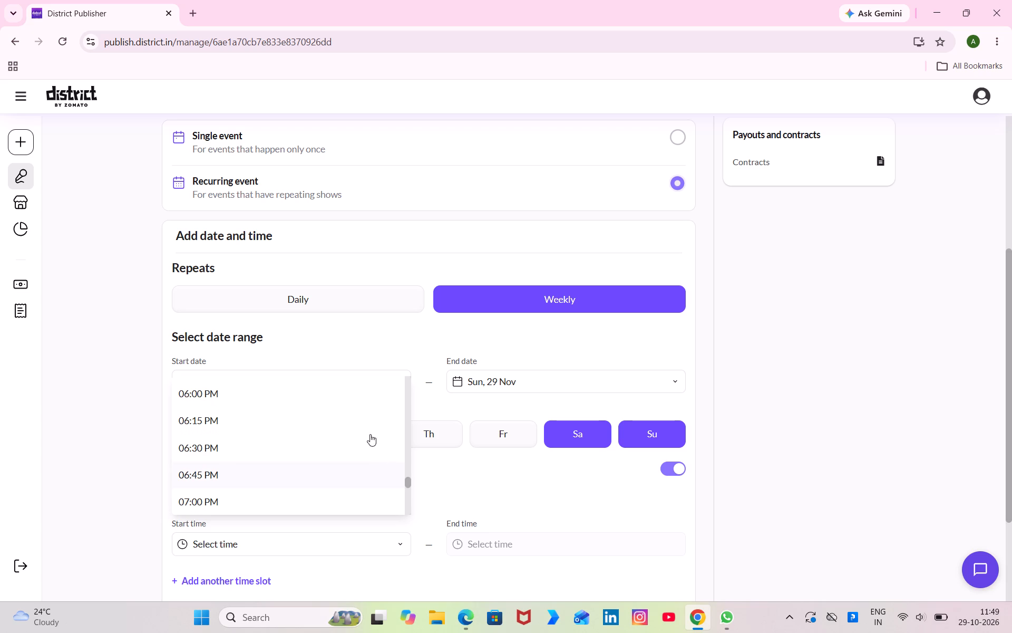
{"action": "scroll", "coordinate": [361, 420], "scroll_direction": "up", "scroll_amount": 7}
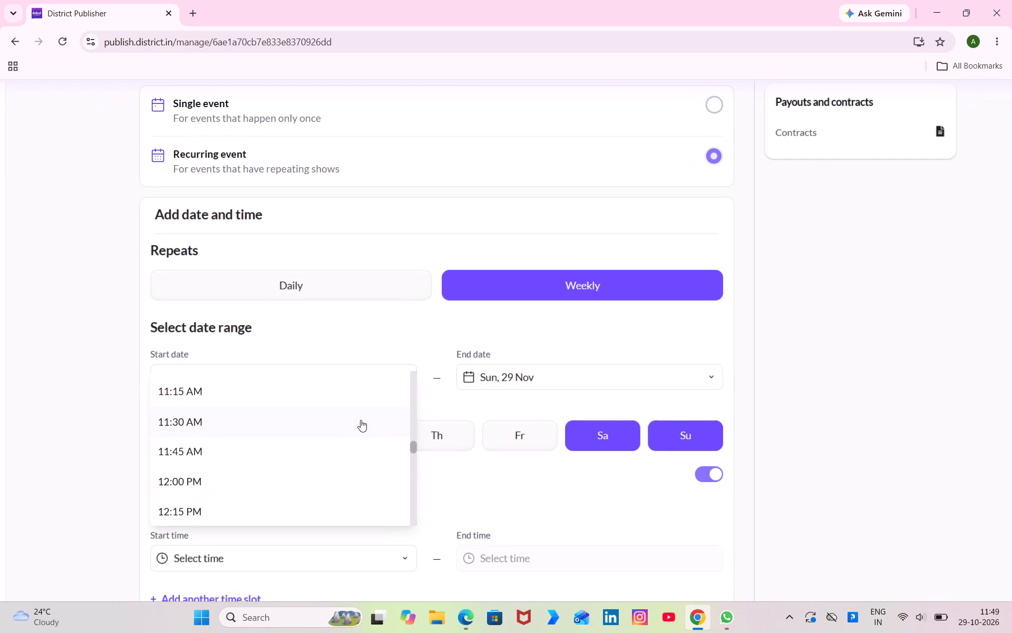
{"action": "scroll", "coordinate": [636, 355], "scroll_direction": "right", "scroll_amount": 1}
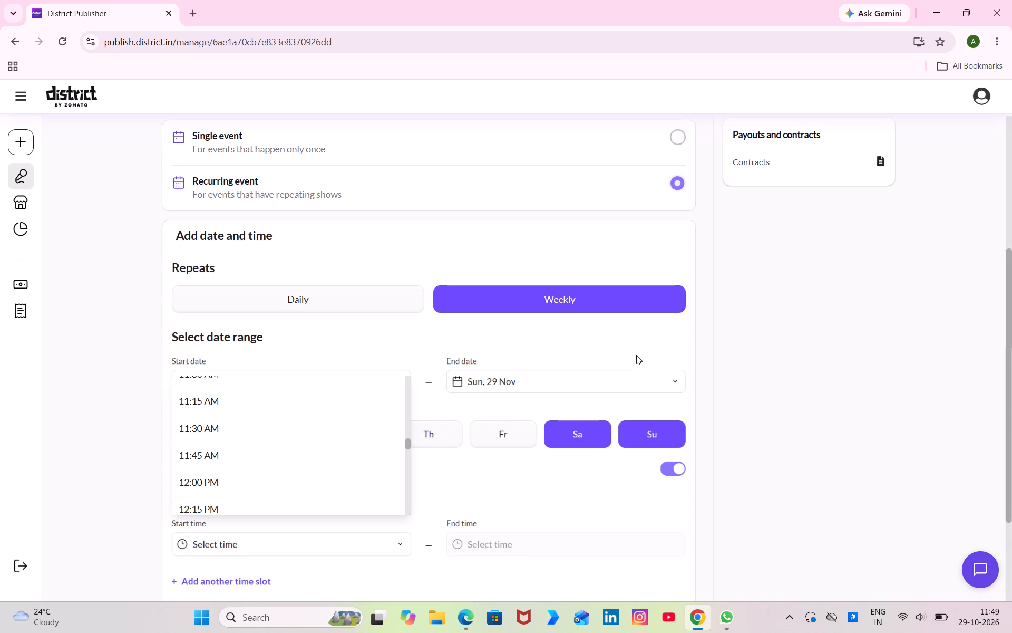
{"action": "scroll", "coordinate": [353, 464], "scroll_direction": "down", "scroll_amount": 5}
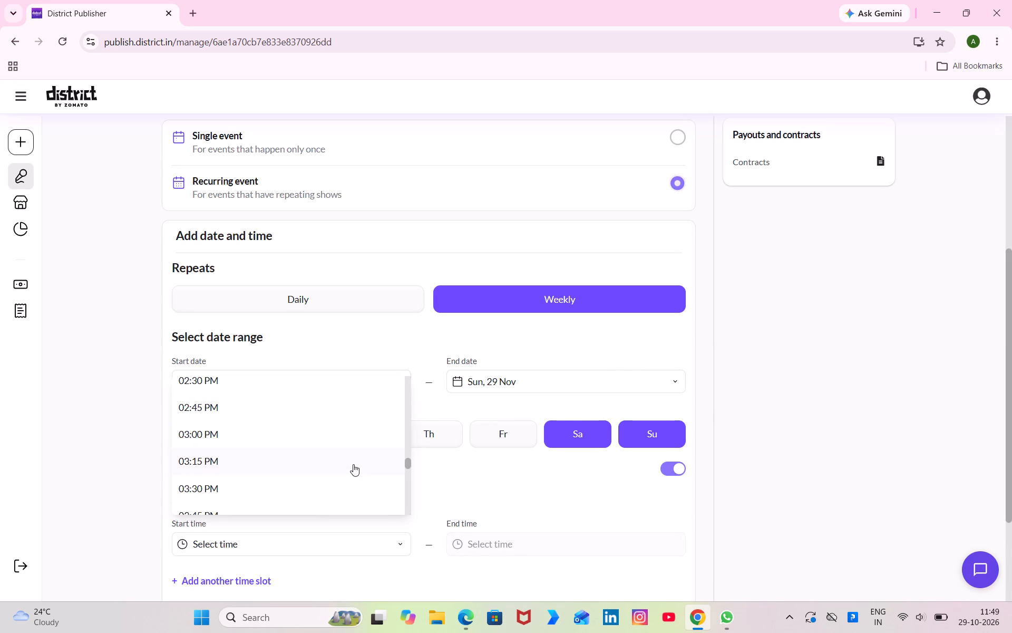
{"action": "left_click", "coordinate": [278, 434]}
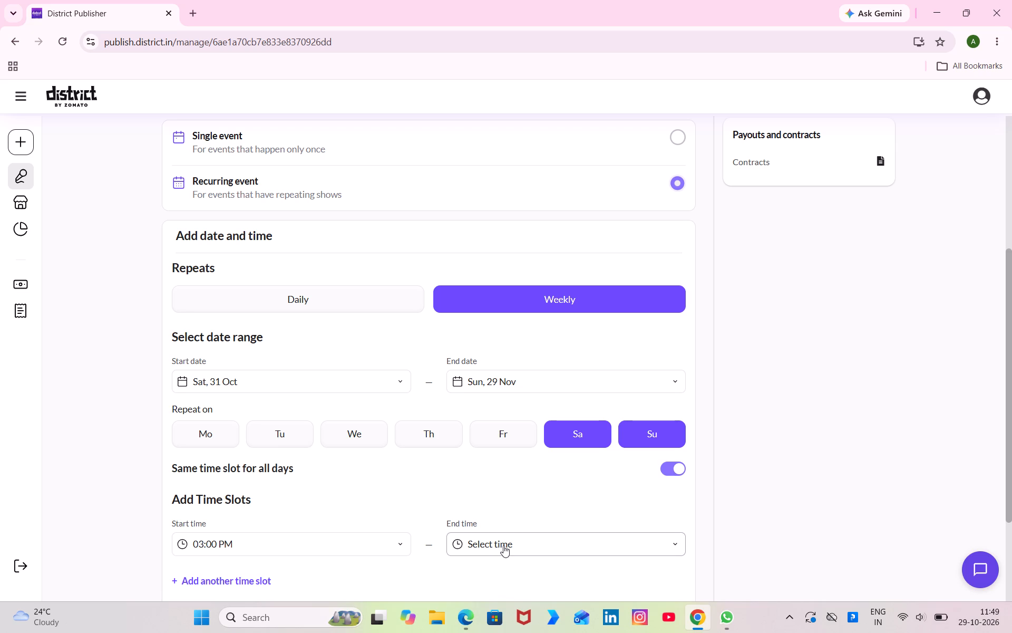
{"action": "left_click", "coordinate": [503, 545]}
{"action": "left_click", "coordinate": [518, 473]}
Add a second time slot from 04:00 PM to 05:00 PM and save the recurring shows.
{"action": "scroll", "coordinate": [518, 473], "scroll_direction": "down", "scroll_amount": 3}
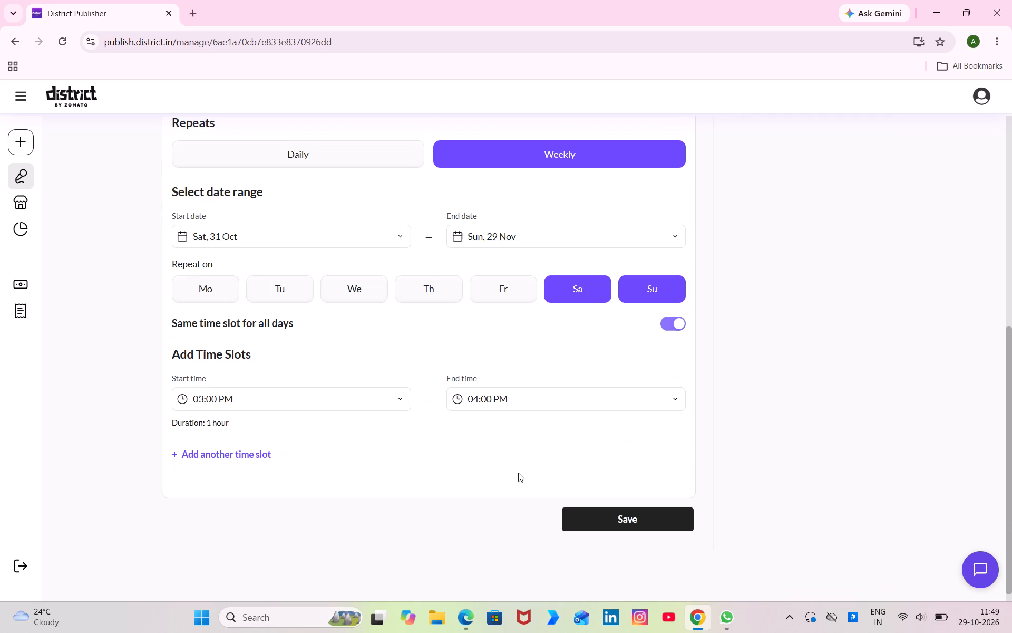
{"action": "left_click", "coordinate": [231, 444]}
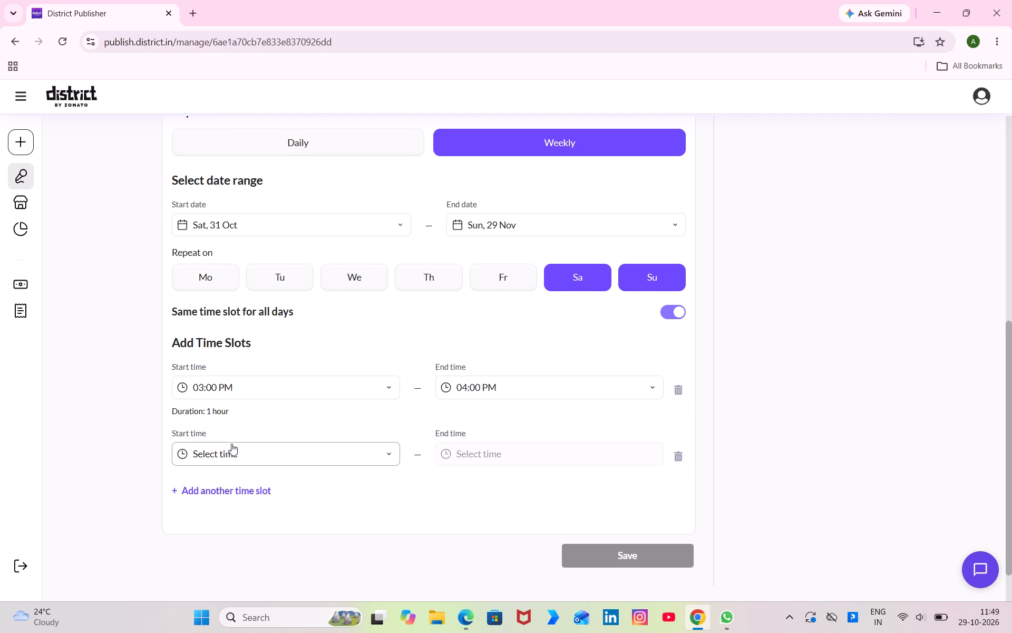
{"action": "left_click", "coordinate": [258, 453]}
{"action": "scroll", "coordinate": [280, 382], "scroll_direction": "down", "scroll_amount": 1}
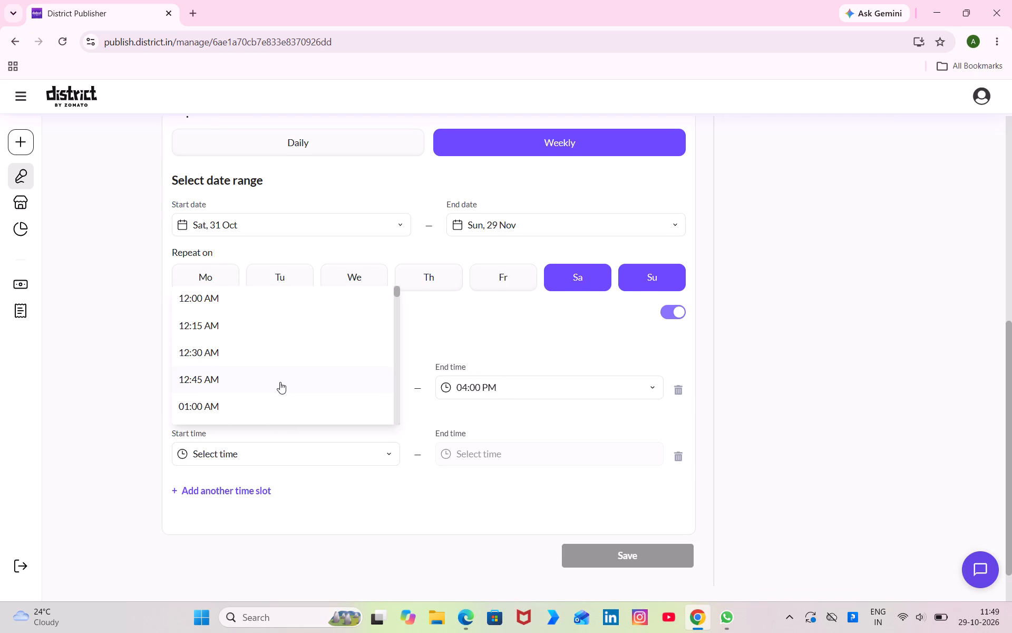
{"action": "scroll", "coordinate": [280, 382], "scroll_direction": "down", "scroll_amount": 9}
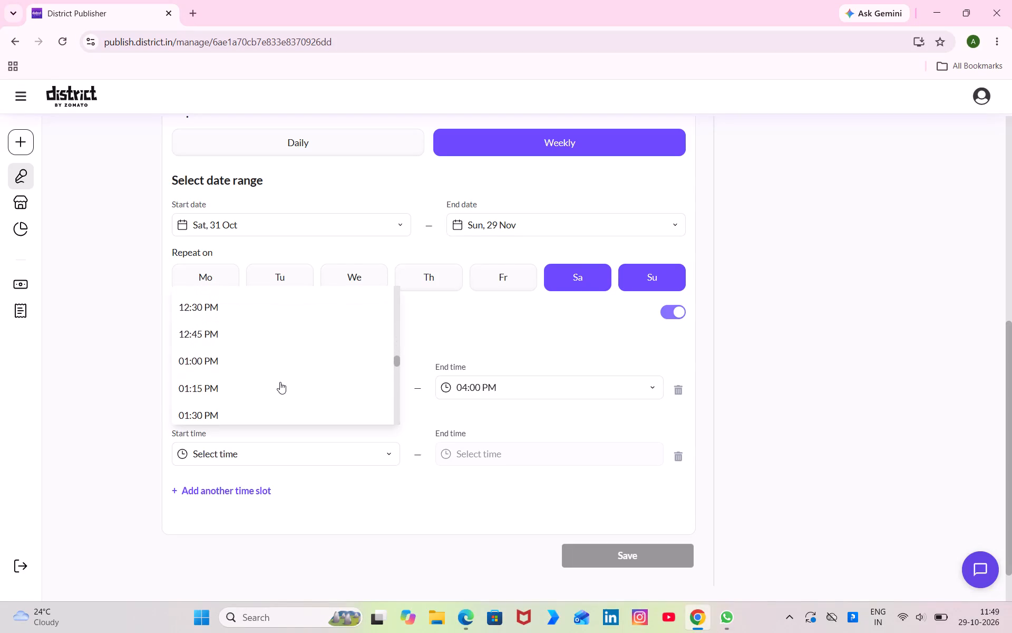
{"action": "scroll", "coordinate": [280, 382], "scroll_direction": "down", "scroll_amount": 1}
{"action": "left_click", "coordinate": [248, 397]}
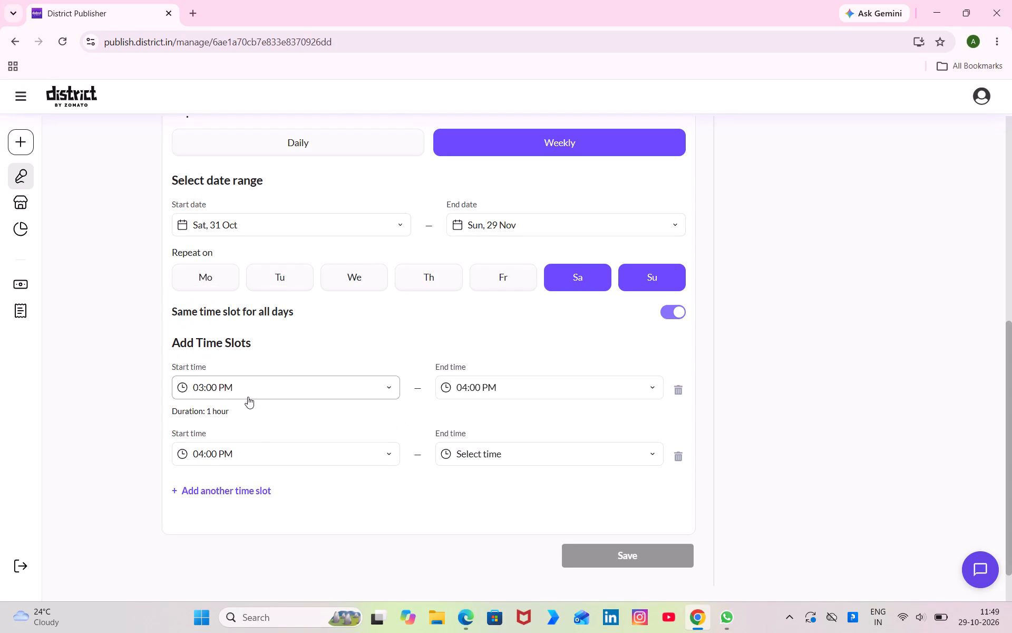
{"action": "left_click", "coordinate": [458, 456]}
{"action": "left_click", "coordinate": [493, 373]}
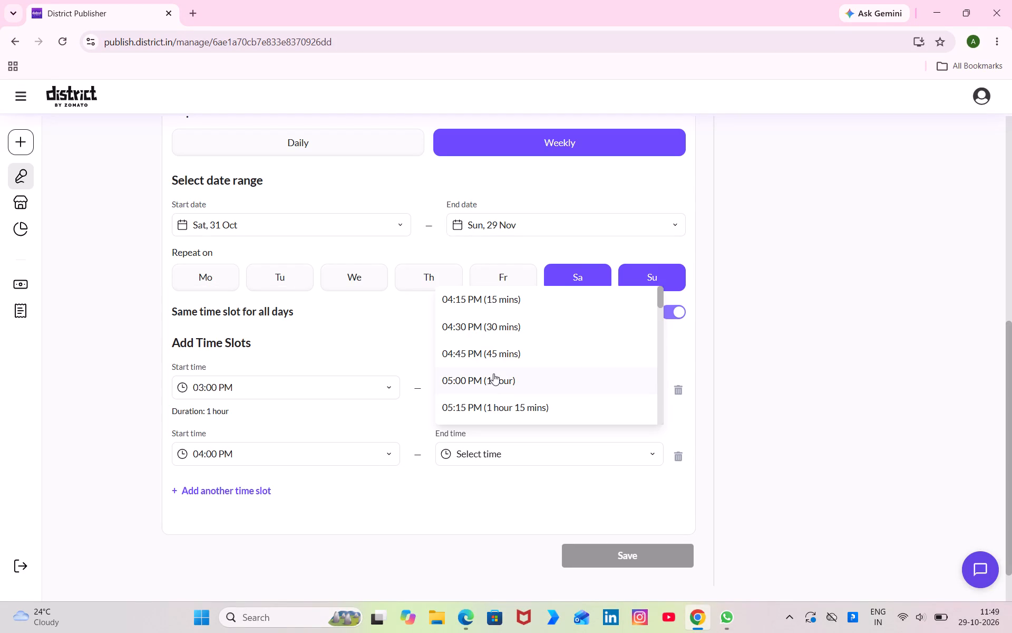
{"action": "left_click", "coordinate": [606, 568]}
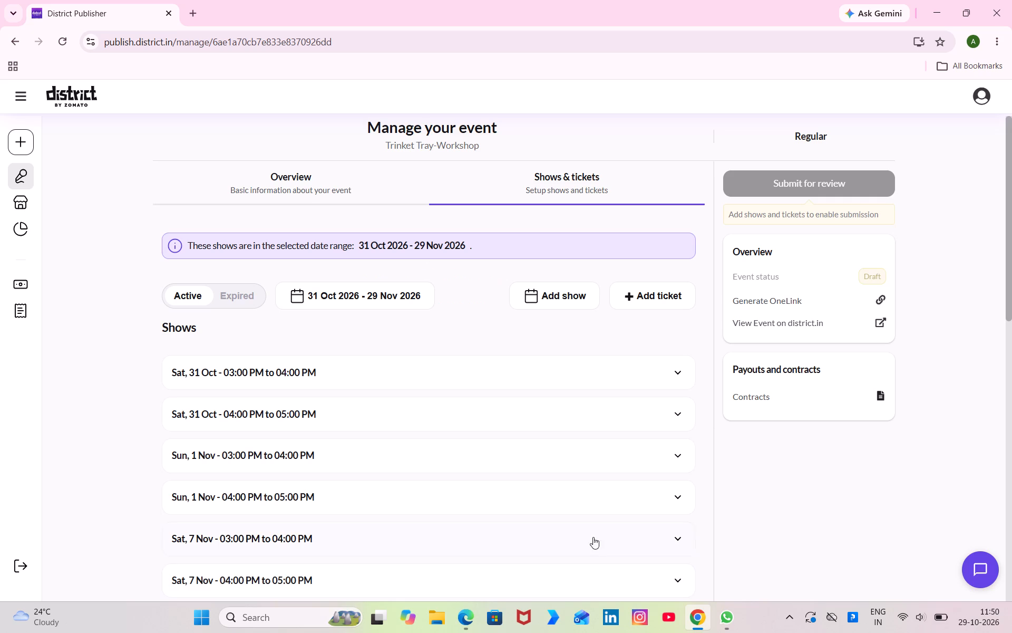
Disable the Sun, 8 Nov 03:00 PM to 04:00 PM show, applying it to this show only.
{"action": "scroll", "coordinate": [547, 507], "scroll_direction": "down", "scroll_amount": 4}
{"action": "left_click", "coordinate": [467, 404]}
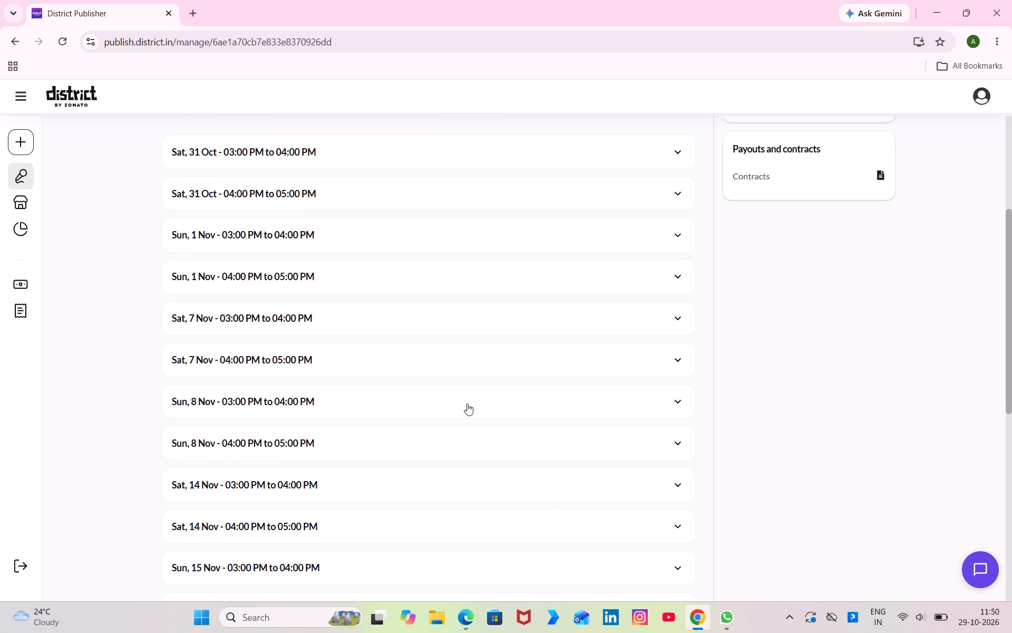
{"action": "left_click", "coordinate": [674, 486]}
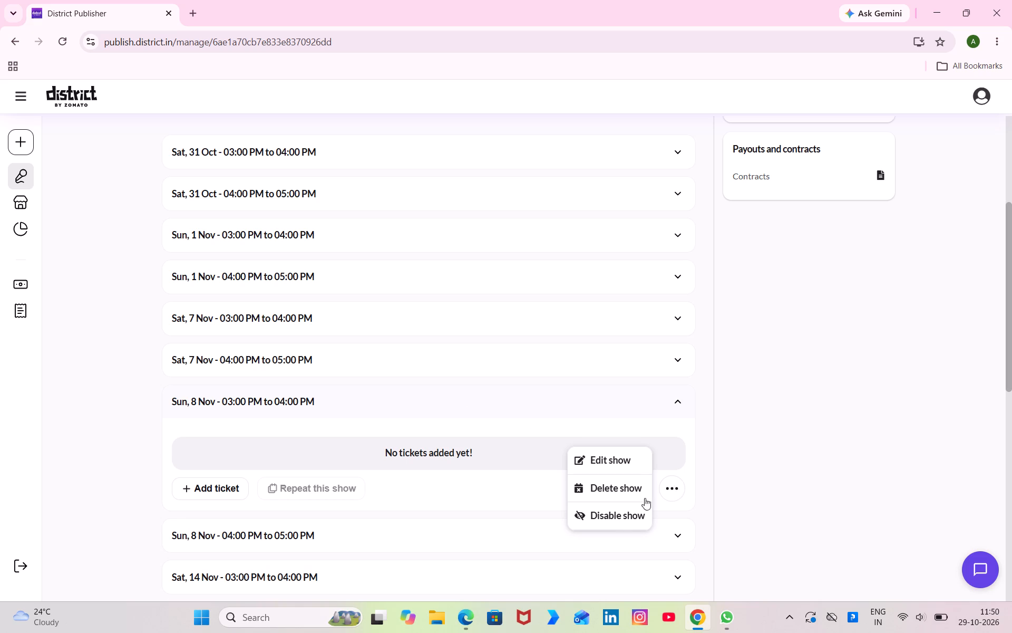
{"action": "left_click", "coordinate": [618, 513]}
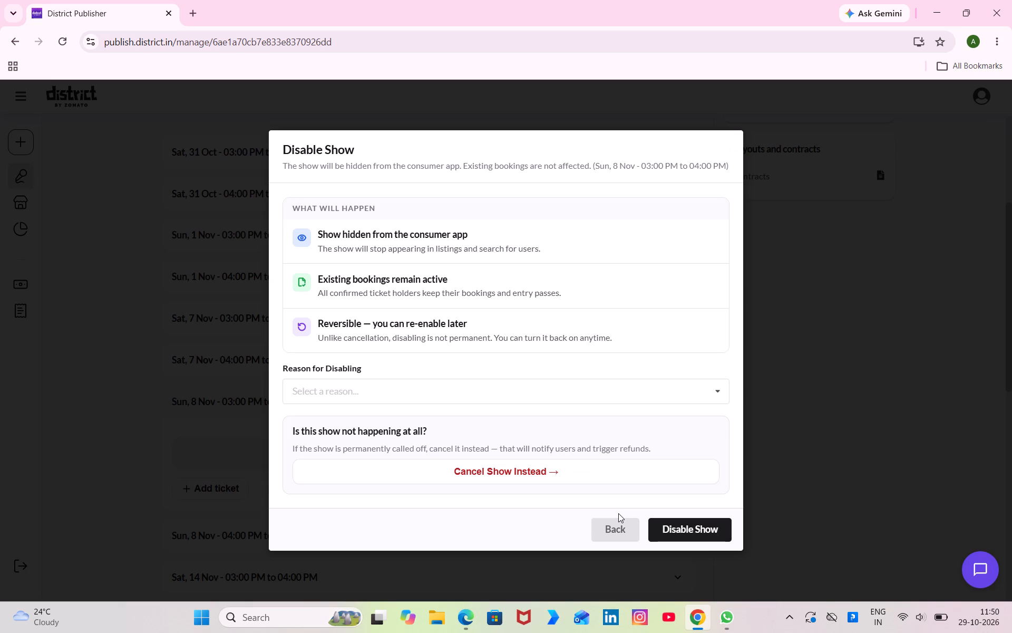
{"action": "left_click", "coordinate": [695, 532]}
{"action": "left_click", "coordinate": [896, 581]}
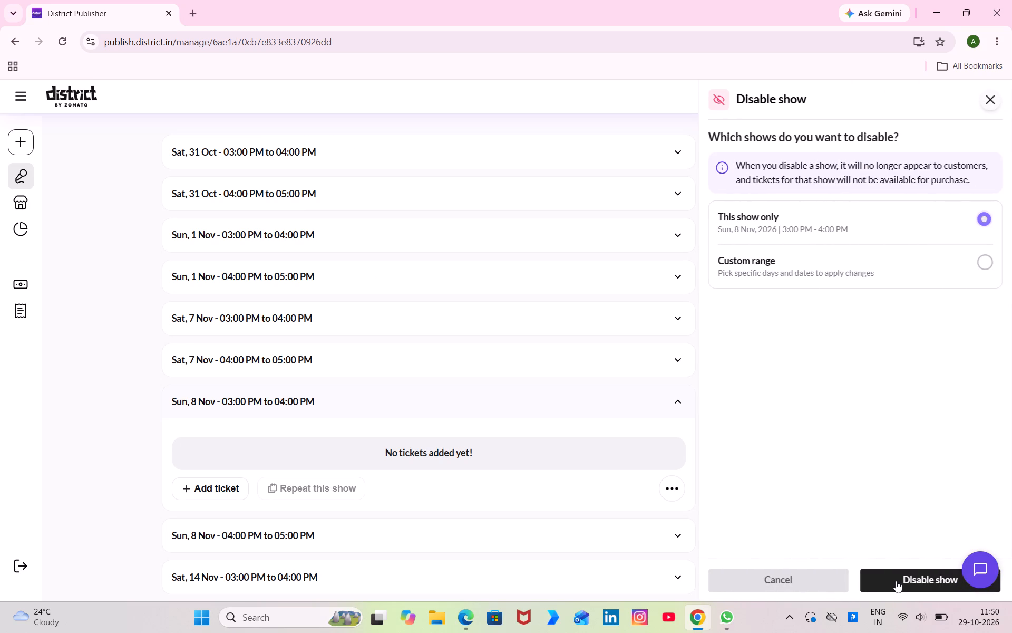
{"action": "left_click", "coordinate": [740, 421]}
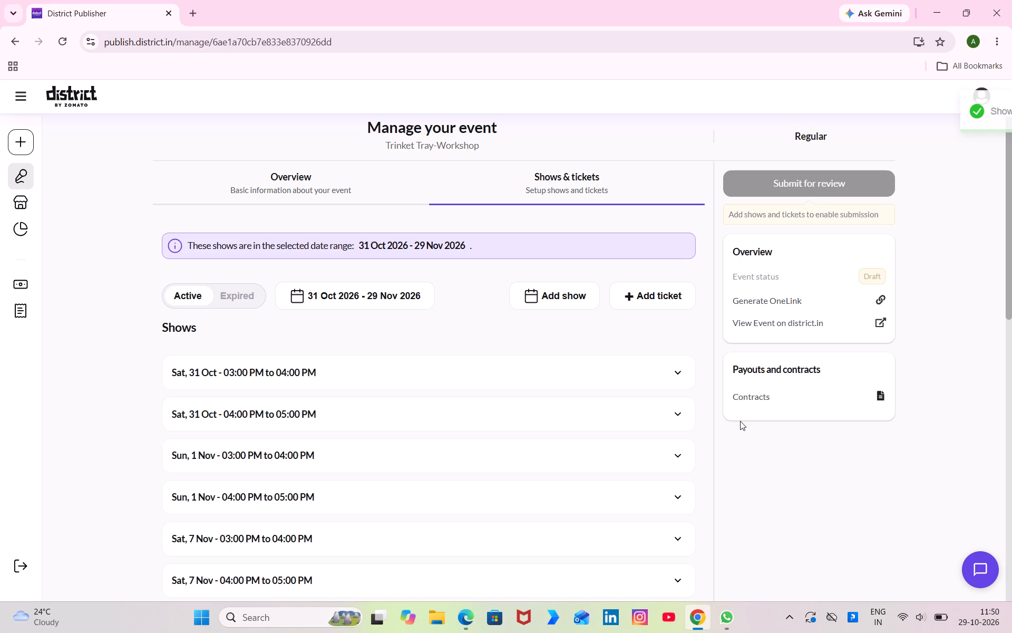
Disable the Sun, 8 Nov 04:00 PM to 05:00 PM show, applying it to this show only.
{"action": "scroll", "coordinate": [585, 491], "scroll_direction": "down", "scroll_amount": 5}
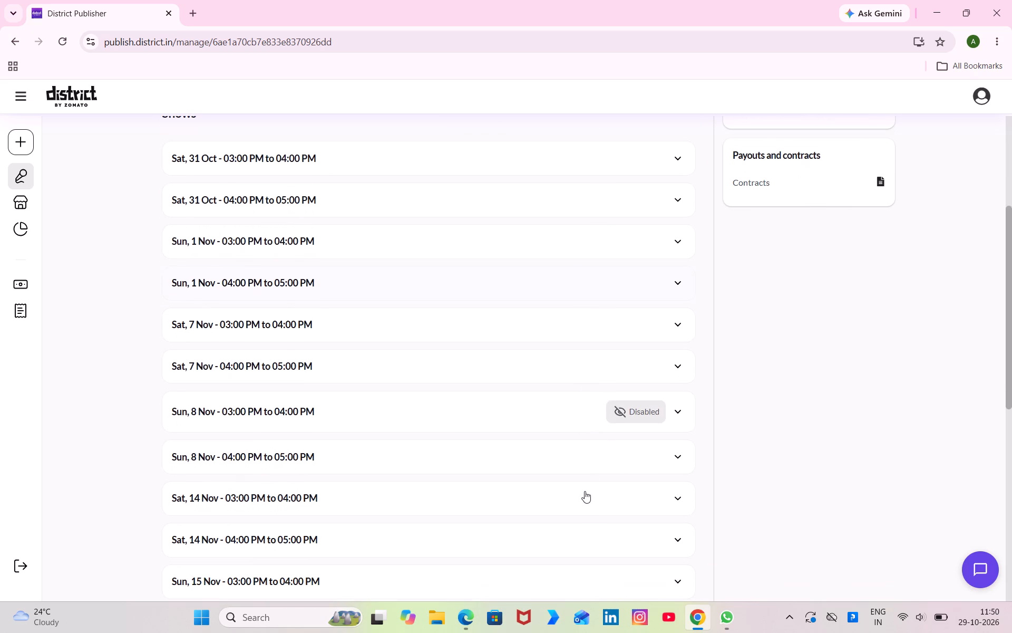
{"action": "left_click", "coordinate": [602, 465]}
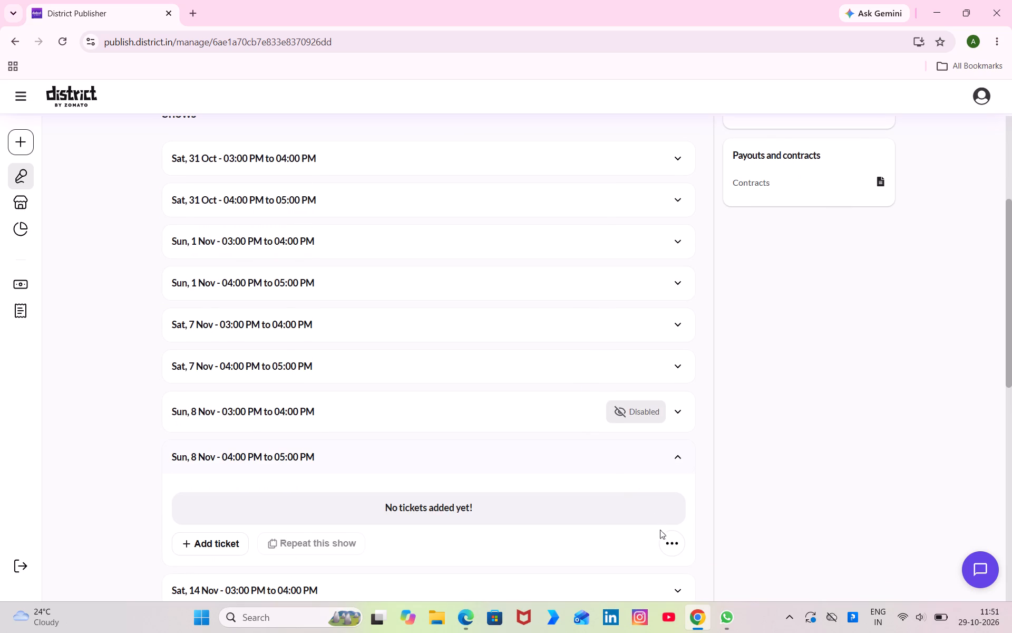
{"action": "left_click", "coordinate": [666, 540]}
{"action": "left_click", "coordinate": [618, 563]}
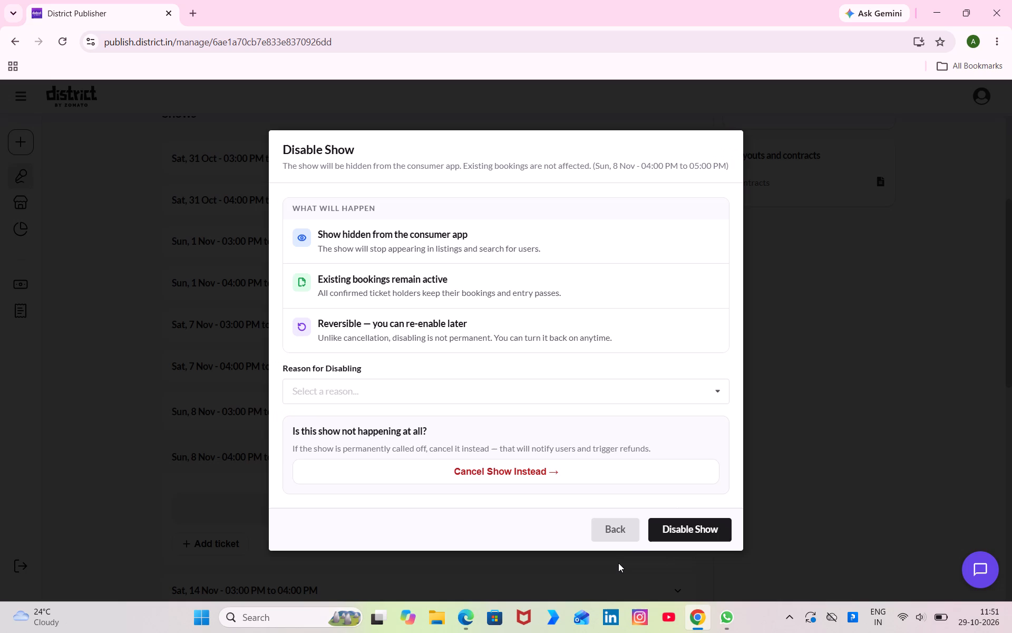
{"action": "left_click", "coordinate": [689, 531]}
{"action": "left_click", "coordinate": [884, 572]}
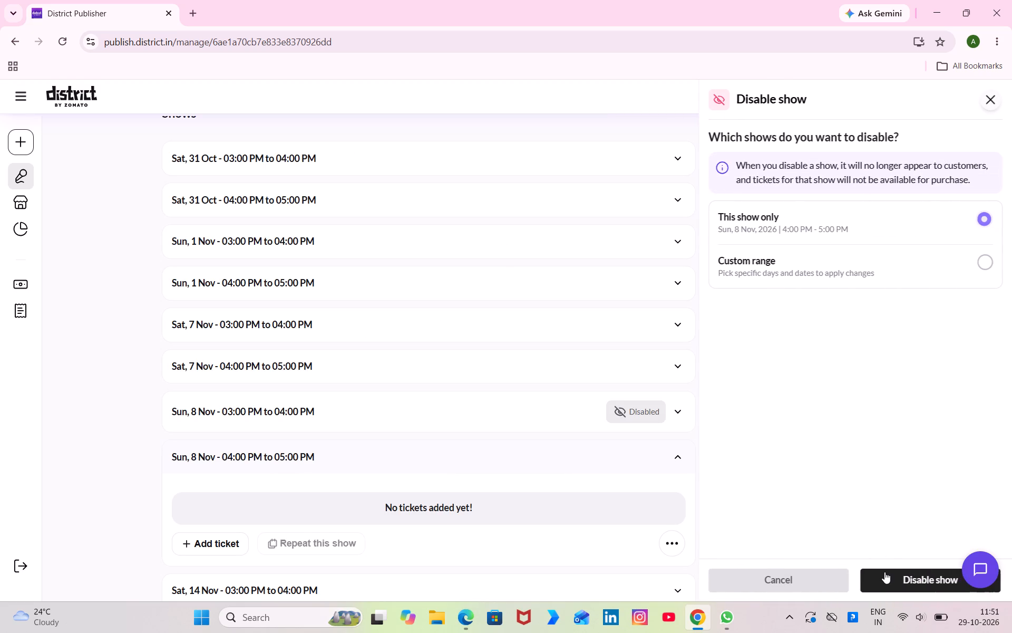
{"action": "left_click", "coordinate": [739, 428]}
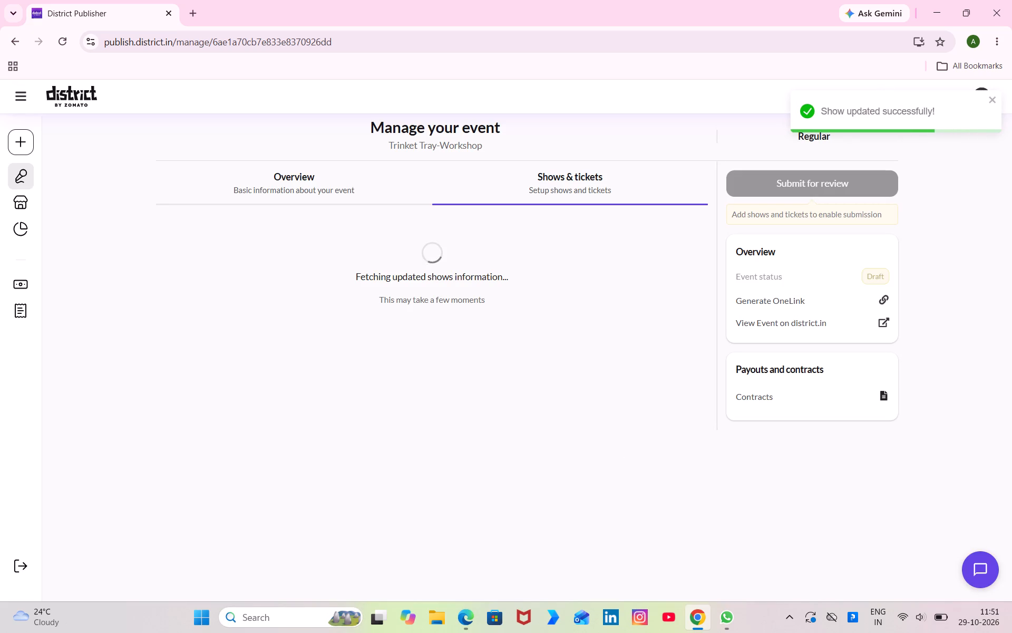
Find the Kuro app through the Windows search and open it.
{"action": "left_click", "coordinate": [325, 611]}
{"action": "type", "text": "ki"}
{"action": "key", "text": "BackSpace"}
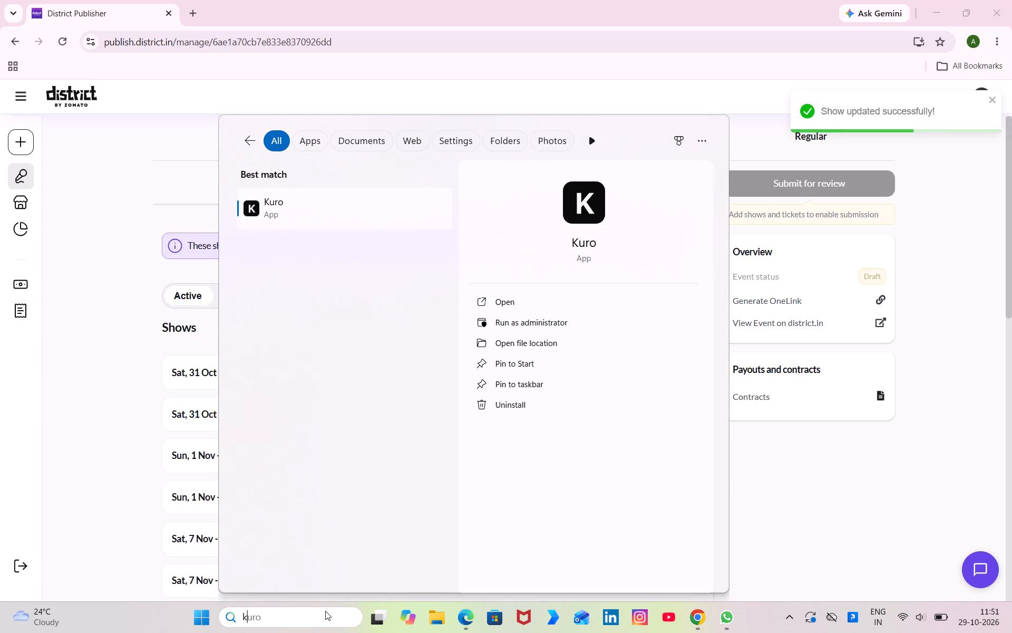
{"action": "left_click", "coordinate": [540, 300]}
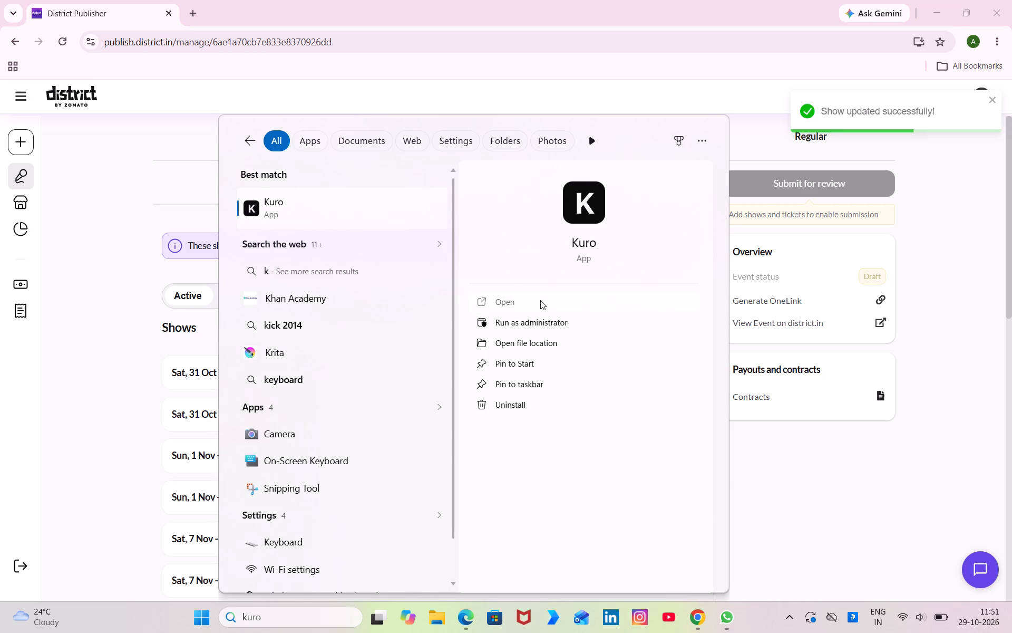
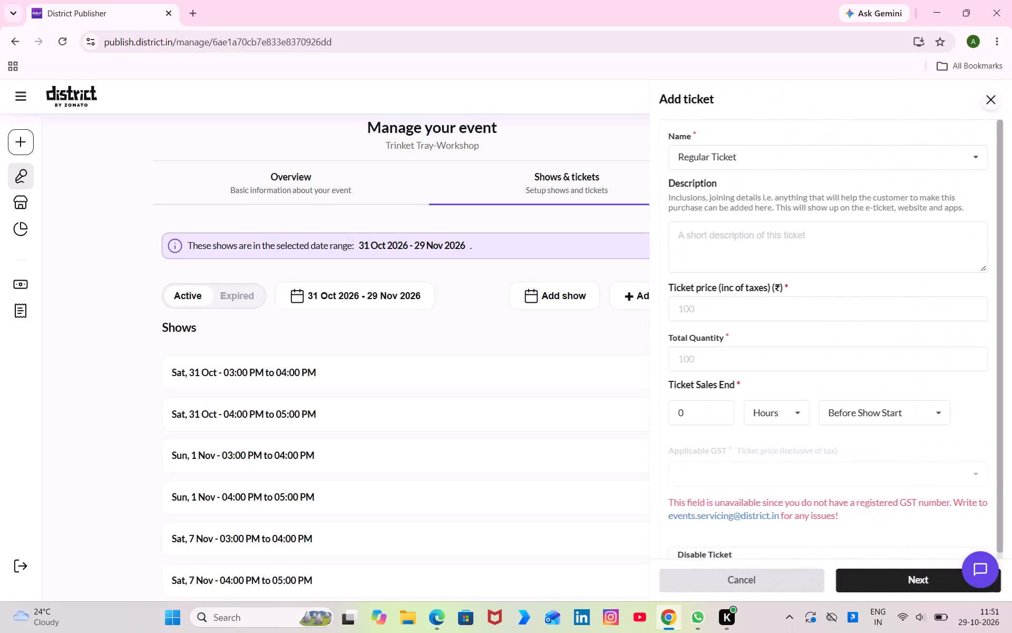
Give the ticket the copied ₹250 cover charge description and the custom name ENTRY PASS.
{"action": "left_click", "coordinate": [741, 253]}
{"action": "key", "text": "ctrl+v"}
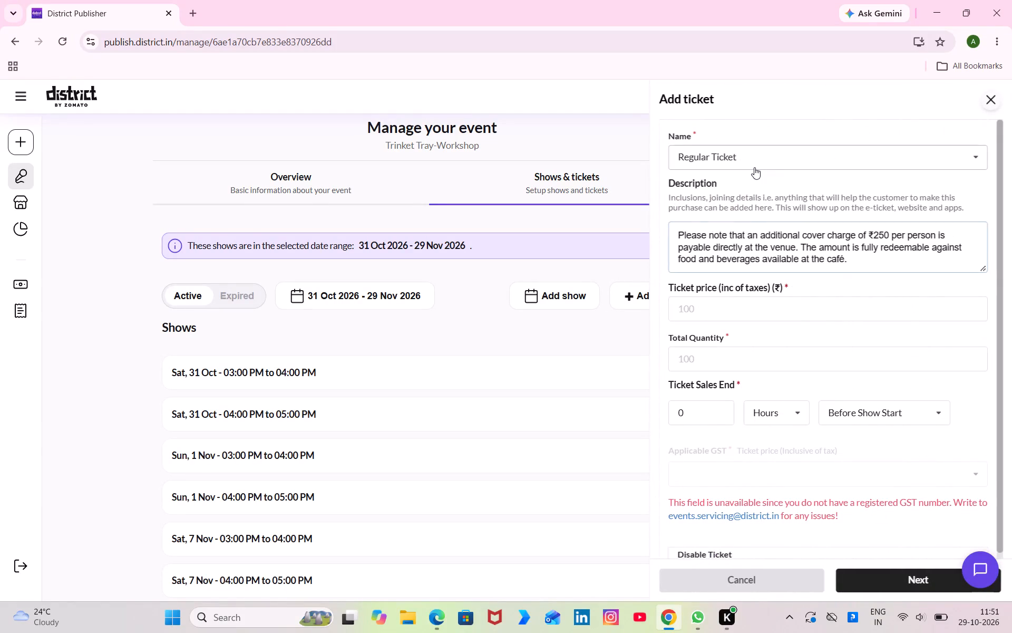
{"action": "left_click", "coordinate": [754, 167]}
{"action": "left_click", "coordinate": [754, 214]}
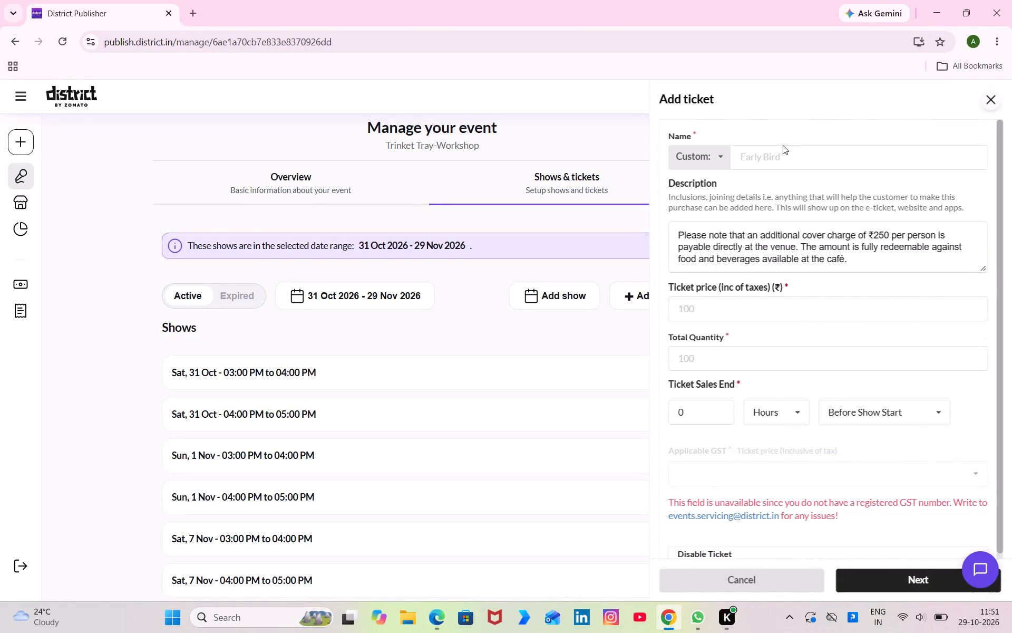
{"action": "left_click", "coordinate": [779, 153]}
{"action": "left_click", "coordinate": [814, 193]}
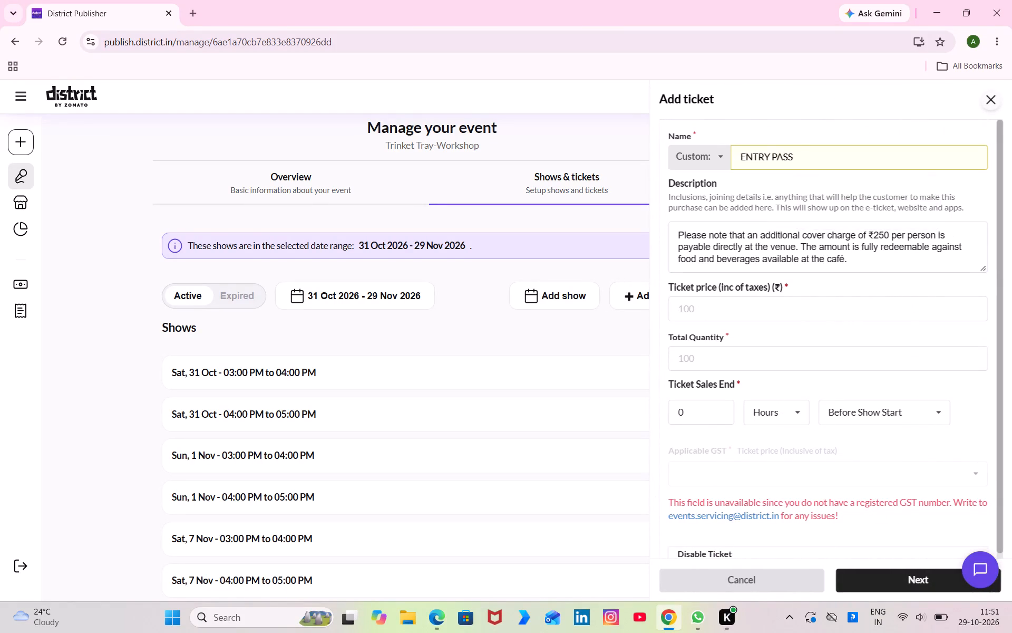
Set the ticket's total quantity to 10 and its sales end to 30 minutes before show start.
{"action": "left_click", "coordinate": [716, 354]}
{"action": "type", "text": "10"}
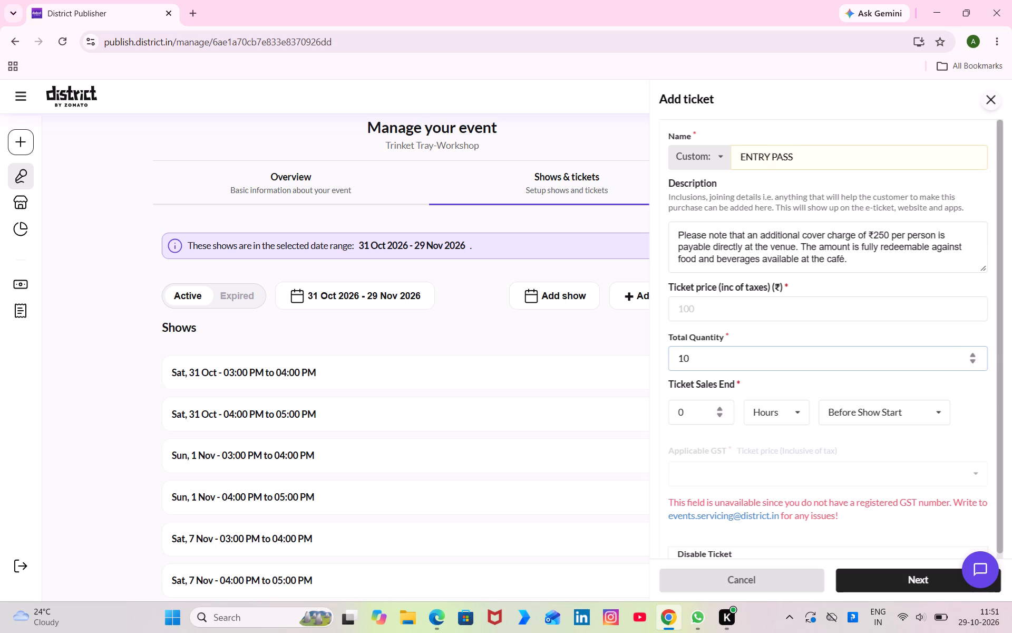
{"action": "left_click", "coordinate": [671, 415]}
{"action": "key", "text": "3"}
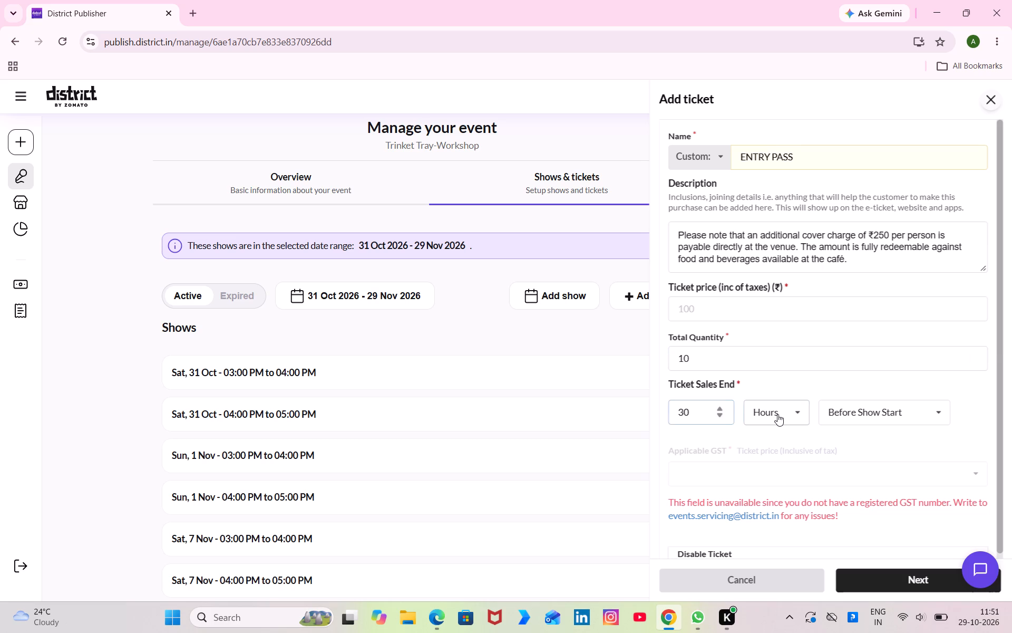
{"action": "left_click", "coordinate": [777, 414]}
{"action": "left_click", "coordinate": [779, 438]}
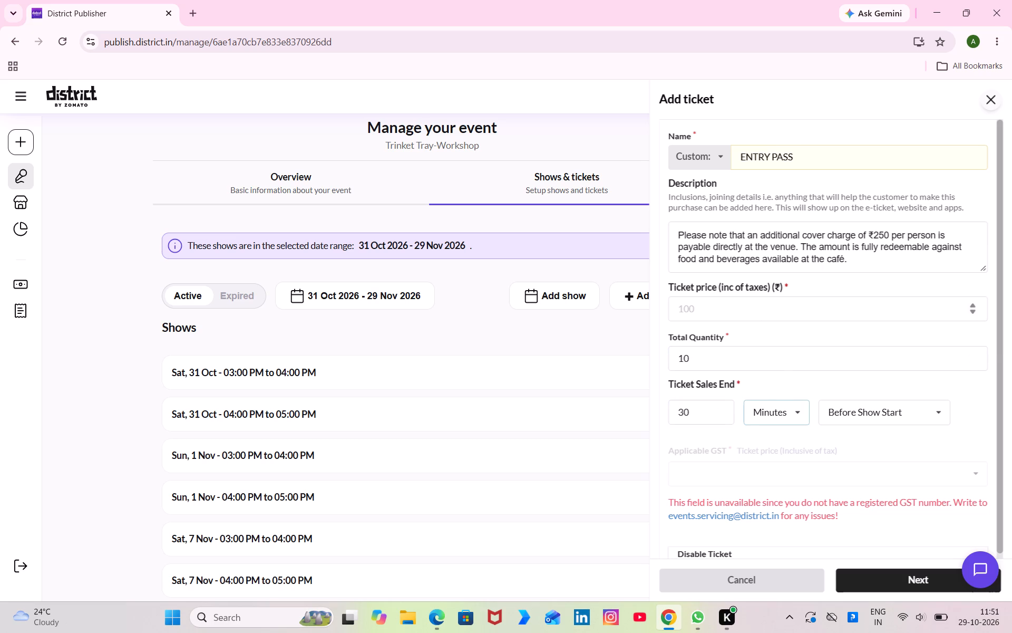
Check the Trinket Tray District price in the Blissboard sheet and set the ticket price to ₹699.
{"action": "left_click", "coordinate": [757, 312]}
{"action": "left_click", "coordinate": [438, 612]}
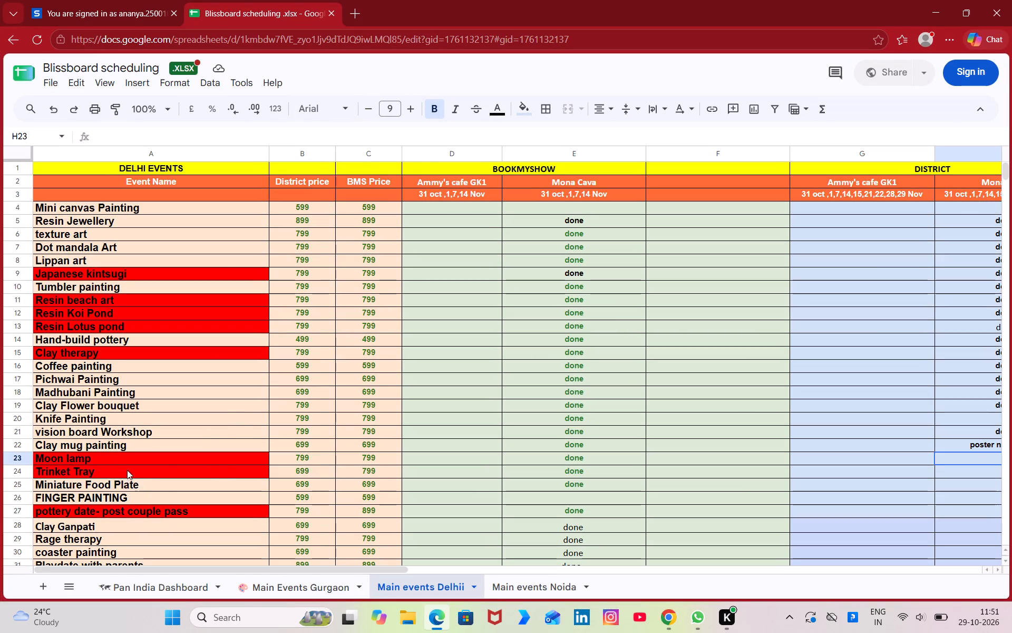
{"action": "key", "text": "Down"}
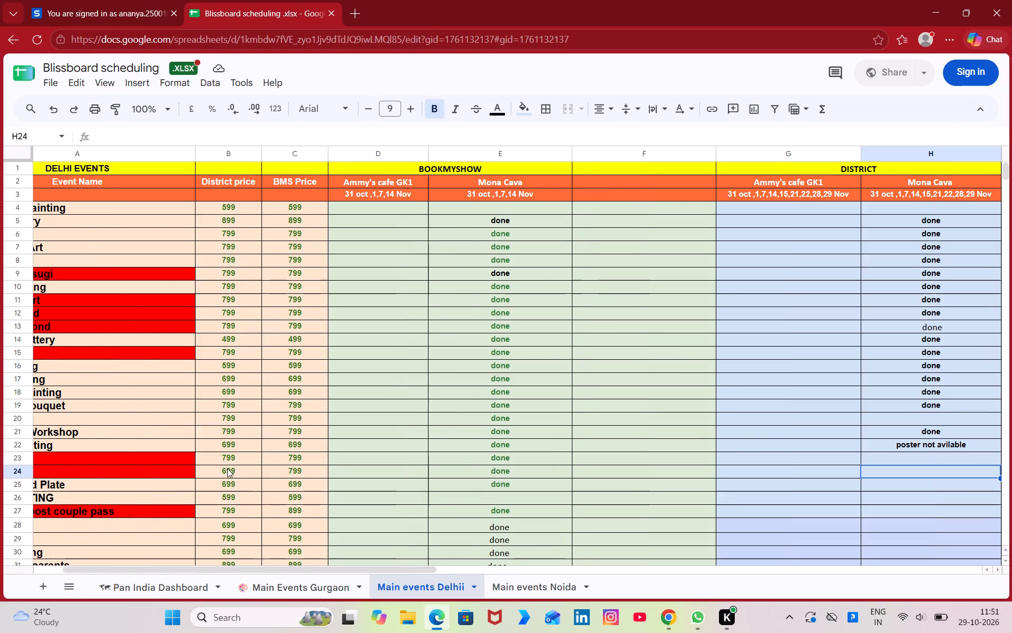
{"action": "scroll", "coordinate": [227, 468], "scroll_direction": "right", "scroll_amount": 5}
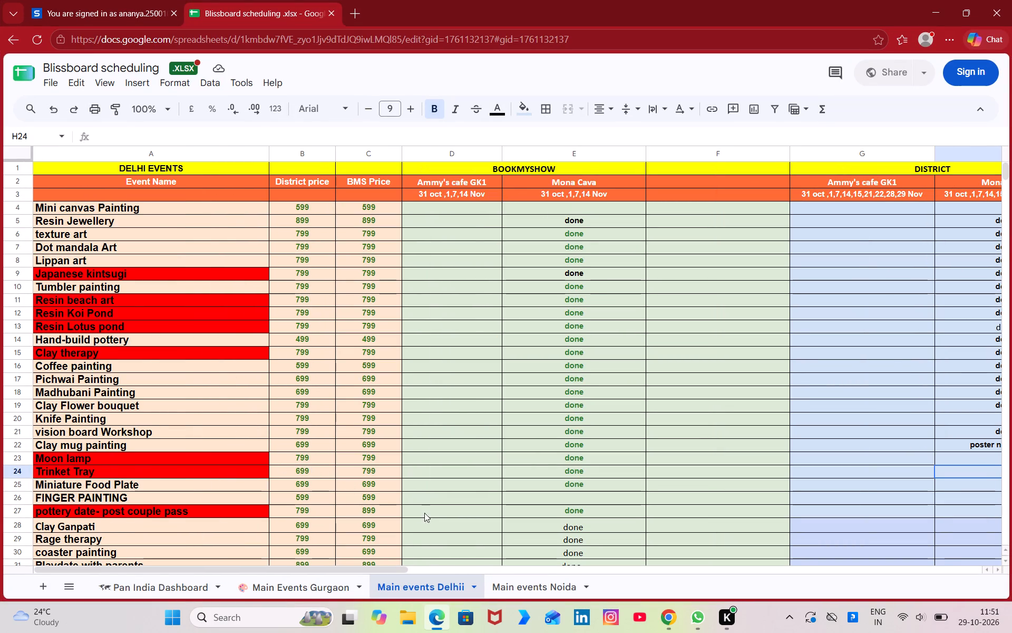
{"action": "left_click", "coordinate": [443, 615]}
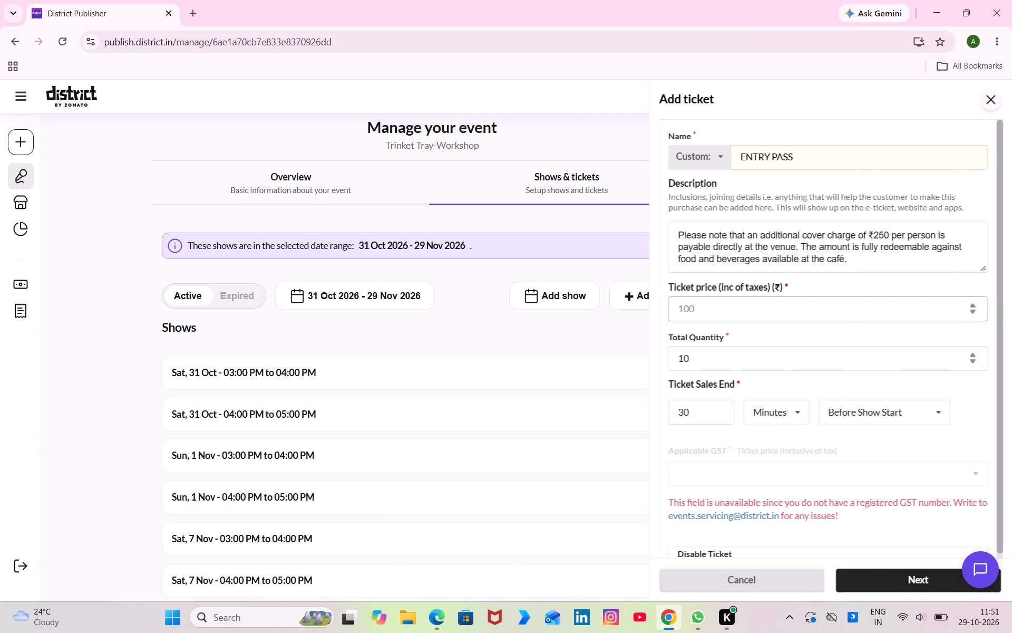
{"action": "type", "text": "699"}
Save the ENTRY PASS ticket, applying it to all shows, and confirm the changes.
{"action": "left_click", "coordinate": [870, 573]}
{"action": "left_click", "coordinate": [870, 573]}
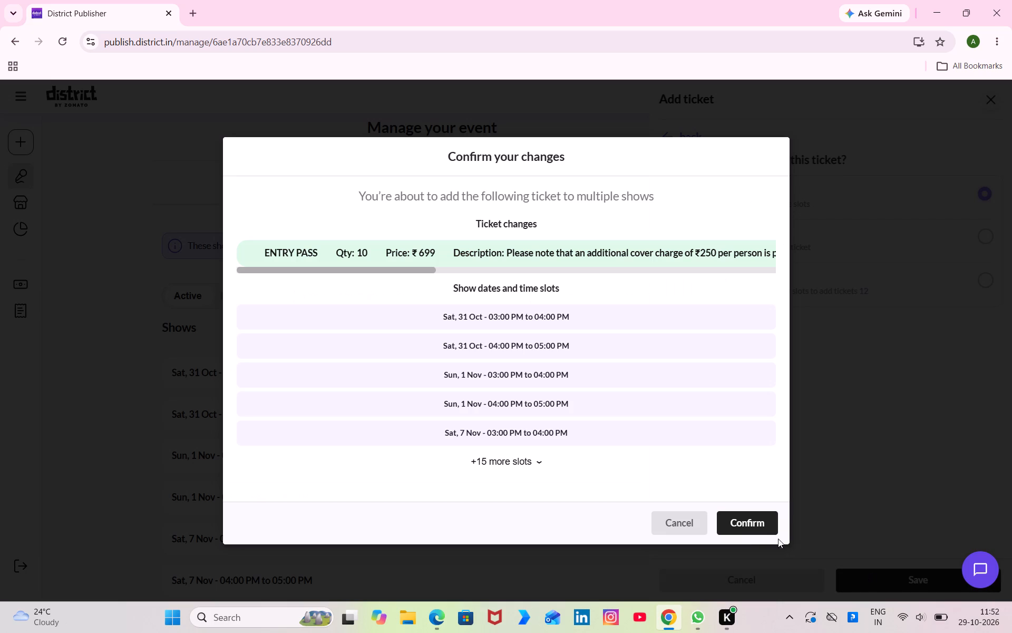
{"action": "left_click", "coordinate": [734, 522]}
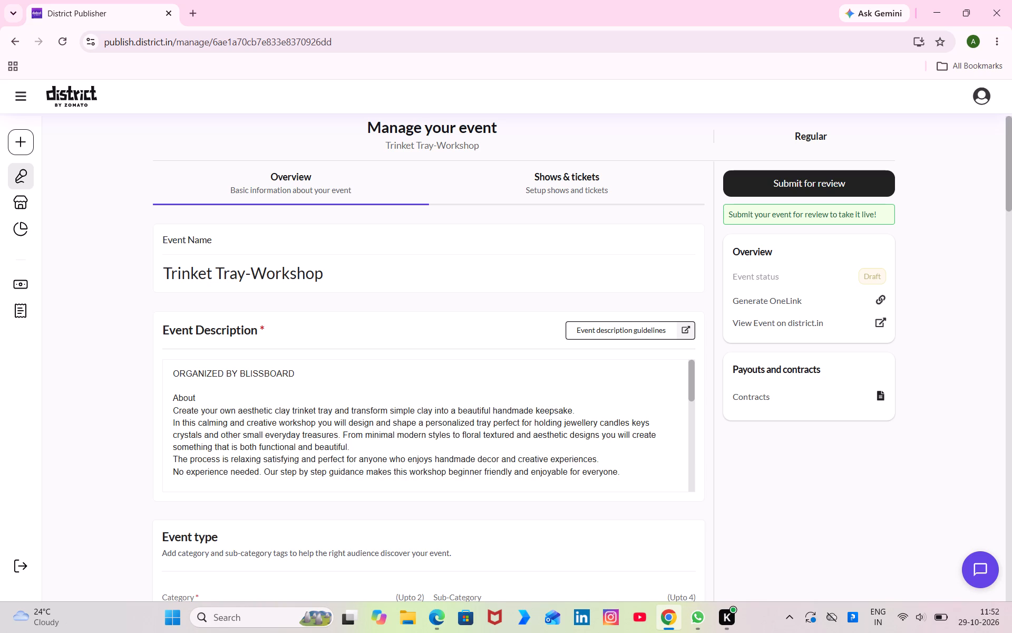
Submit the Trinket Tray-Workshop event for review and acknowledge the moderation notice.
{"action": "left_click", "coordinate": [593, 196]}
{"action": "scroll", "coordinate": [539, 422], "scroll_direction": "down", "scroll_amount": 3}
{"action": "scroll", "coordinate": [539, 422], "scroll_direction": "up", "scroll_amount": 4}
{"action": "left_click", "coordinate": [763, 188]}
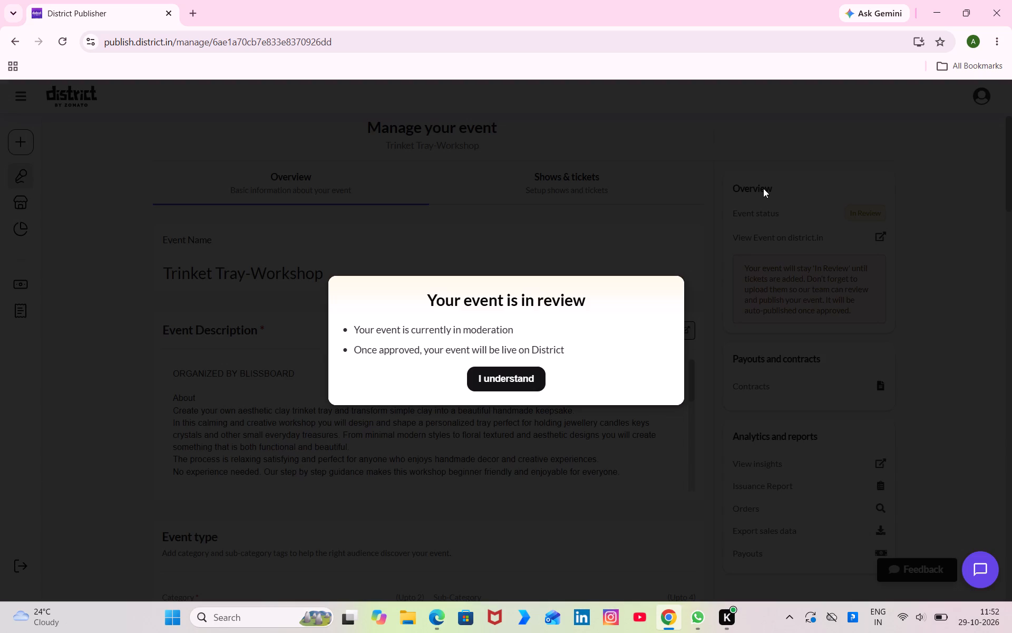
{"action": "left_click", "coordinate": [523, 372]}
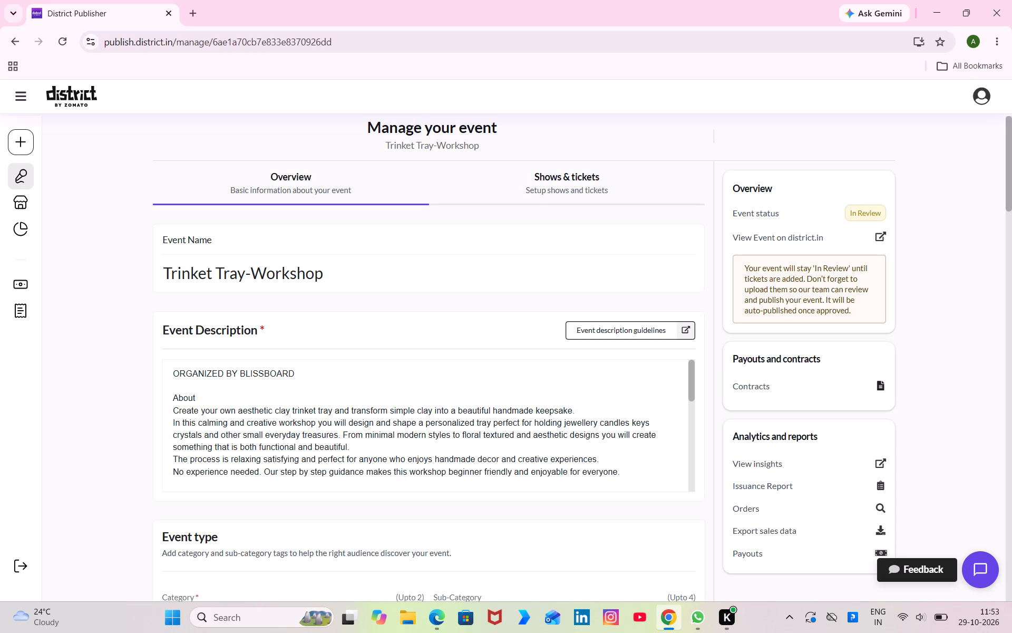
Review the Trinket Tray-Workshop event description and its list of scheduled shows.
{"action": "scroll", "coordinate": [523, 372], "scroll_direction": "down", "scroll_amount": 6}
{"action": "left_click", "coordinate": [575, 170]}
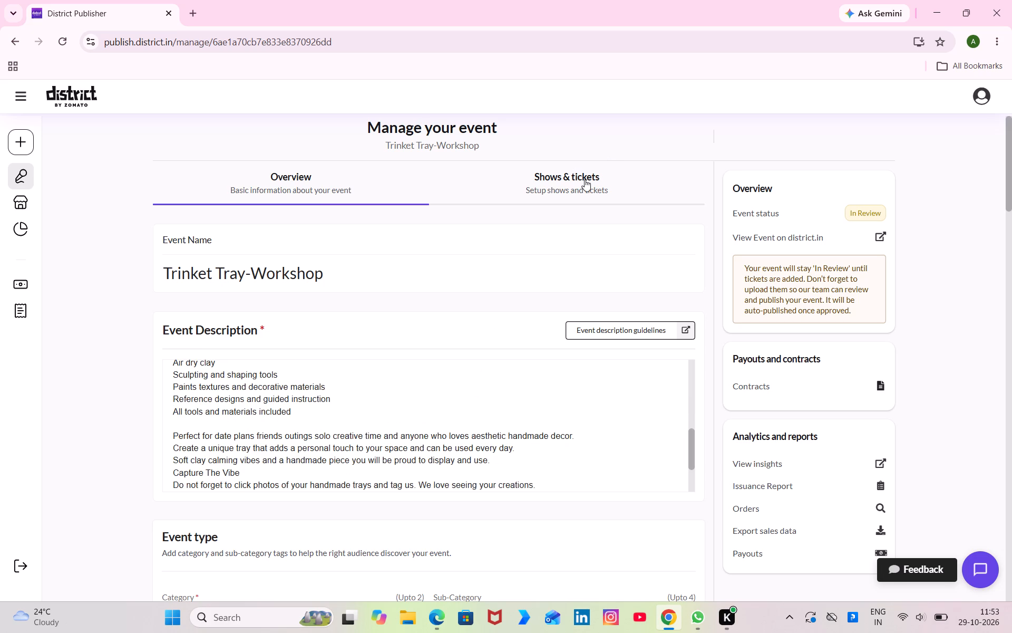
{"action": "left_click", "coordinate": [585, 179]}
{"action": "scroll", "coordinate": [534, 378], "scroll_direction": "down", "scroll_amount": 4}
{"action": "left_click", "coordinate": [596, 396]}
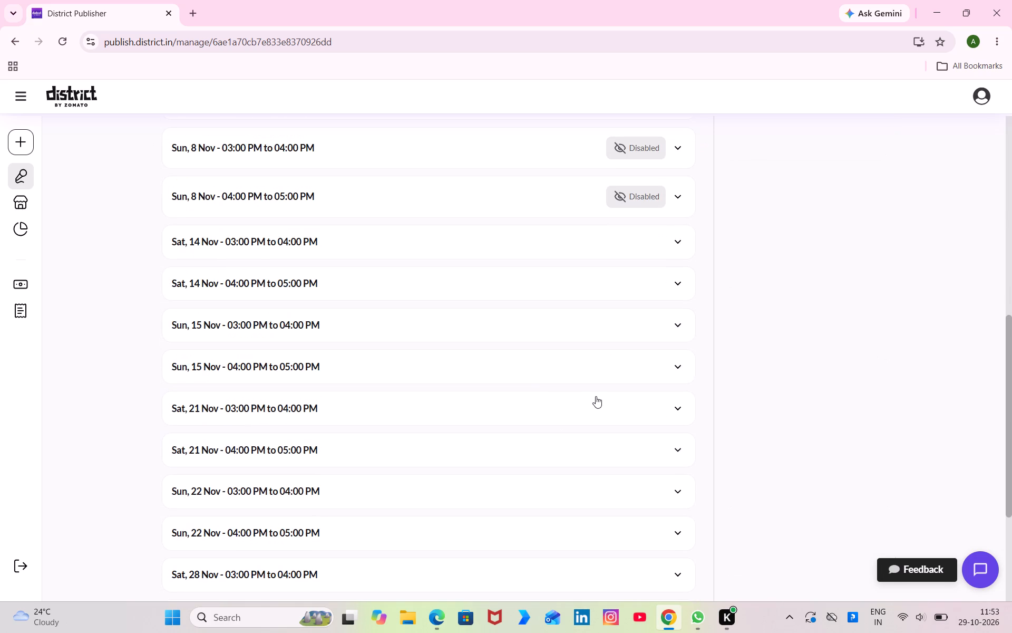
{"action": "scroll", "coordinate": [596, 396], "scroll_direction": "up", "scroll_amount": 7}
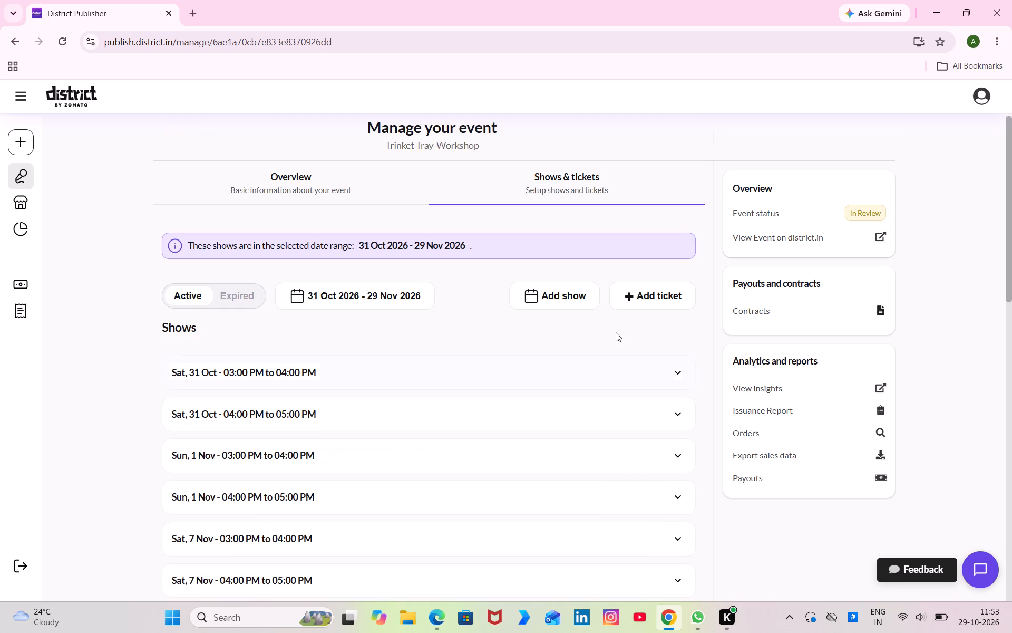
Switch to the Blissboard sheet and mark Trinket Tray as done in the District Mona Cava column.
{"action": "left_click", "coordinate": [438, 613]}
{"action": "key", "text": "d"}
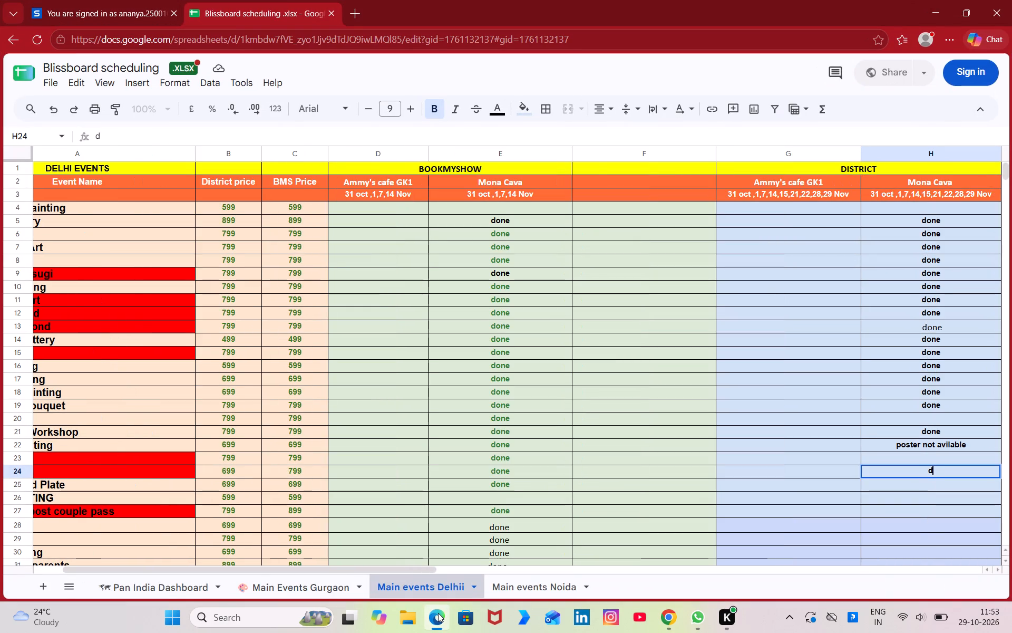
{"action": "type", "text": "one"}
{"action": "key", "text": "Return"}
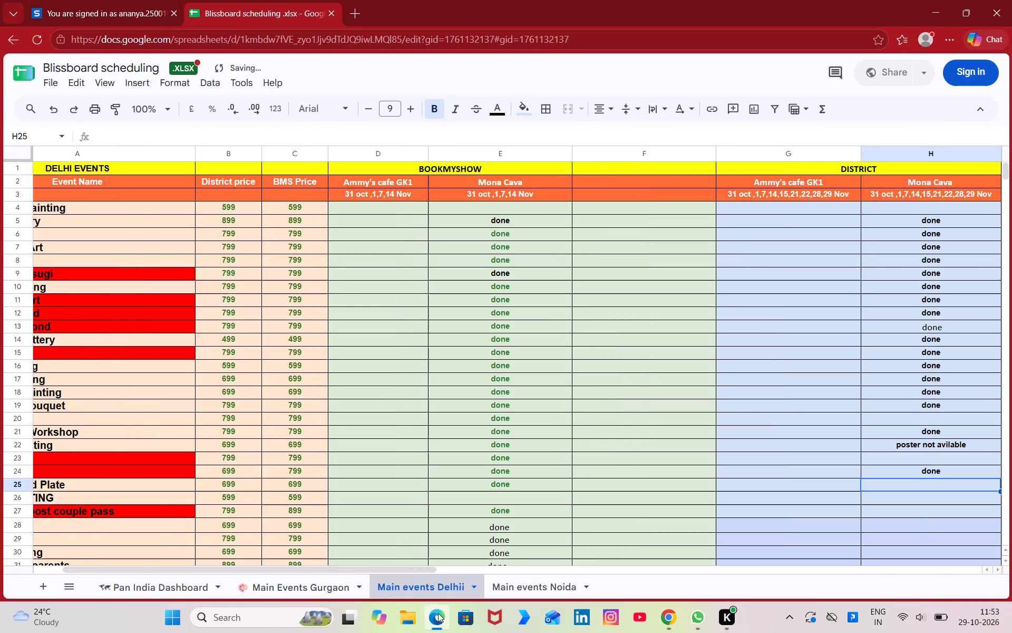
Check the sheet for the next event, then search District Publisher for "minia" and look for a Mona Cava listing.
{"action": "scroll", "coordinate": [438, 613], "scroll_direction": "right", "scroll_amount": 2}
{"action": "scroll", "coordinate": [330, 460], "scroll_direction": "right", "scroll_amount": 3}
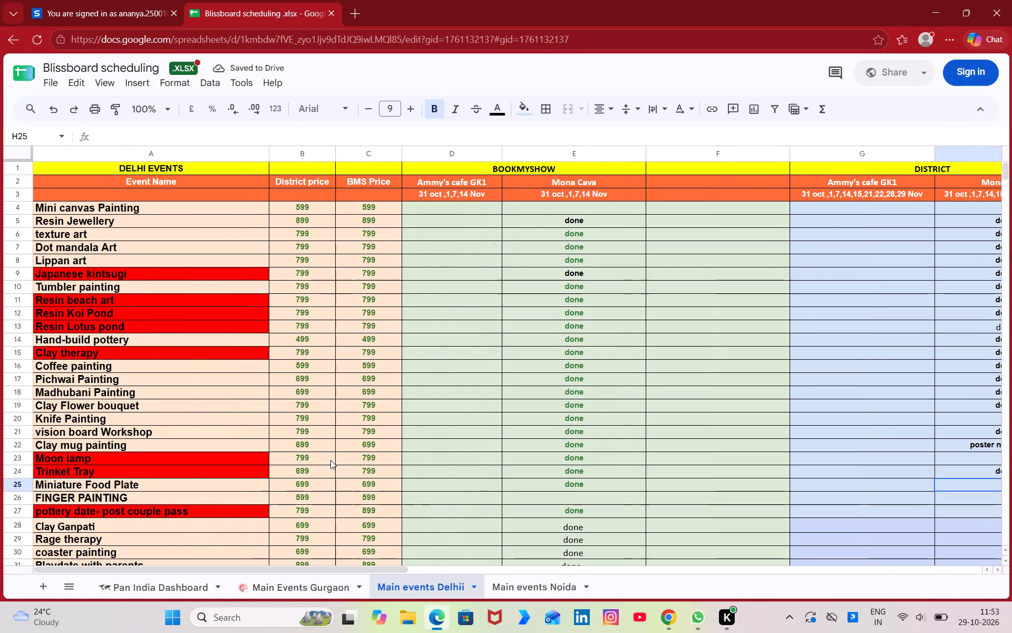
{"action": "scroll", "coordinate": [330, 460], "scroll_direction": "right", "scroll_amount": 1}
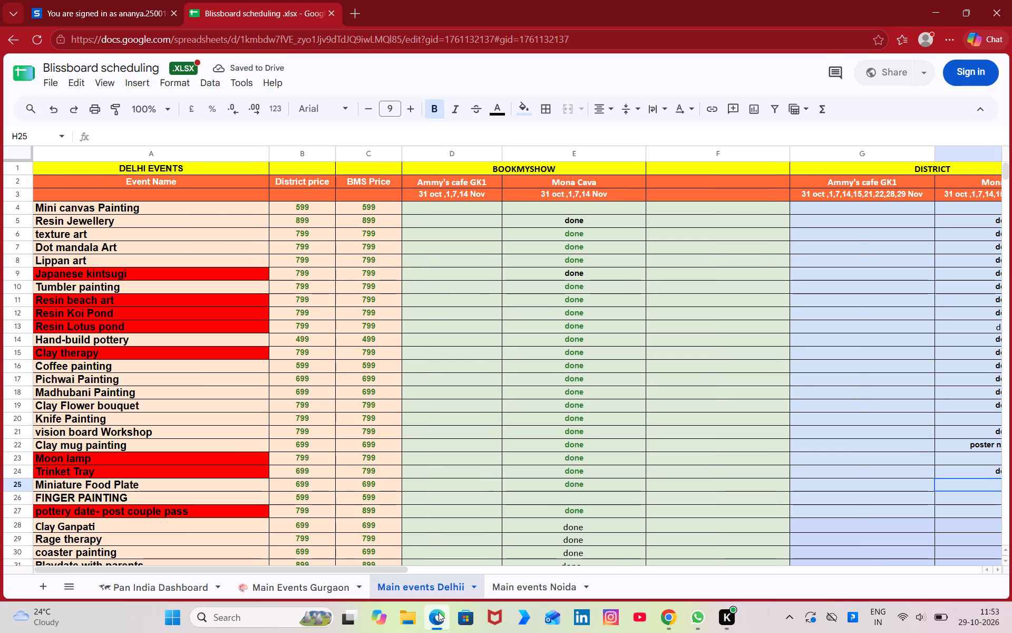
{"action": "left_click", "coordinate": [439, 614]}
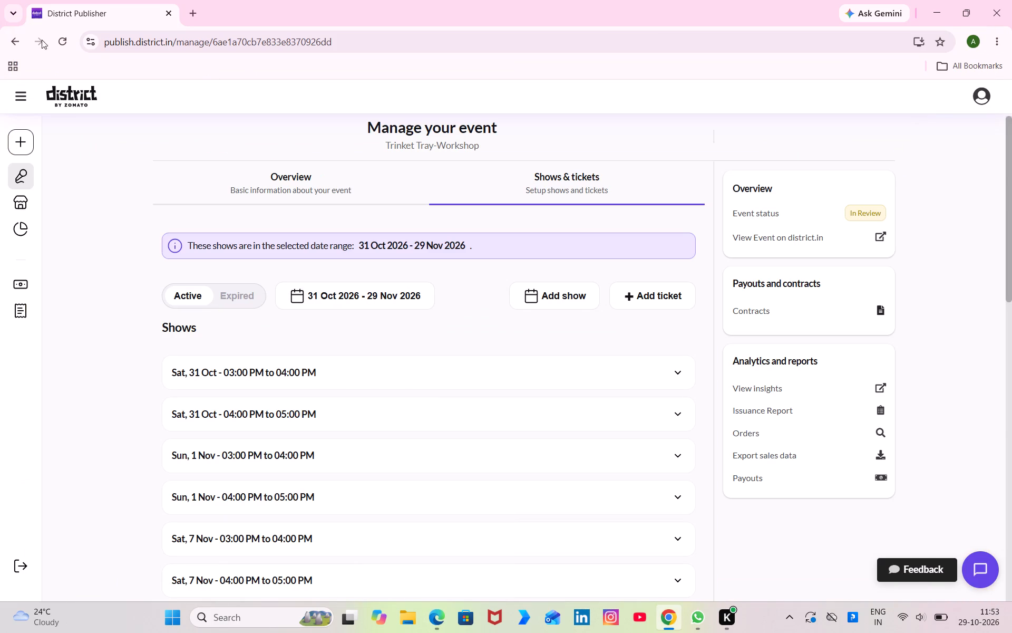
{"action": "left_click", "coordinate": [18, 37]}
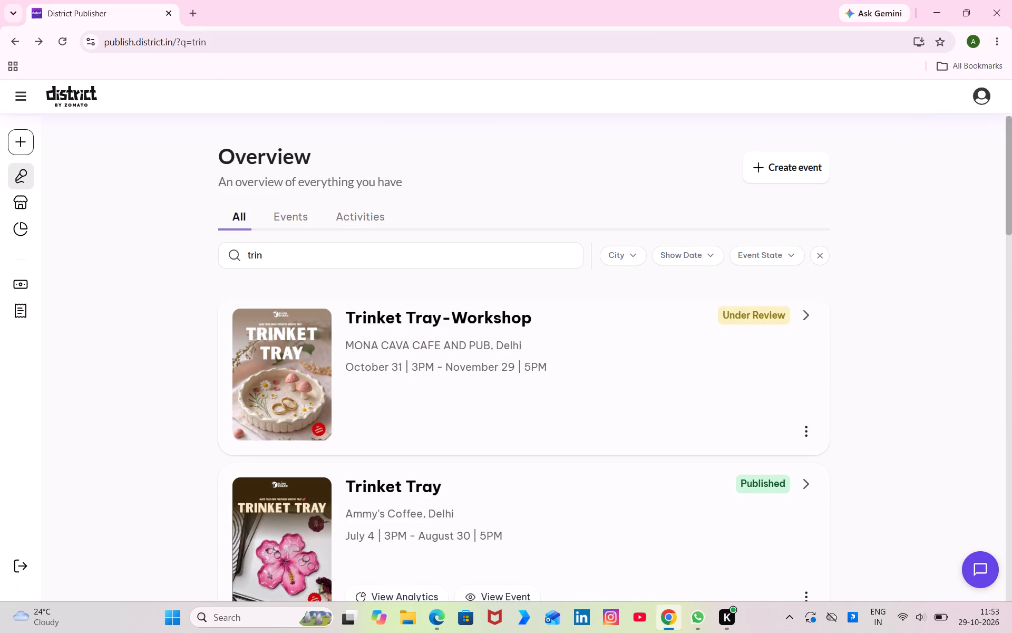
{"action": "left_click_drag", "start_coordinate": [281, 252], "coordinate": [207, 244]}
{"action": "type", "text": "minia"}
{"action": "scroll", "coordinate": [388, 392], "scroll_direction": "down", "scroll_amount": 1}
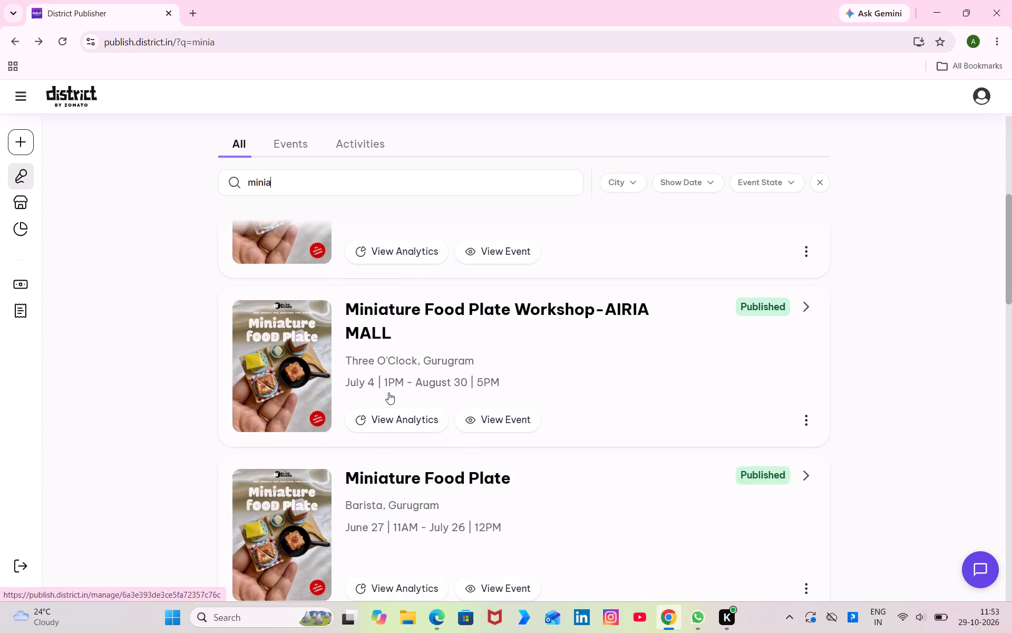
{"action": "scroll", "coordinate": [388, 392], "scroll_direction": "down", "scroll_amount": 10}
{"action": "scroll", "coordinate": [388, 392], "scroll_direction": "up", "scroll_amount": 5}
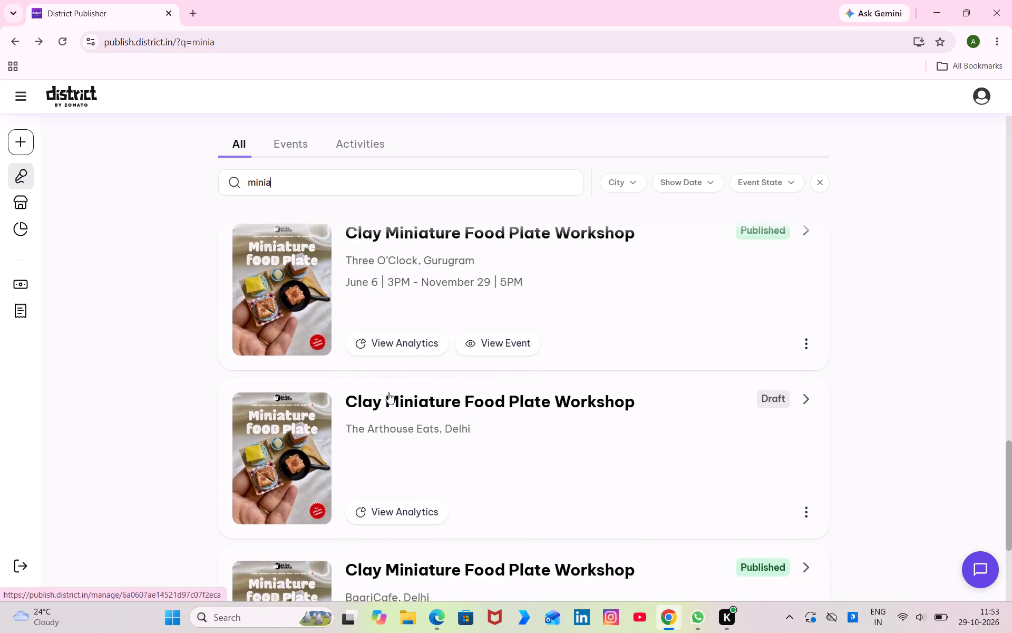
{"action": "scroll", "coordinate": [388, 392], "scroll_direction": "up", "scroll_amount": 1}
{"action": "scroll", "coordinate": [388, 392], "scroll_direction": "down", "scroll_amount": 2}
{"action": "scroll", "coordinate": [434, 502], "scroll_direction": "down", "scroll_amount": 6}
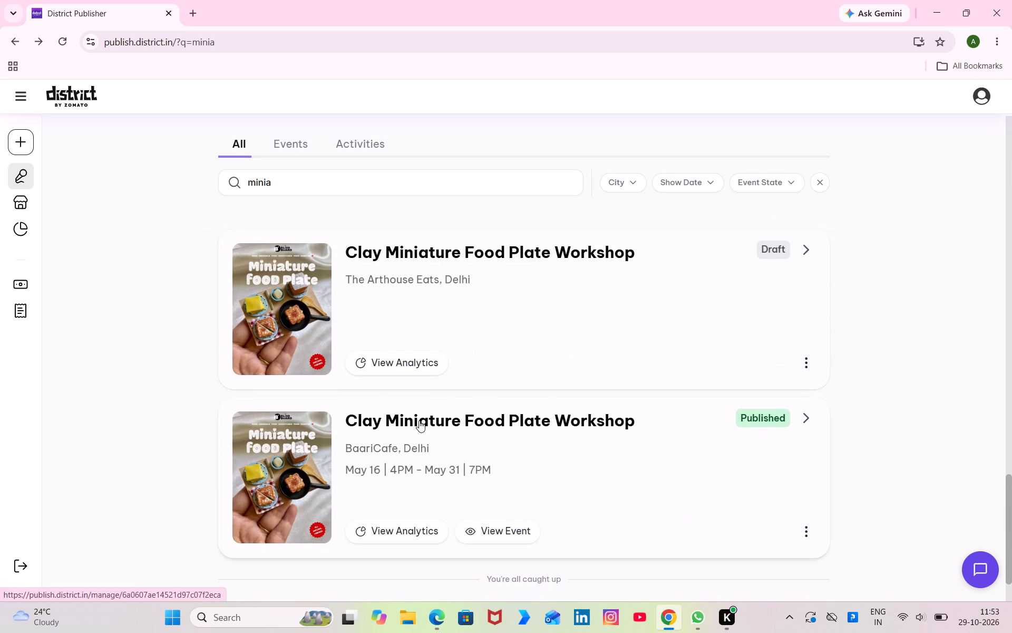
Search the events for "food" and look through the results for a Mona Cava listing.
{"action": "key", "text": "BackSpace"}
{"action": "key", "text": "BackSpace"}
{"action": "key", "text": "BackSpace"}
{"action": "key", "text": "BackSpace"}
{"action": "key", "text": "BackSpace"}
{"action": "type", "text": "food"}
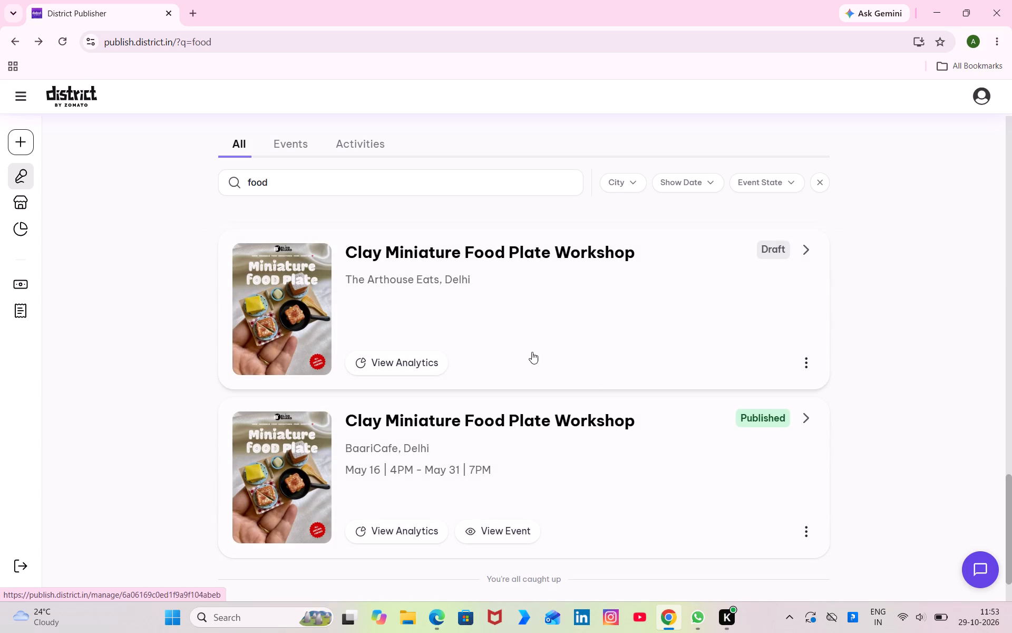
{"action": "scroll", "coordinate": [531, 352], "scroll_direction": "up", "scroll_amount": 11}
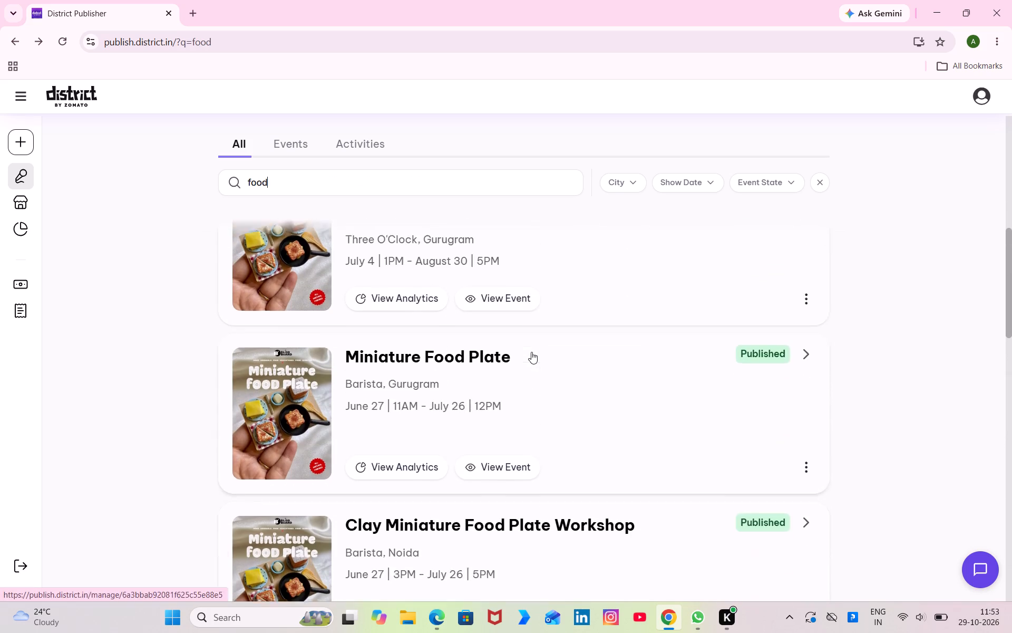
{"action": "scroll", "coordinate": [531, 352], "scroll_direction": "up", "scroll_amount": 4}
Check the sheet for the following event, search the publisher for "date", and open the Pottery Date-Experience draft.
{"action": "left_click", "coordinate": [434, 621]}
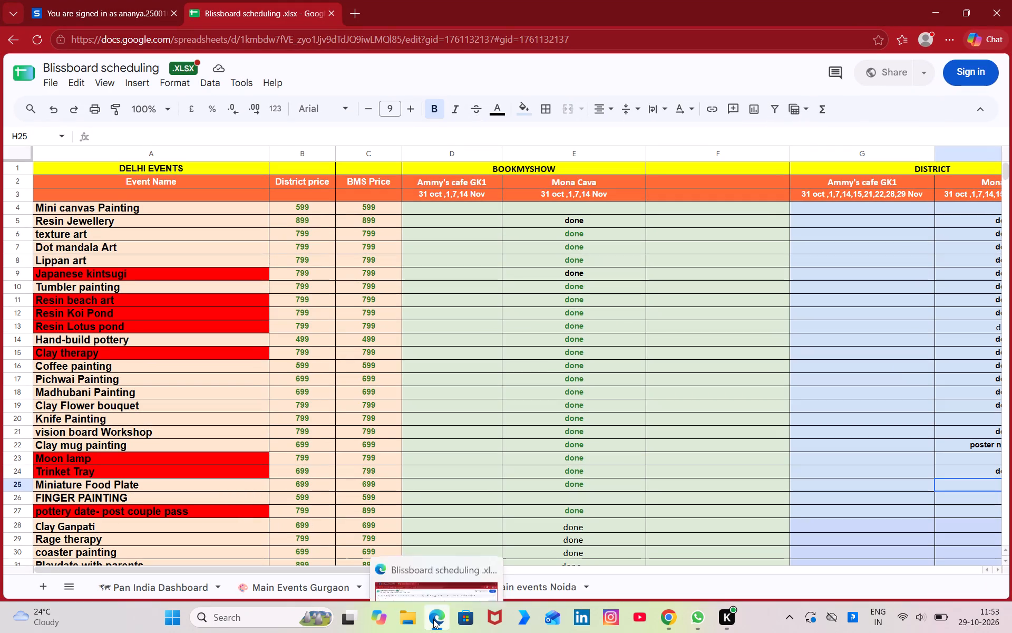
{"action": "left_click", "coordinate": [433, 619]}
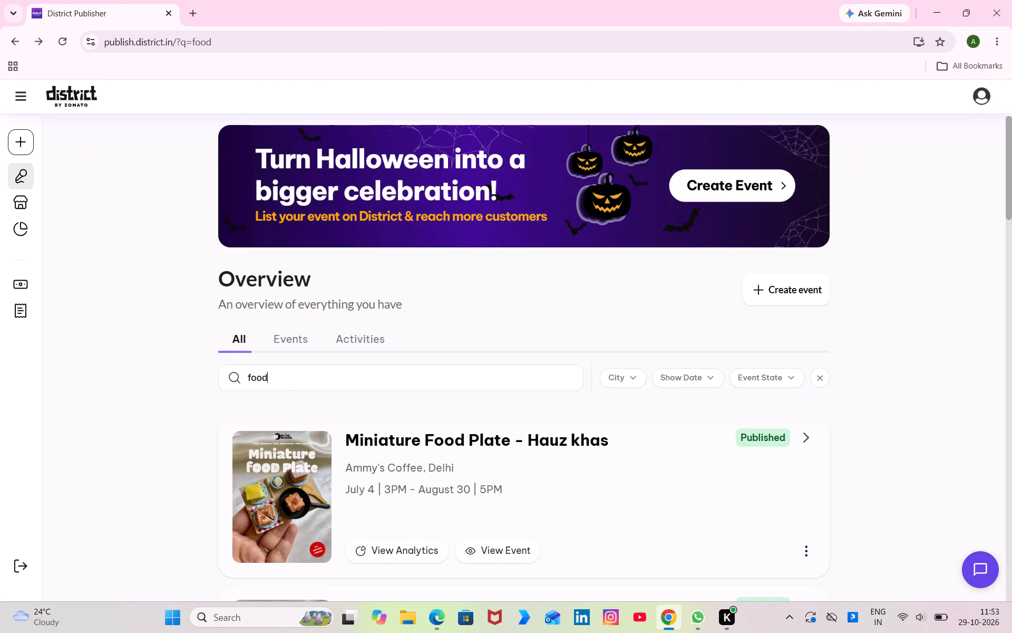
{"action": "left_click", "coordinate": [285, 376]}
{"action": "key", "text": "BackSpace"}
{"action": "key", "text": "BackSpace"}
{"action": "key", "text": "BackSpace"}
{"action": "key", "text": "BackSpace"}
{"action": "key", "text": "BackSpace"}
{"action": "type", "text": "date"}
{"action": "scroll", "coordinate": [444, 514], "scroll_direction": "down", "scroll_amount": 3}
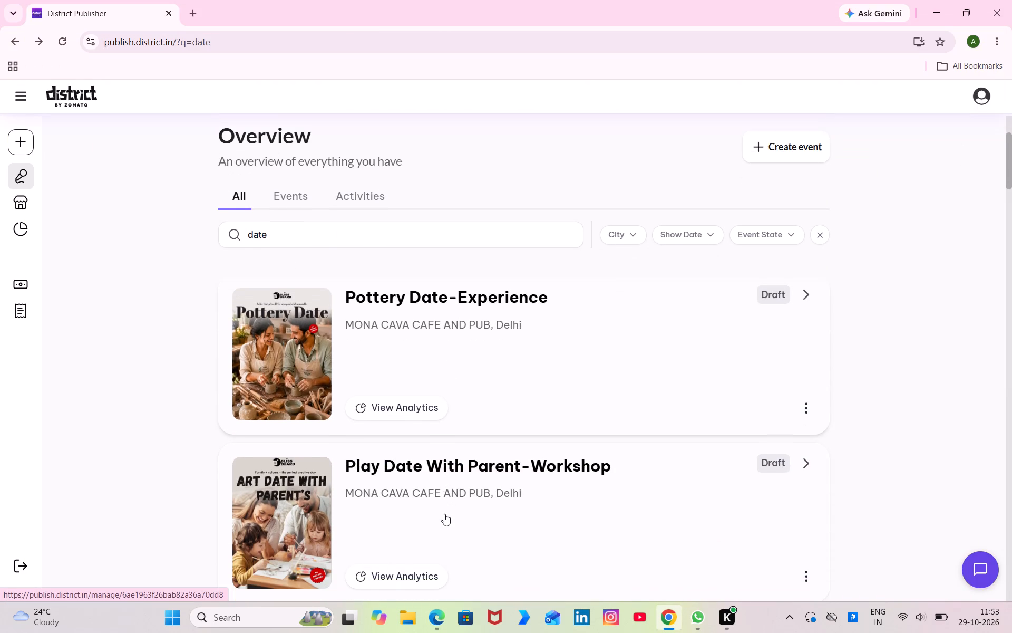
{"action": "left_click", "coordinate": [465, 404]}
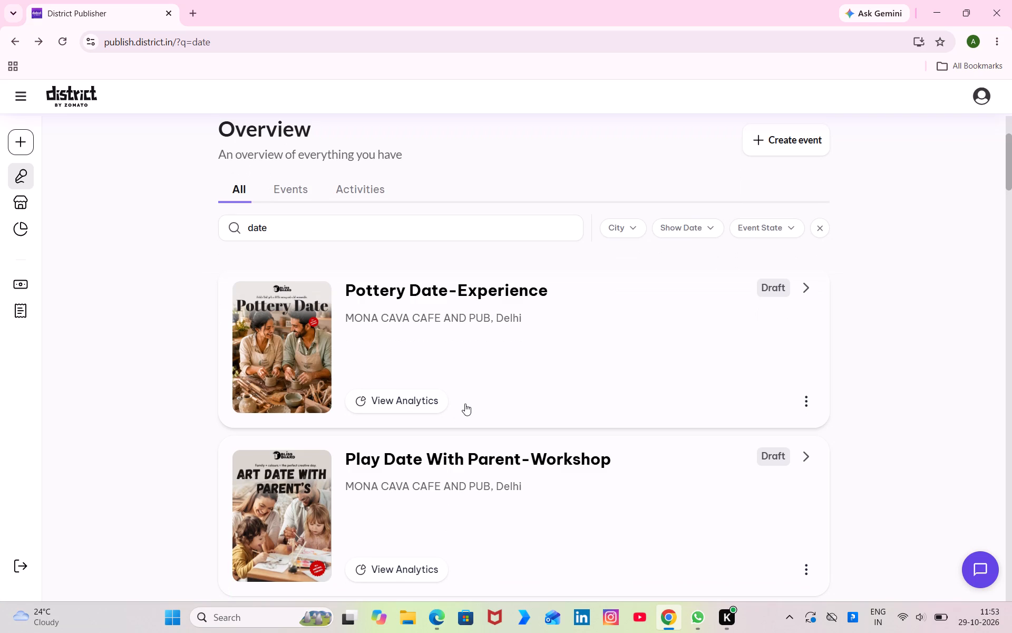
Open the Pottery Date-Experience draft and set weekly recurring shows from 31 Oct to 29 Nov, repeating on Saturday and Sunday.
{"action": "left_click", "coordinate": [475, 381]}
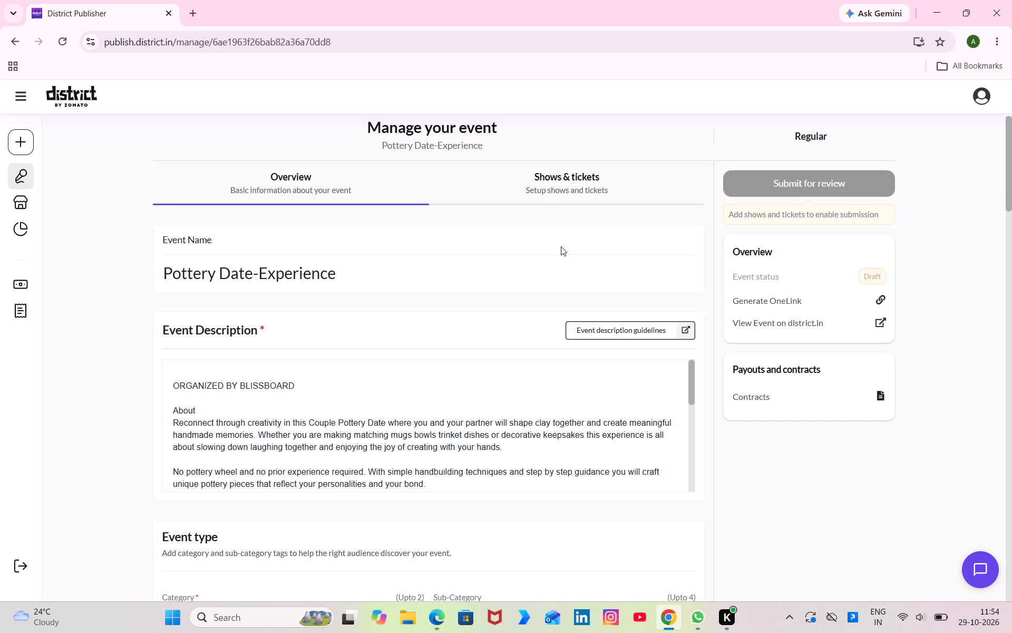
{"action": "left_click", "coordinate": [557, 190]}
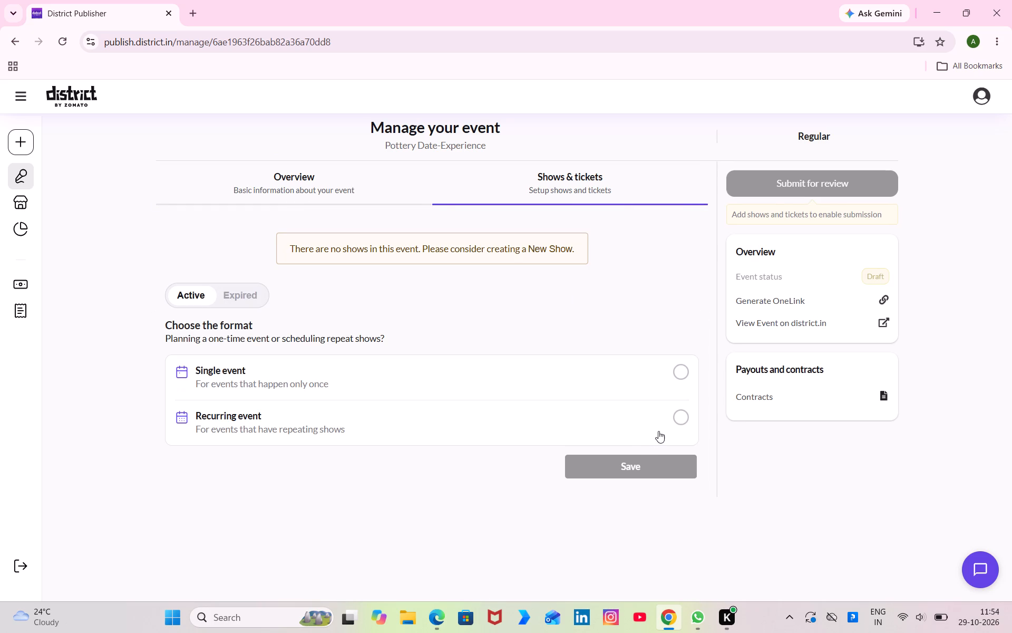
{"action": "left_click", "coordinate": [658, 431]}
{"action": "left_click", "coordinate": [580, 531]}
{"action": "scroll", "coordinate": [580, 531], "scroll_direction": "down", "scroll_amount": 1}
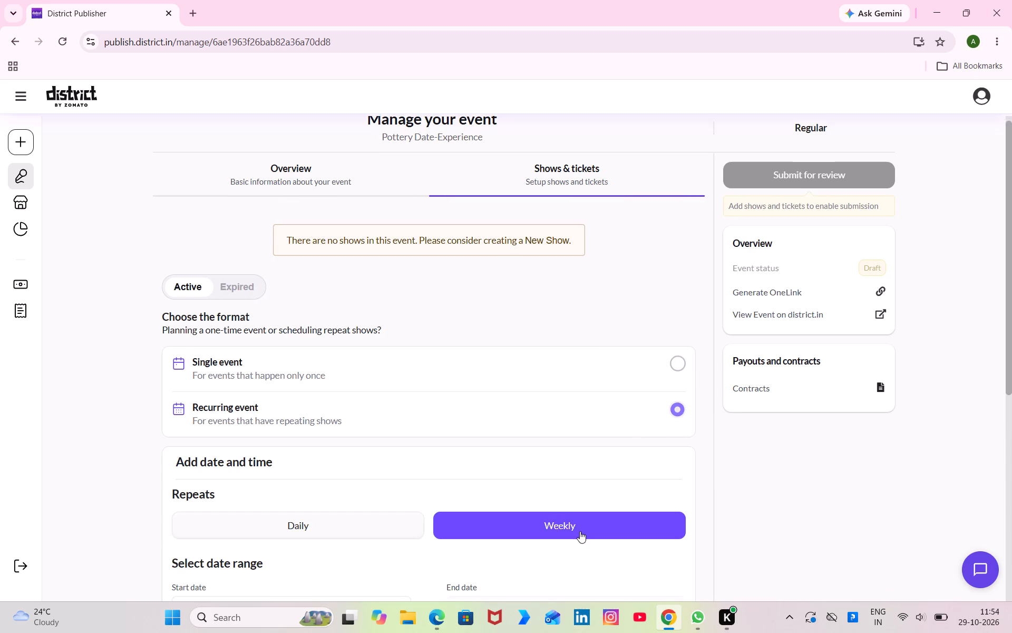
{"action": "scroll", "coordinate": [580, 531], "scroll_direction": "down", "scroll_amount": 3}
{"action": "left_click", "coordinate": [358, 368]}
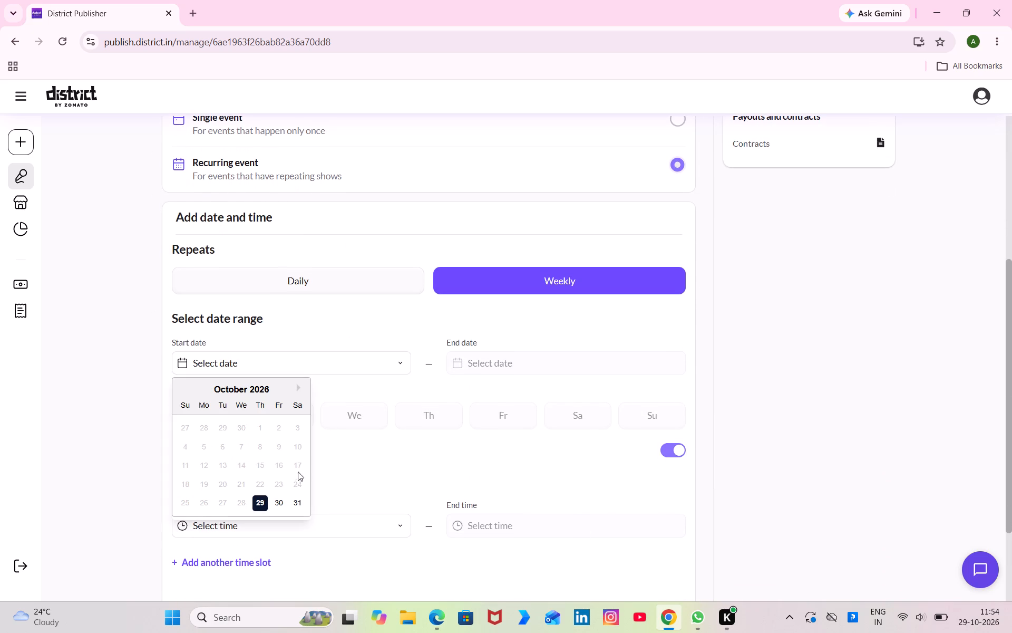
{"action": "left_click", "coordinate": [296, 503]}
{"action": "left_click", "coordinate": [523, 369]}
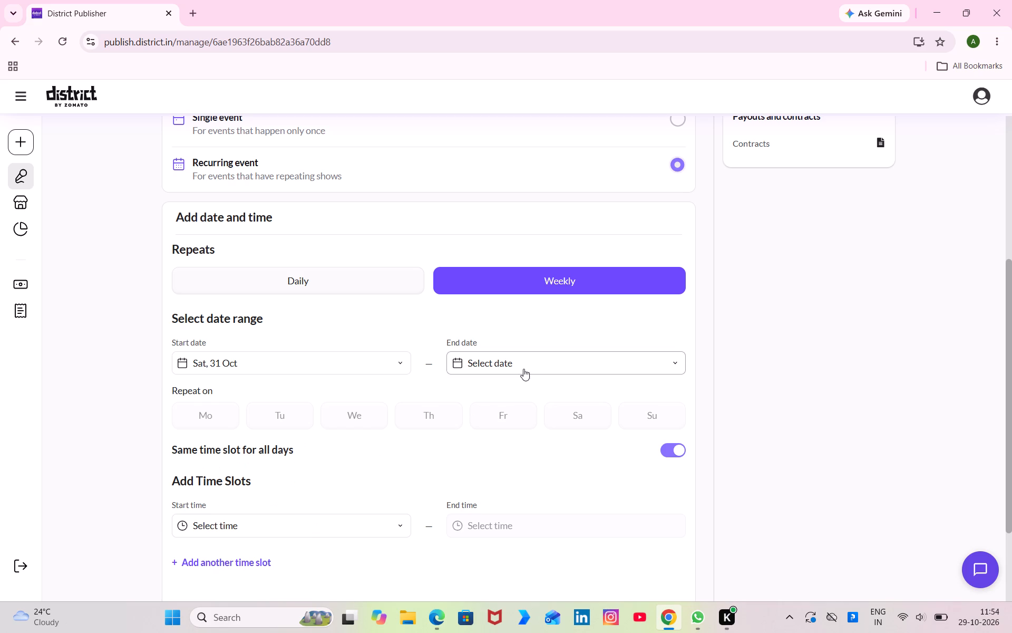
{"action": "left_click", "coordinate": [675, 386]}
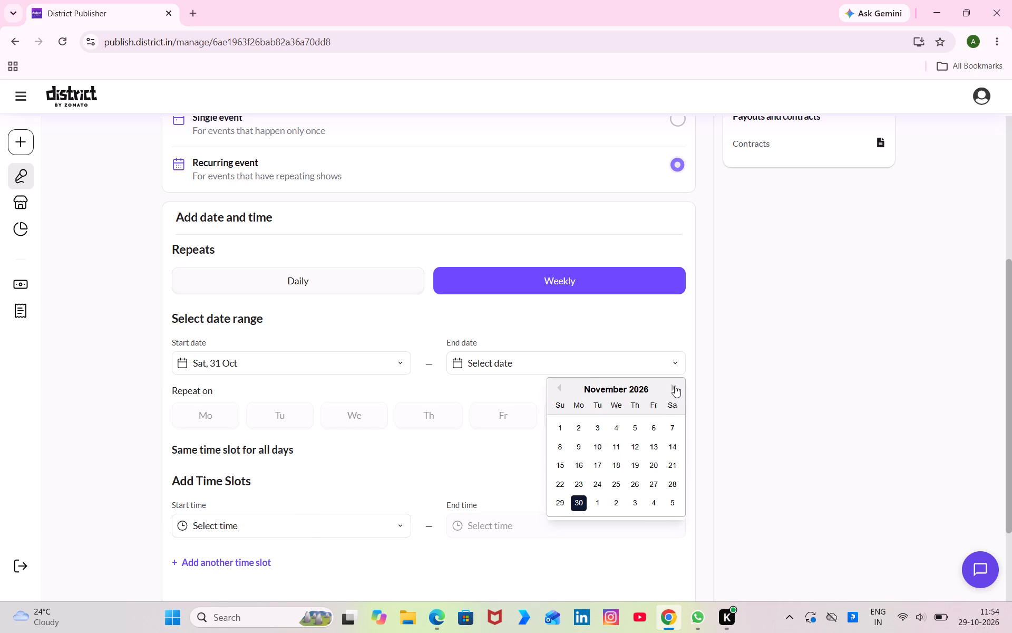
{"action": "left_click", "coordinate": [557, 506]}
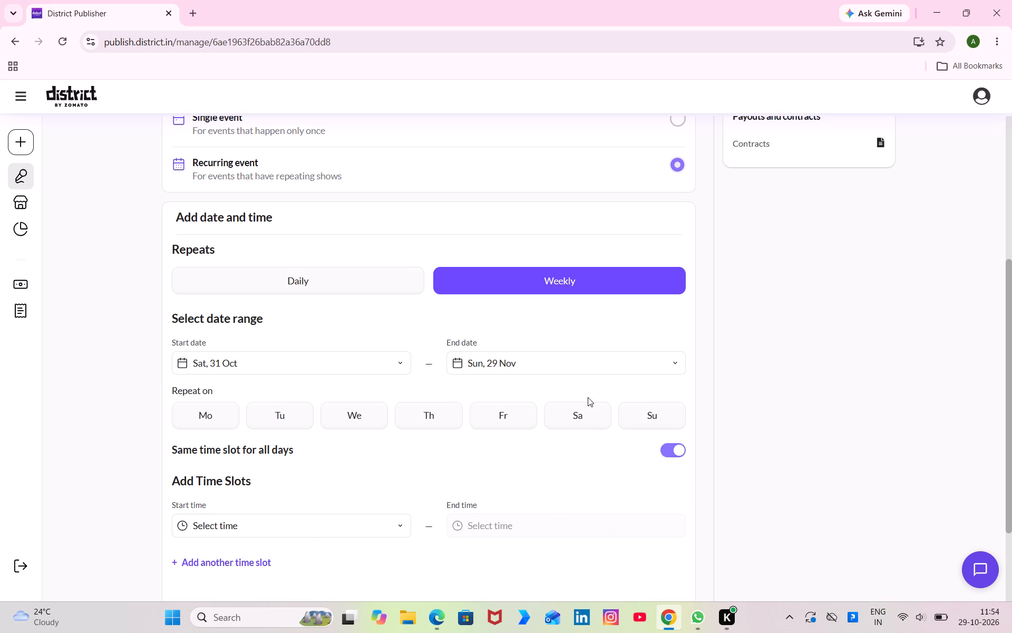
{"action": "left_click", "coordinate": [578, 419]}
{"action": "left_click", "coordinate": [644, 409]}
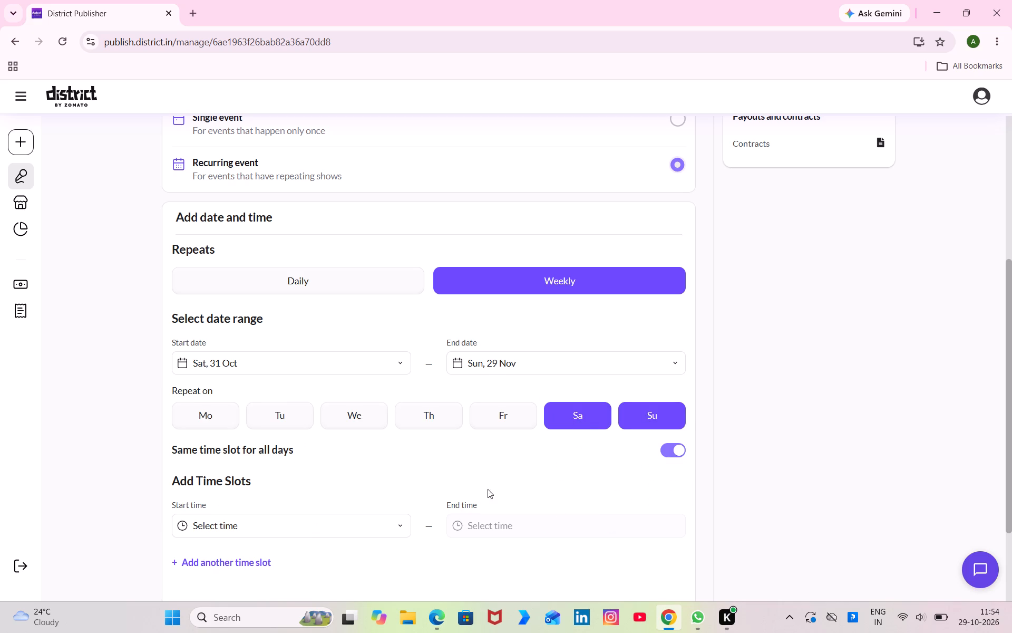
Set the first time slot to run from 03:00 PM to 04:00 PM.
{"action": "left_click", "coordinate": [389, 534]}
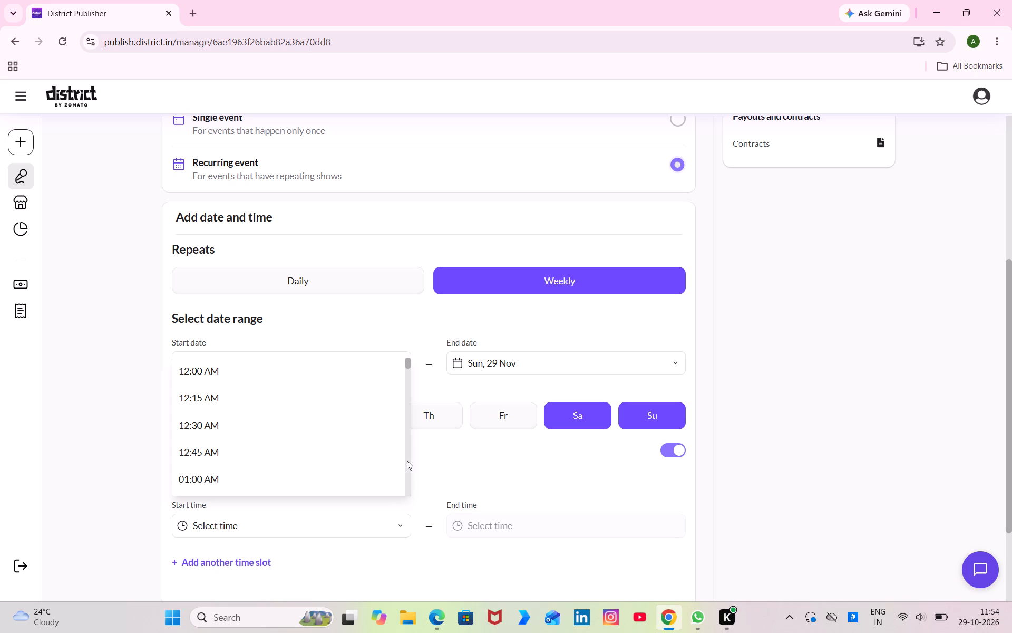
{"action": "left_click", "coordinate": [407, 461]}
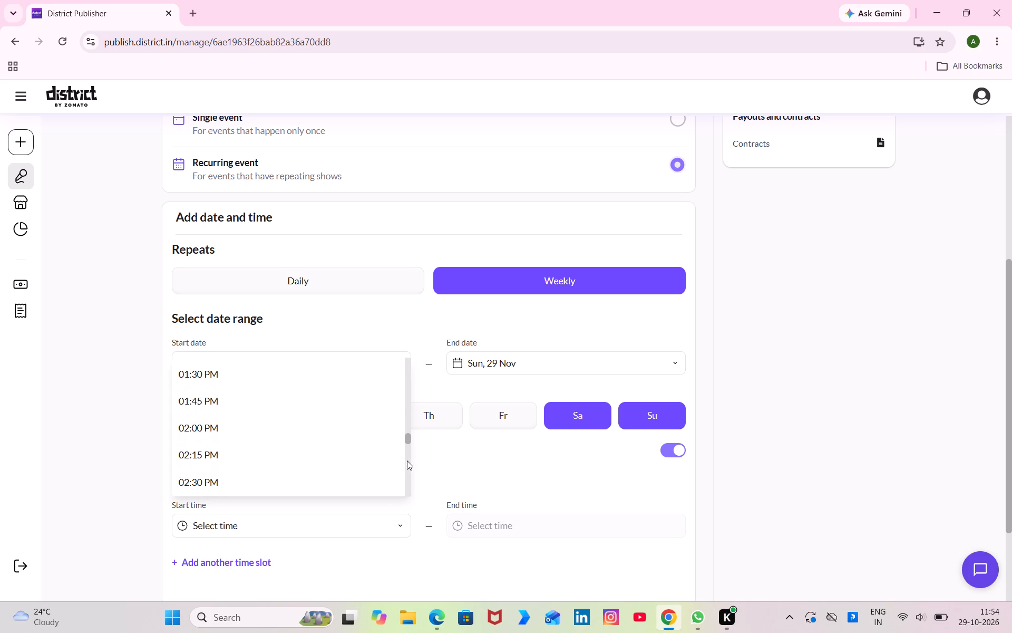
{"action": "left_click", "coordinate": [407, 461]}
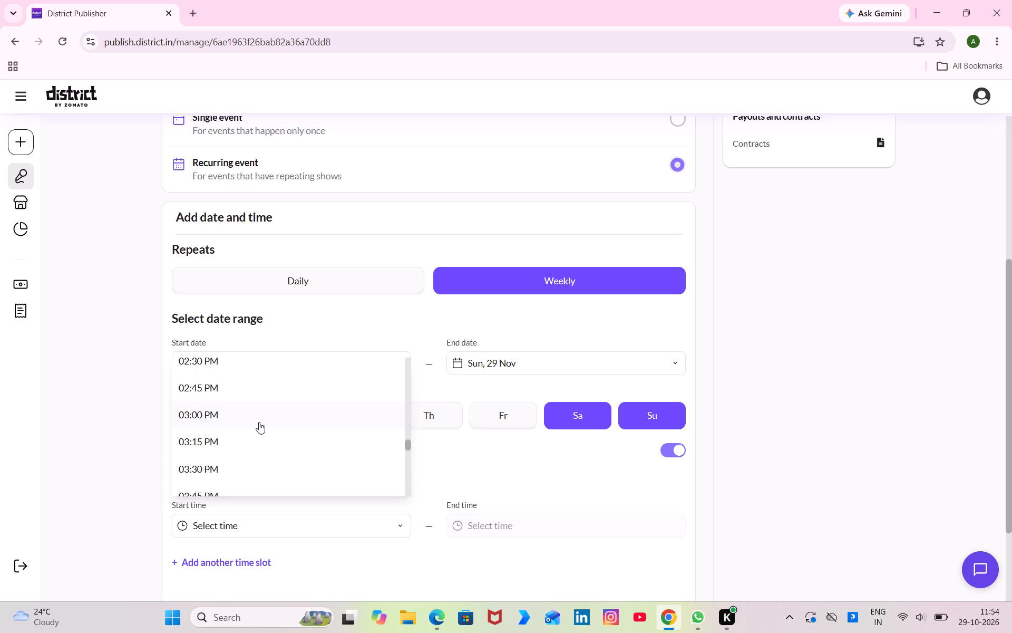
{"action": "left_click", "coordinate": [259, 422]}
{"action": "left_click", "coordinate": [462, 521]}
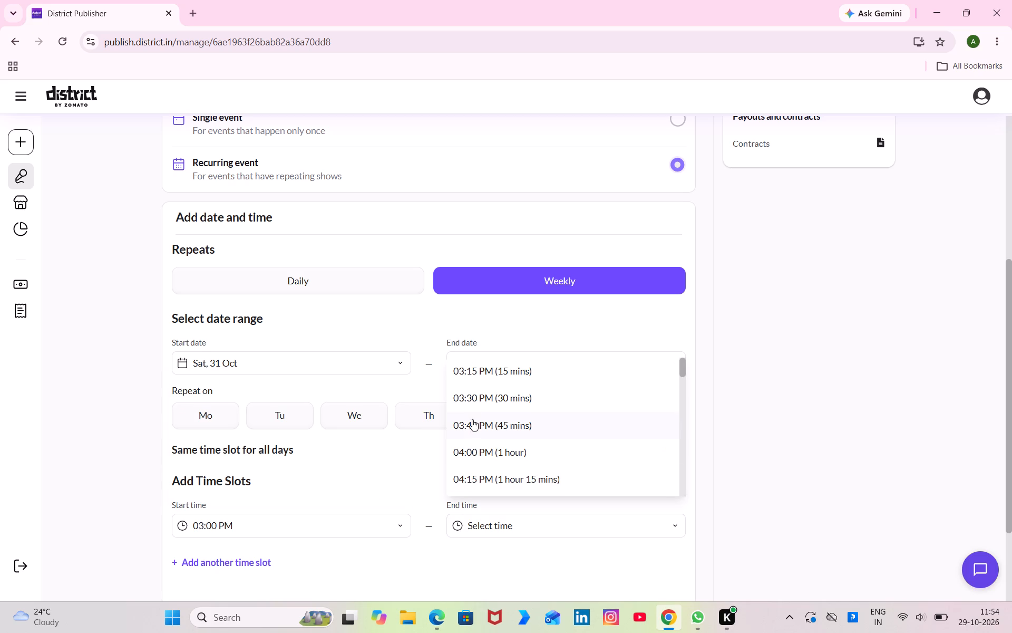
{"action": "left_click", "coordinate": [465, 461]}
Add a second time slot from 04:00 PM to 05:00 PM and save the show schedule.
{"action": "left_click", "coordinate": [256, 574]}
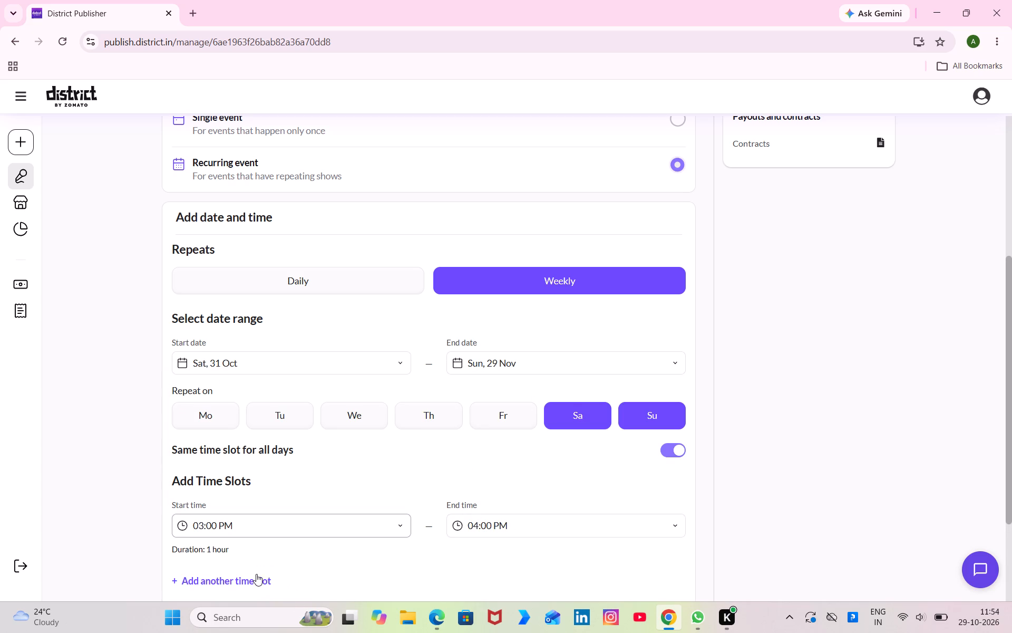
{"action": "left_click", "coordinate": [295, 587]}
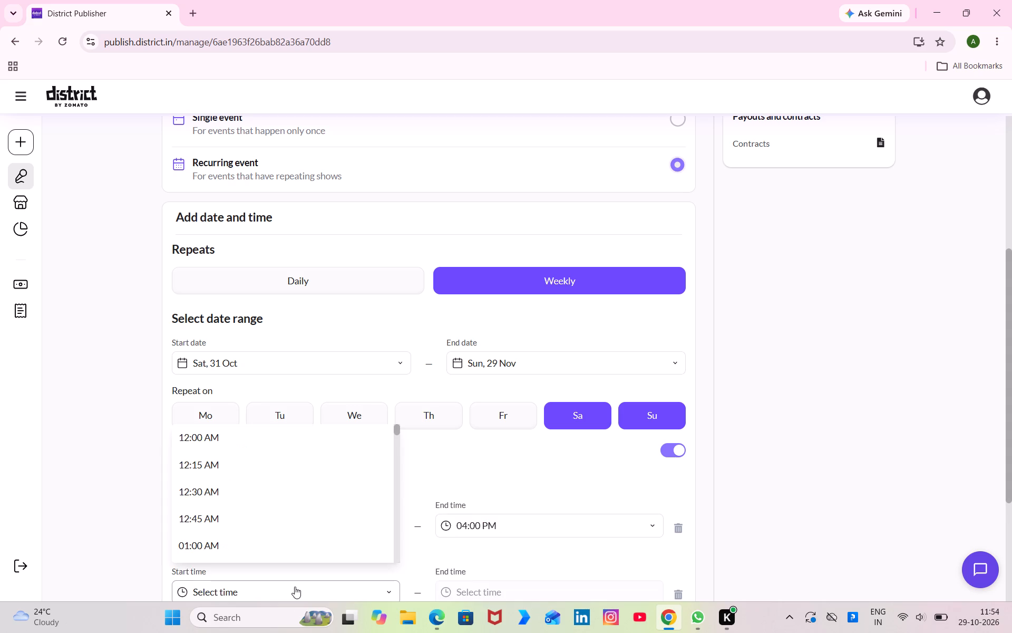
{"action": "scroll", "coordinate": [306, 492], "scroll_direction": "down", "scroll_amount": 7}
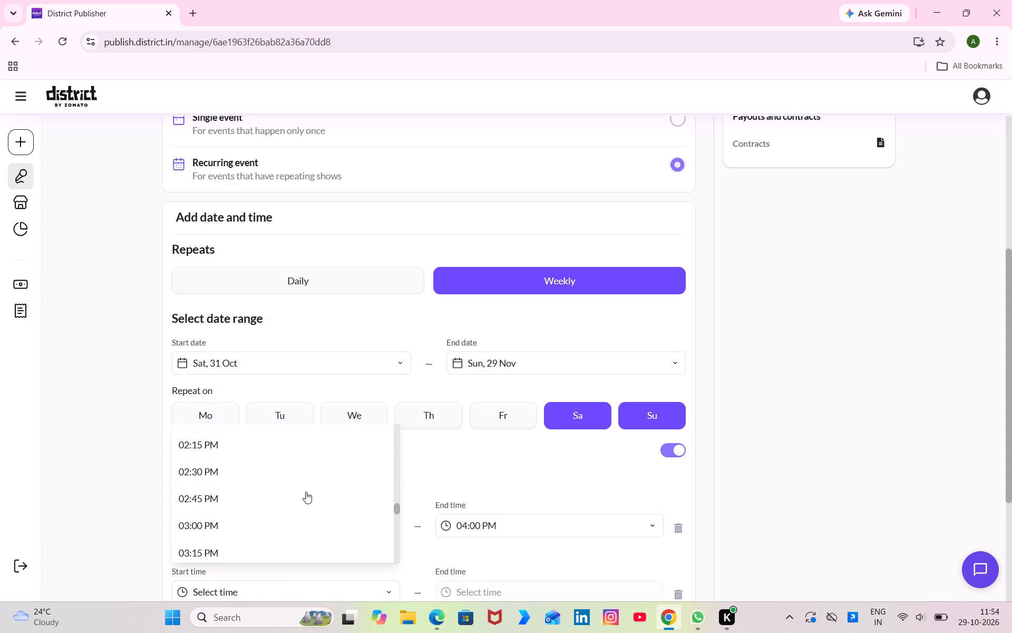
{"action": "scroll", "coordinate": [264, 503], "scroll_direction": "down", "scroll_amount": 2}
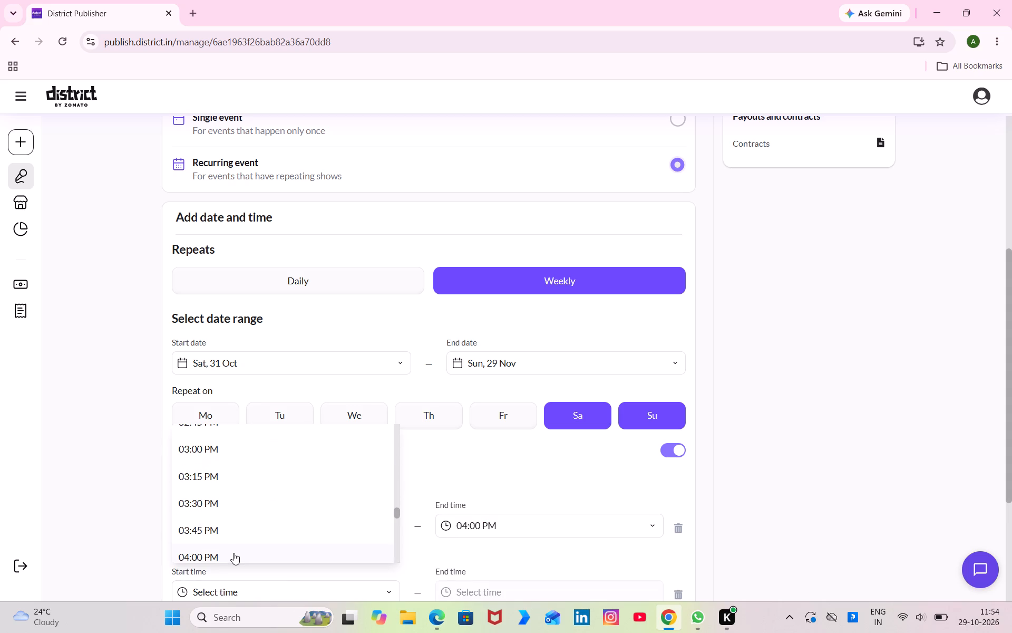
{"action": "left_click", "coordinate": [233, 553]}
{"action": "left_click", "coordinate": [499, 583]}
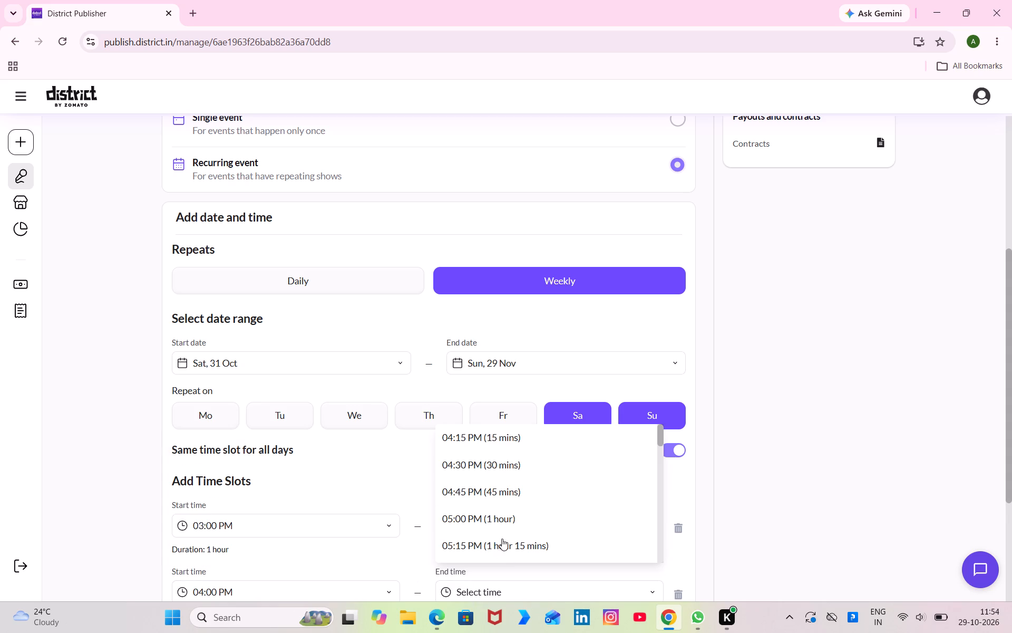
{"action": "left_click", "coordinate": [491, 507]}
{"action": "scroll", "coordinate": [491, 507], "scroll_direction": "down", "scroll_amount": 5}
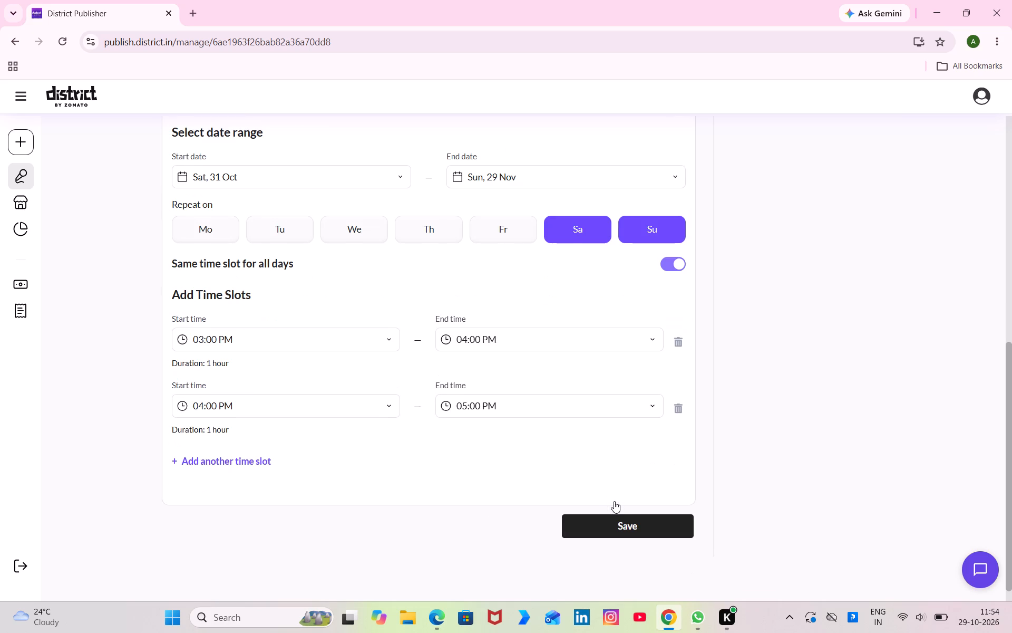
{"action": "left_click", "coordinate": [614, 501]}
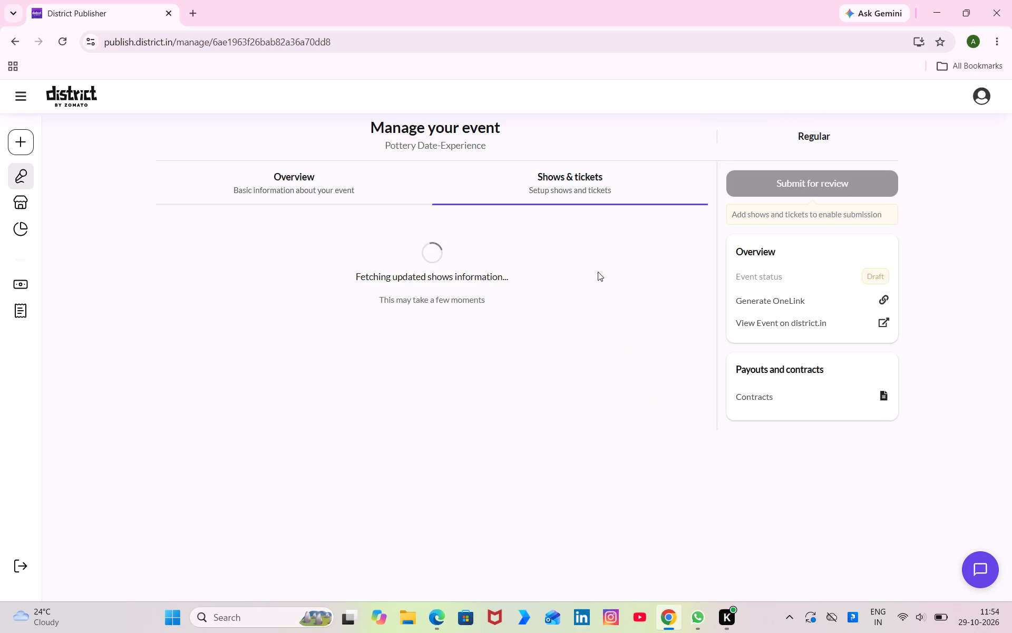
Start a new ticket with the copied ₹250 per person cover charge note as its description and the custom name ENTRY PASS.
{"action": "left_click", "coordinate": [635, 292]}
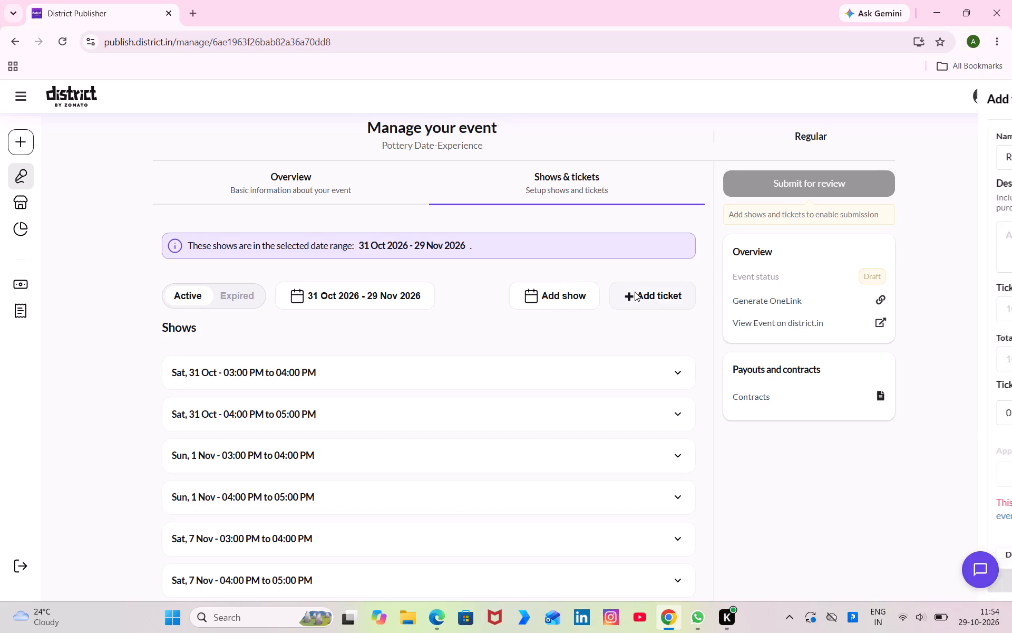
{"action": "left_click", "coordinate": [715, 263]}
{"action": "key", "text": "ctrl+v"}
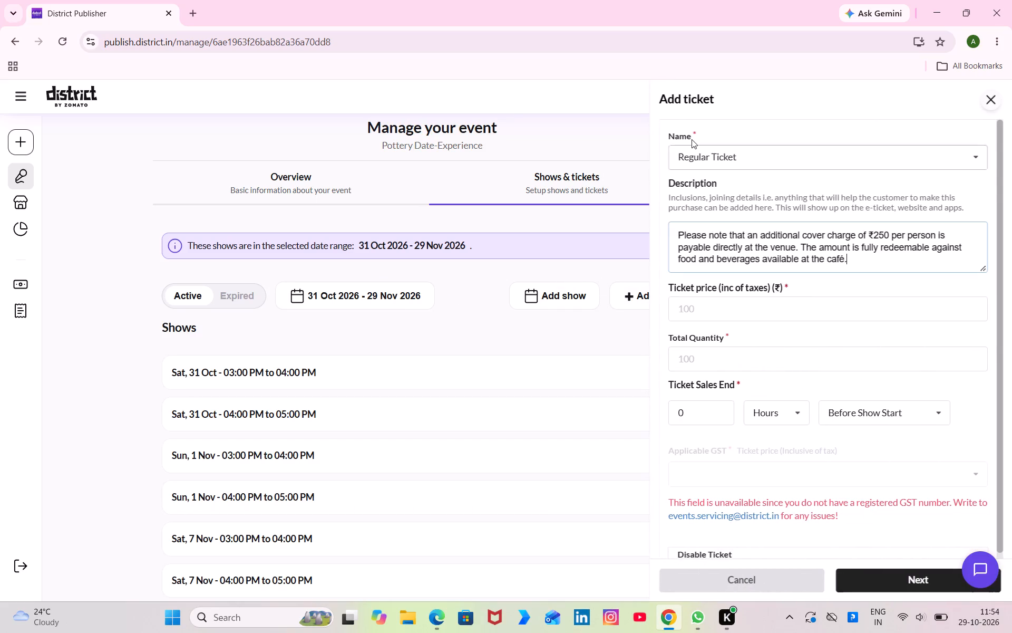
{"action": "left_click", "coordinate": [707, 162]}
{"action": "left_click", "coordinate": [726, 206]}
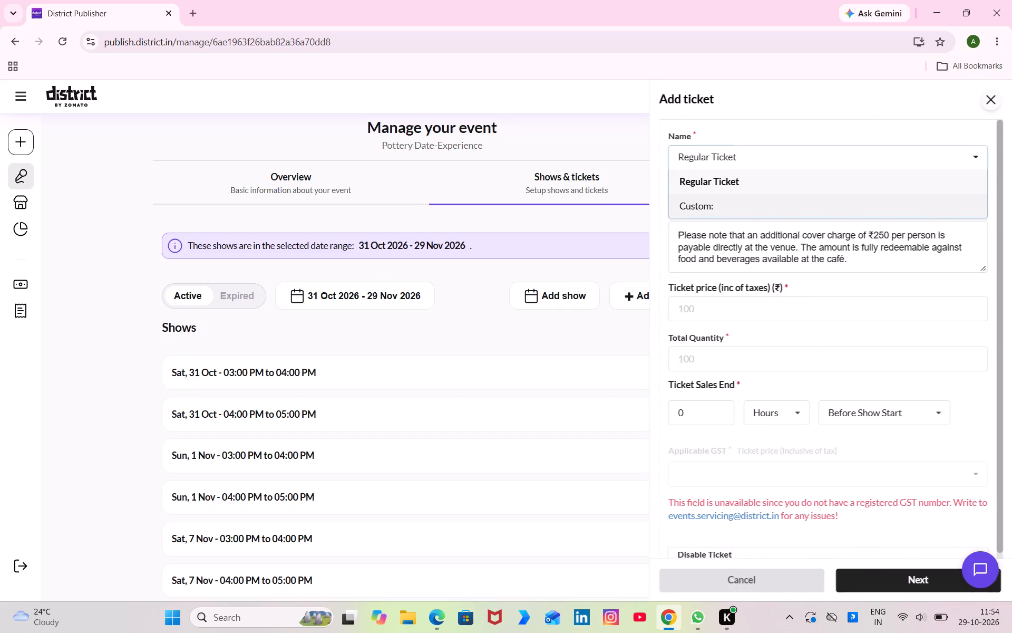
{"action": "left_click", "coordinate": [777, 146]}
{"action": "left_click", "coordinate": [848, 199]}
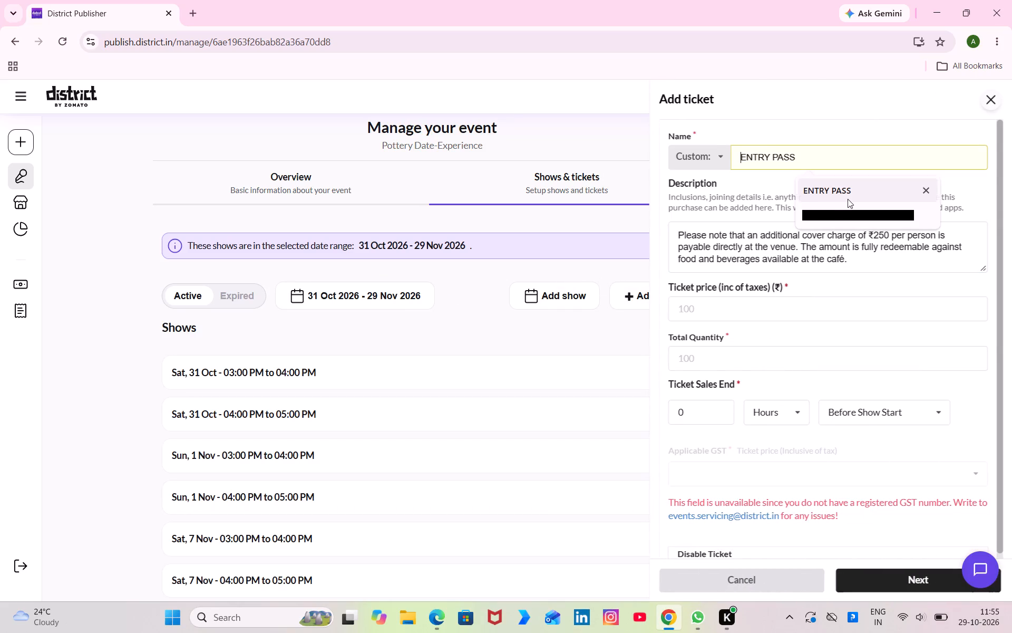
Set the ticket's total quantity to 10 and end its sales 30 minutes before show start.
{"action": "left_click", "coordinate": [732, 361]}
{"action": "type", "text": "10"}
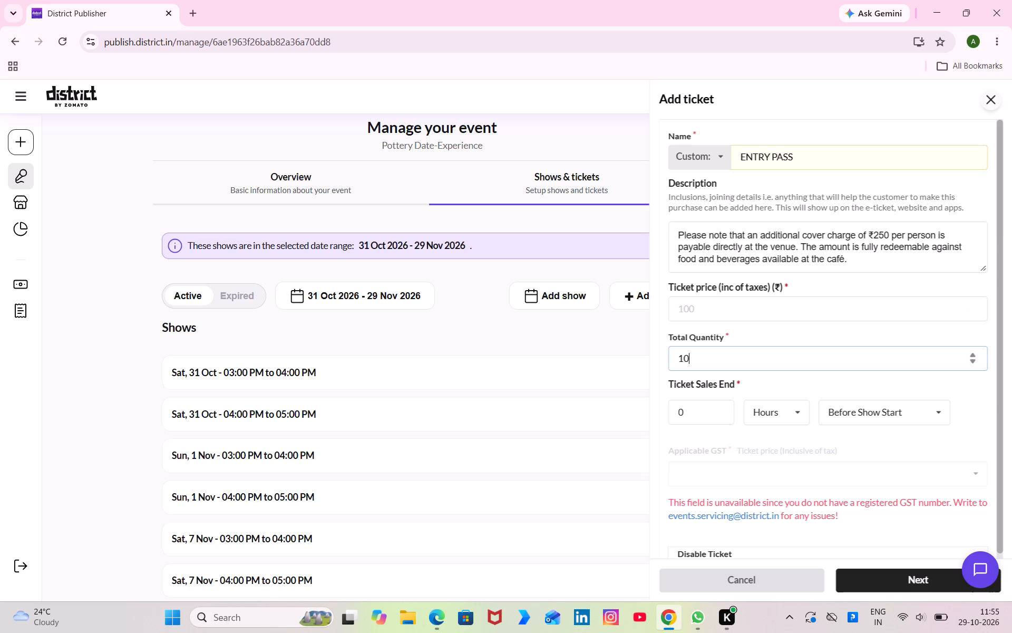
{"action": "left_click", "coordinate": [676, 411]}
{"action": "key", "text": "3"}
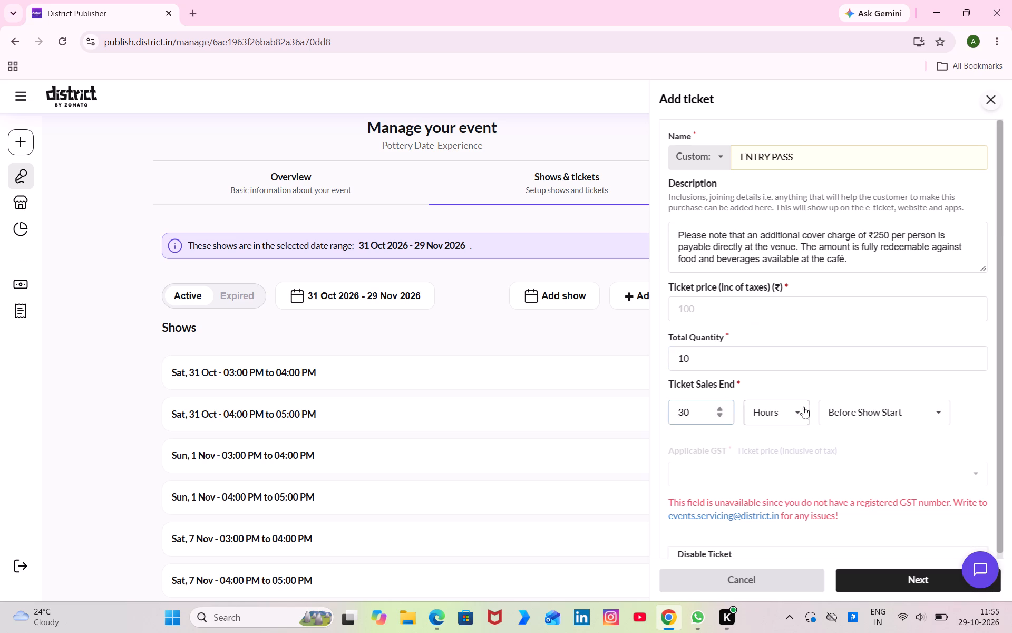
{"action": "left_click", "coordinate": [801, 409]}
{"action": "left_click", "coordinate": [784, 440]}
Look up the pottery date's District price in the Blissboard sheet and set the ticket price to ₹799.
{"action": "left_click", "coordinate": [737, 303]}
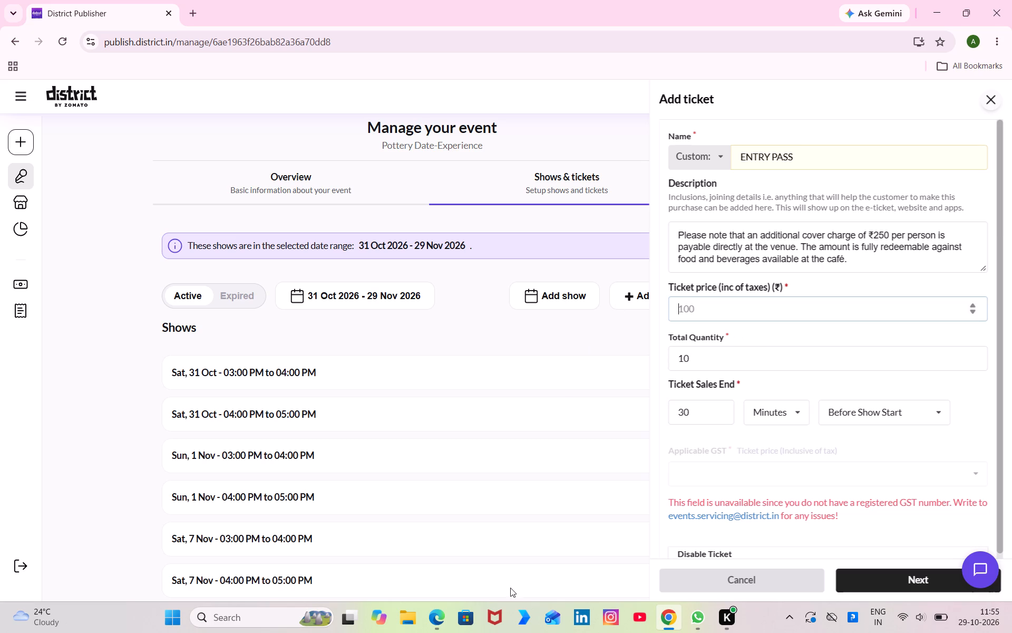
{"action": "left_click", "coordinate": [432, 608]}
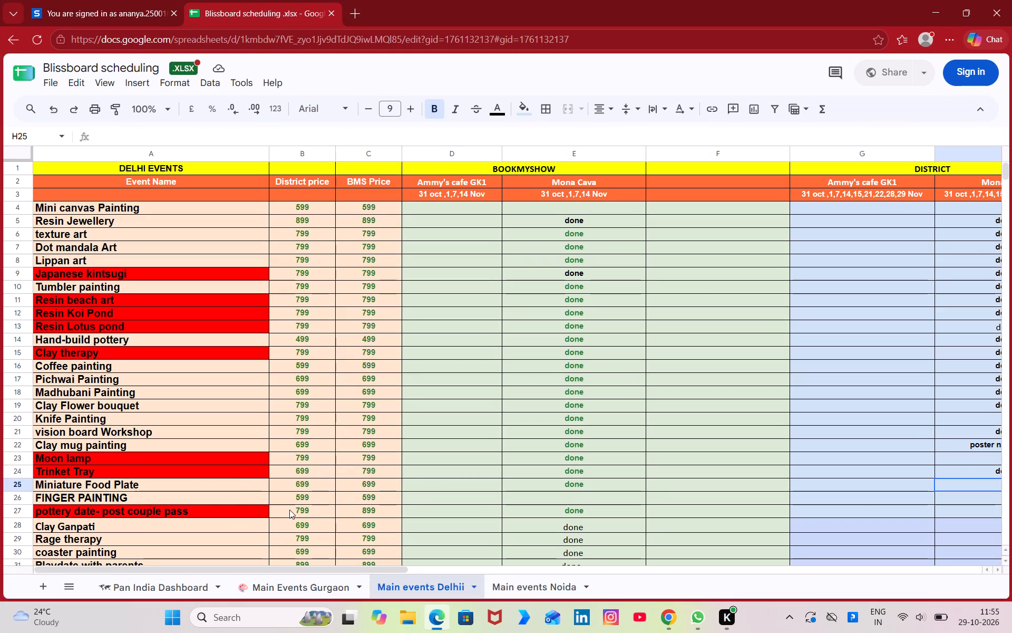
{"action": "left_click", "coordinate": [435, 624]}
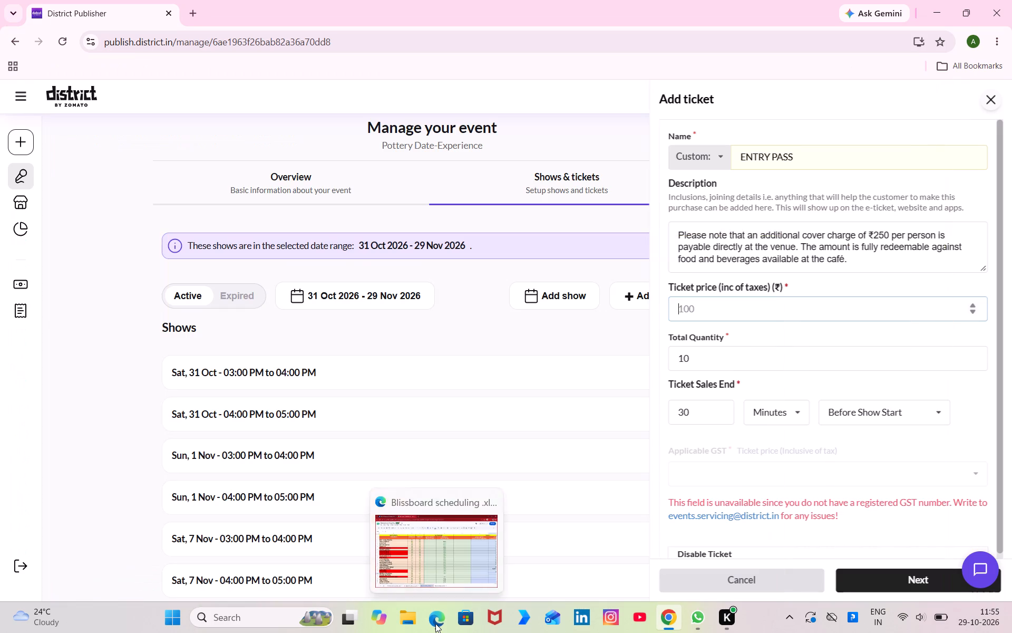
{"action": "type", "text": "799"}
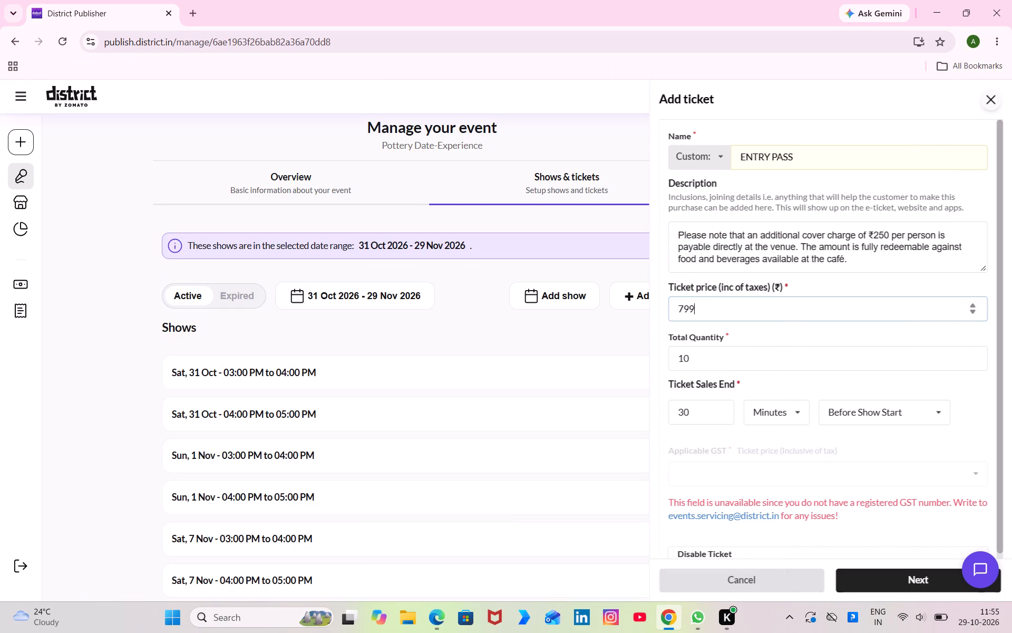
Apply the ENTRY PASS ticket to all shows, save it and confirm the changes.
{"action": "left_click", "coordinate": [908, 582]}
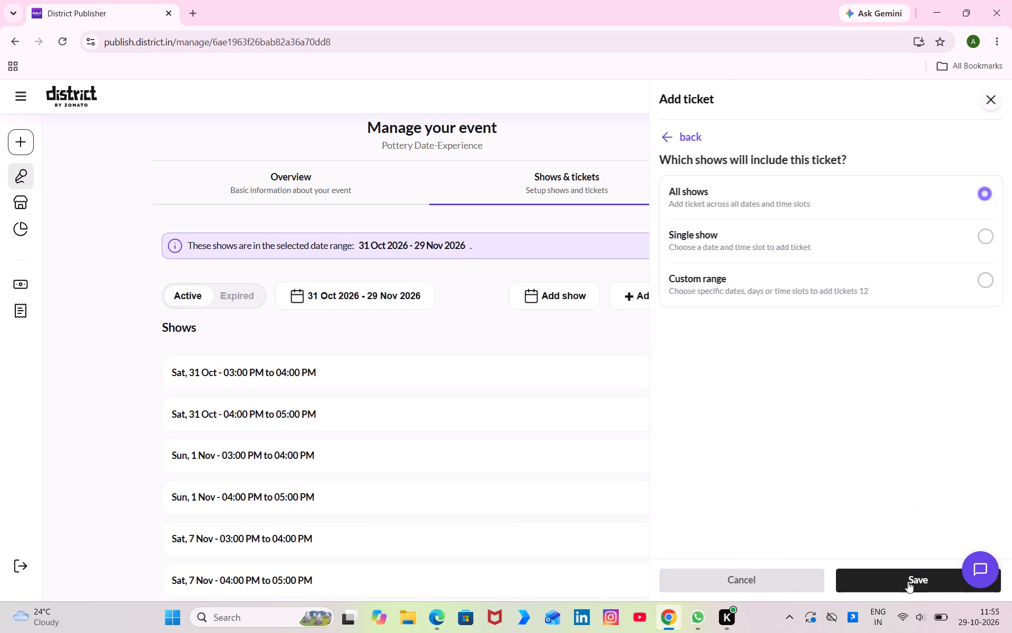
{"action": "left_click", "coordinate": [908, 581]}
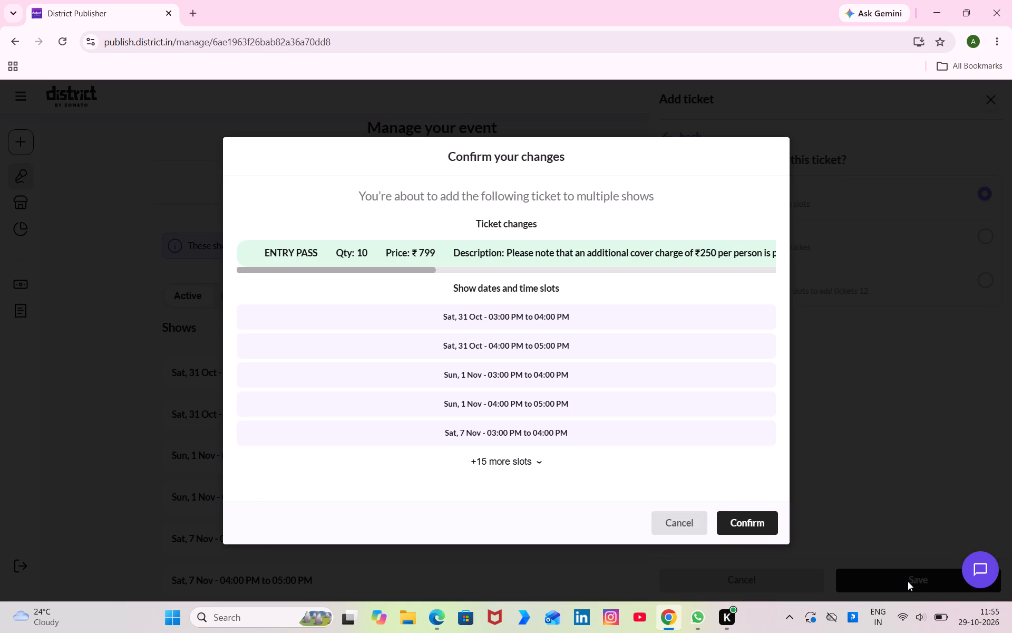
{"action": "left_click", "coordinate": [758, 525]}
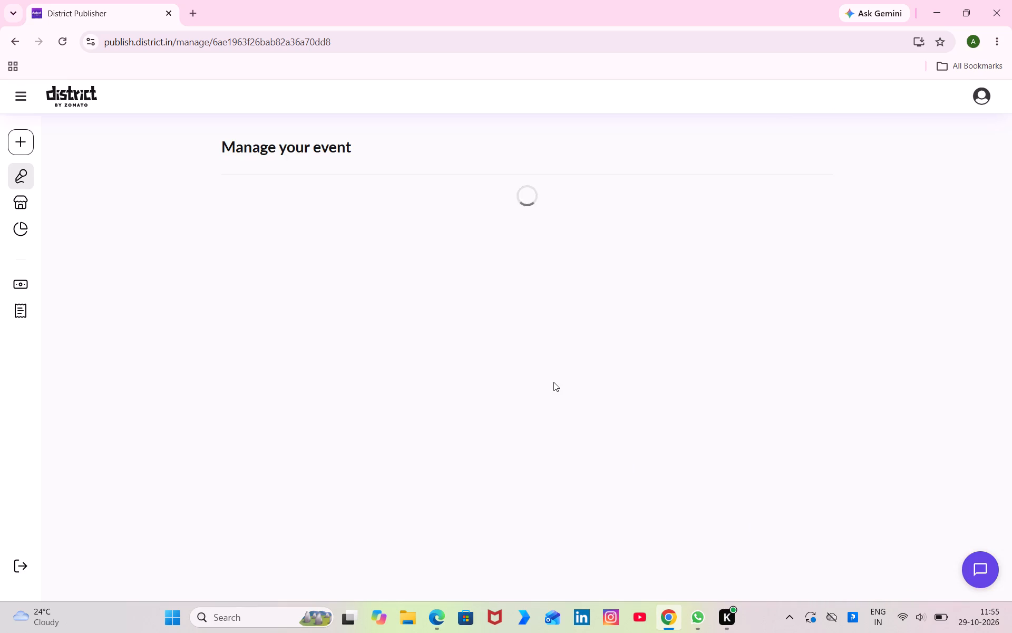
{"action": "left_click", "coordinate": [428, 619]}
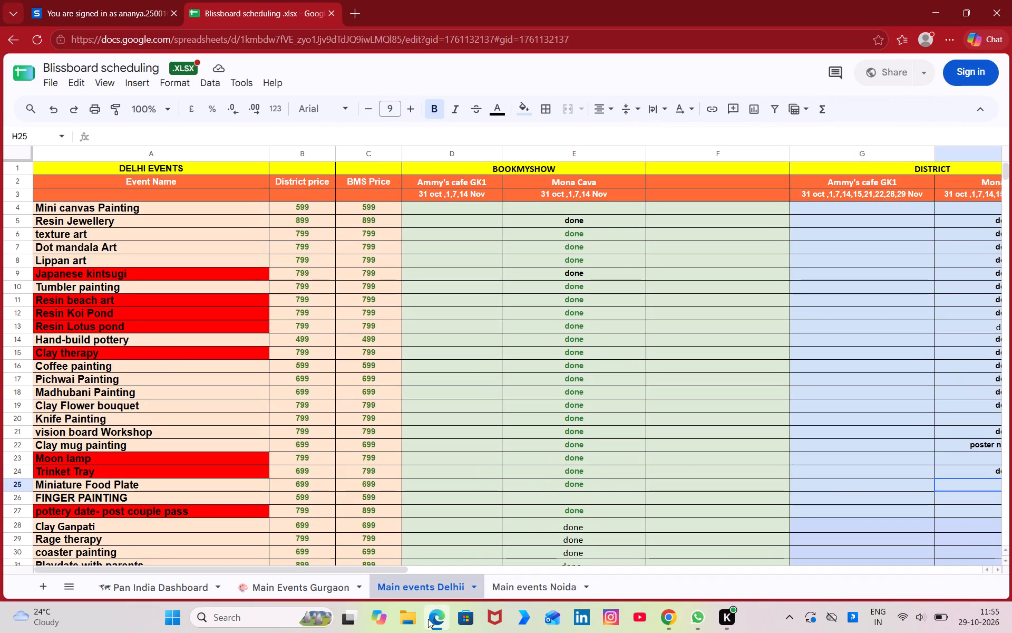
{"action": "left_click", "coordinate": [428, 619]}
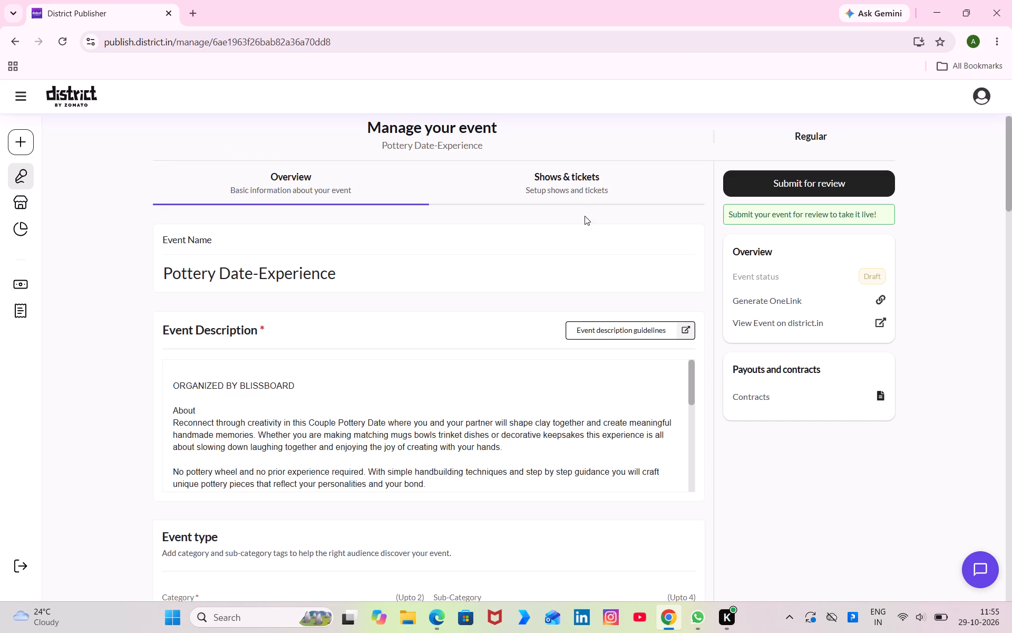
Disable only the Sun, 8 Nov 03:00 PM to 04:00 PM show of Pottery Date-Experience and confirm the change.
{"action": "left_click", "coordinate": [589, 186]}
{"action": "scroll", "coordinate": [507, 467], "scroll_direction": "down", "scroll_amount": 3}
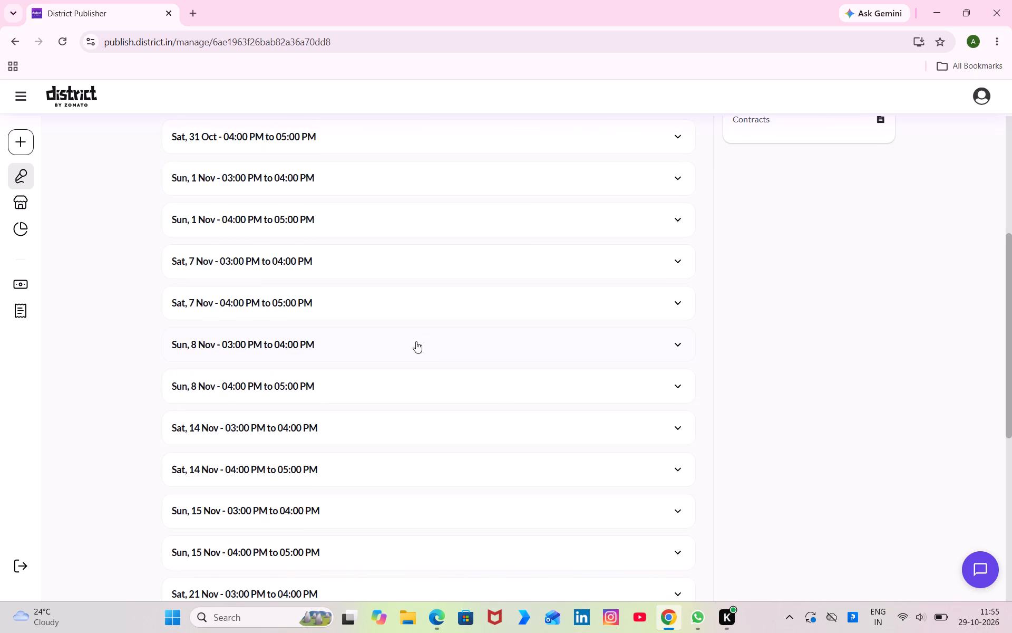
{"action": "left_click", "coordinate": [417, 344]}
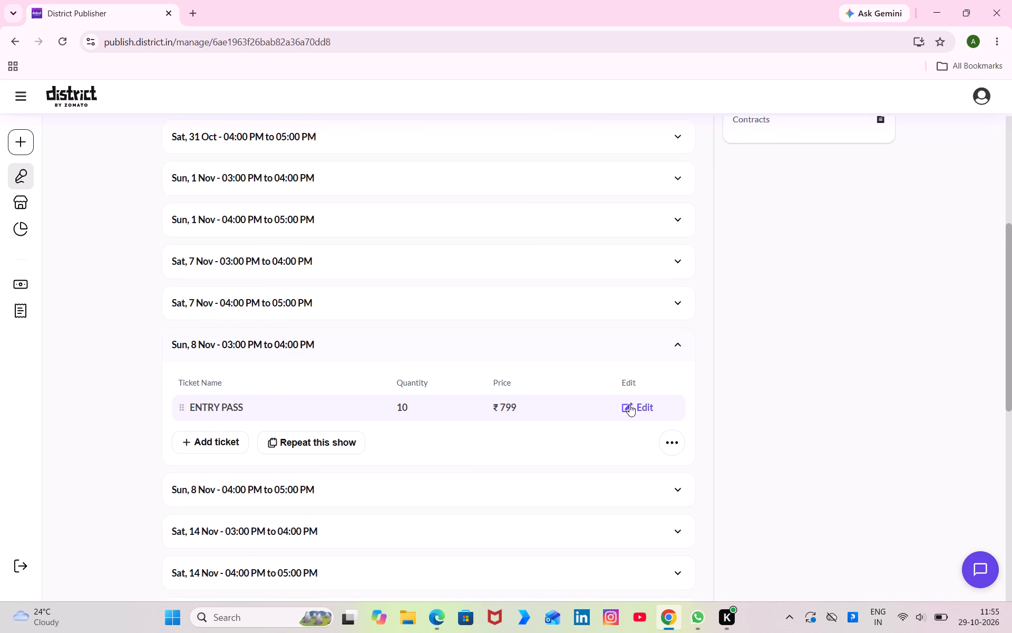
{"action": "left_click", "coordinate": [677, 442]}
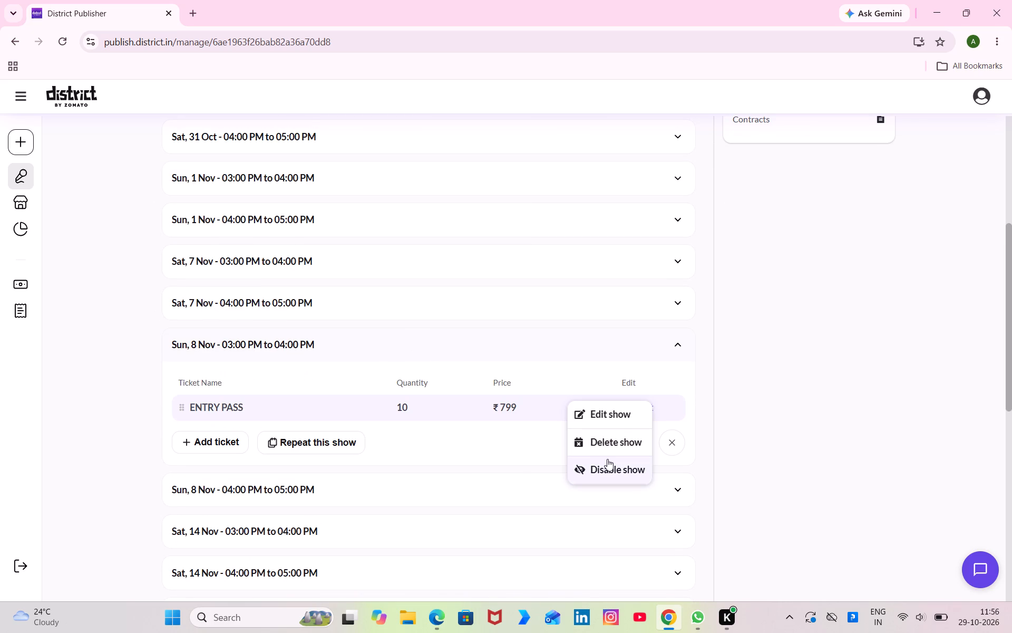
{"action": "left_click", "coordinate": [607, 459]}
{"action": "left_click", "coordinate": [686, 526]}
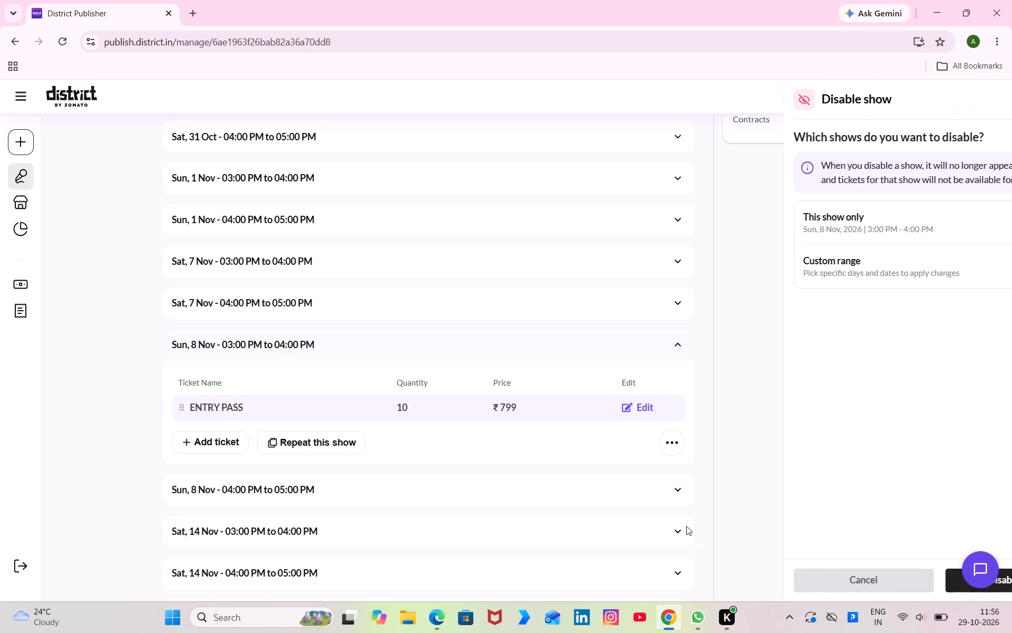
{"action": "left_click", "coordinate": [840, 249]}
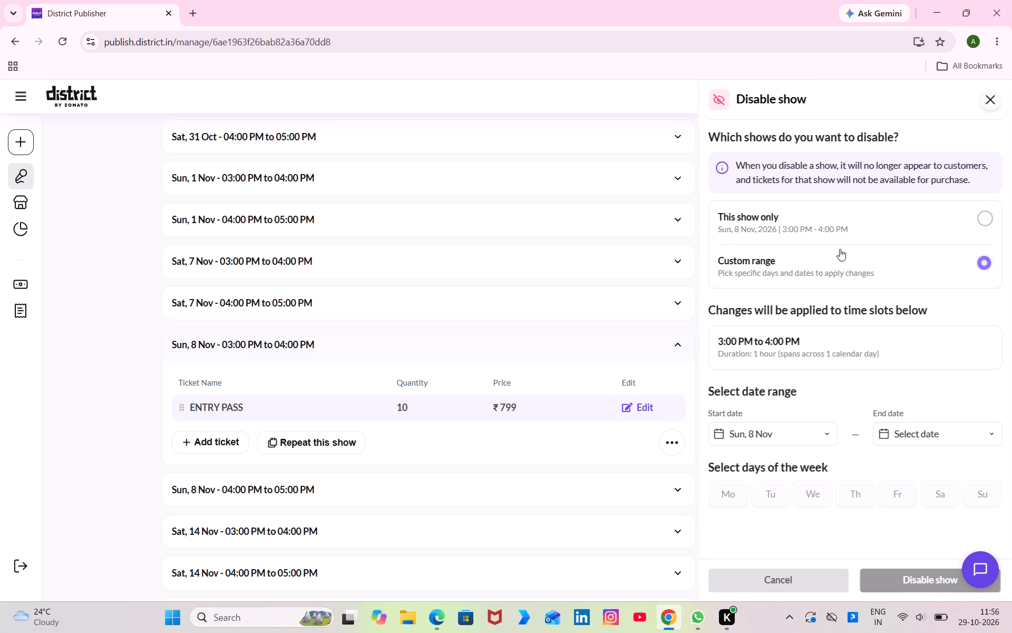
{"action": "left_click", "coordinate": [919, 442]}
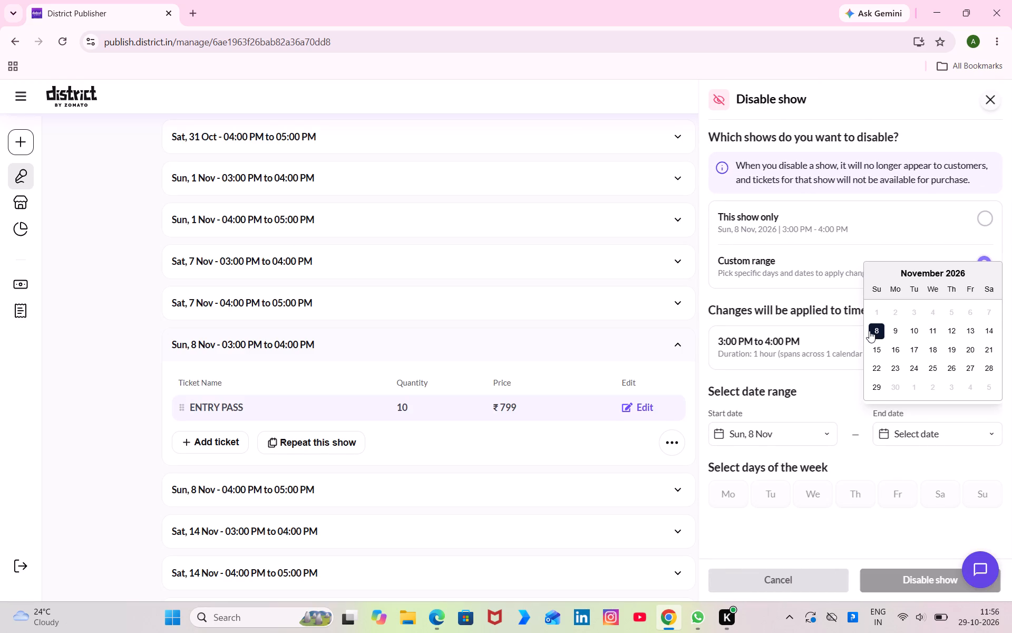
{"action": "left_click", "coordinate": [869, 331]}
{"action": "left_click", "coordinate": [987, 504]}
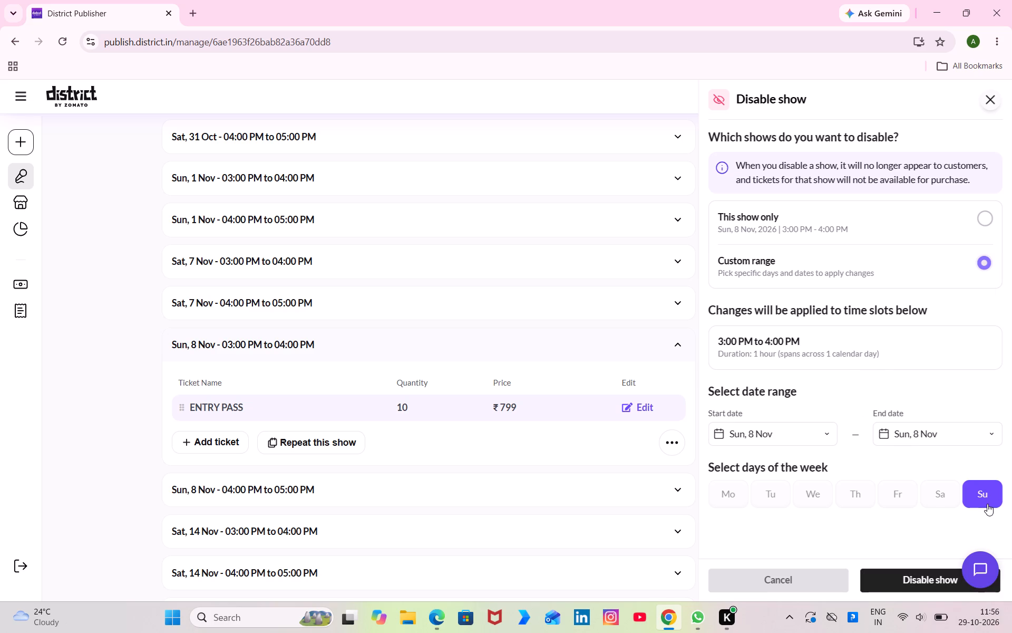
{"action": "scroll", "coordinate": [987, 504], "scroll_direction": "down", "scroll_amount": 2}
{"action": "left_click", "coordinate": [812, 340]}
{"action": "left_click", "coordinate": [930, 229]}
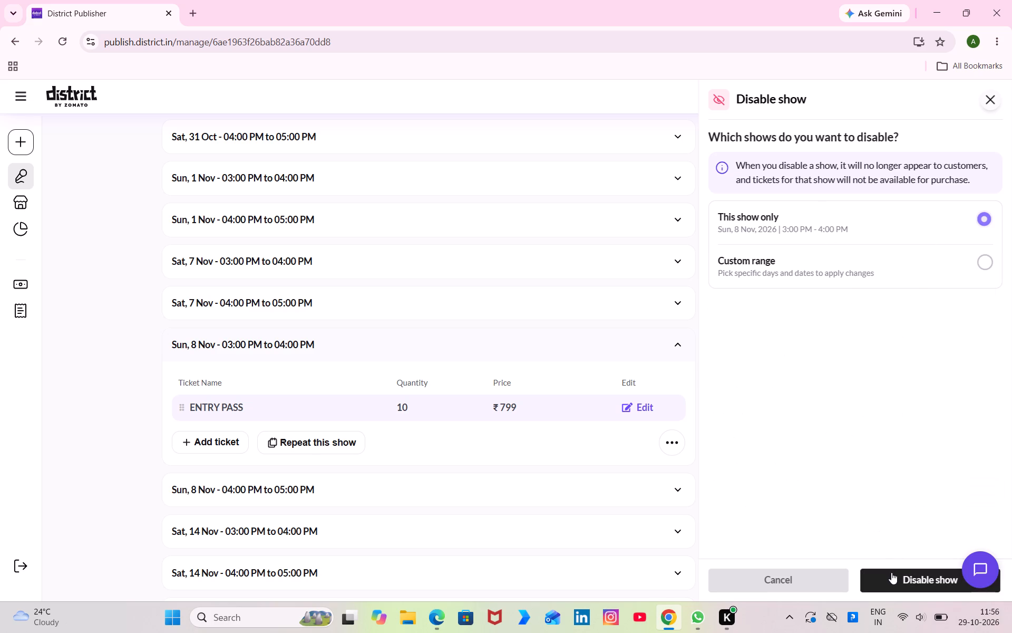
{"action": "left_click", "coordinate": [891, 572]}
{"action": "left_click", "coordinate": [751, 420]}
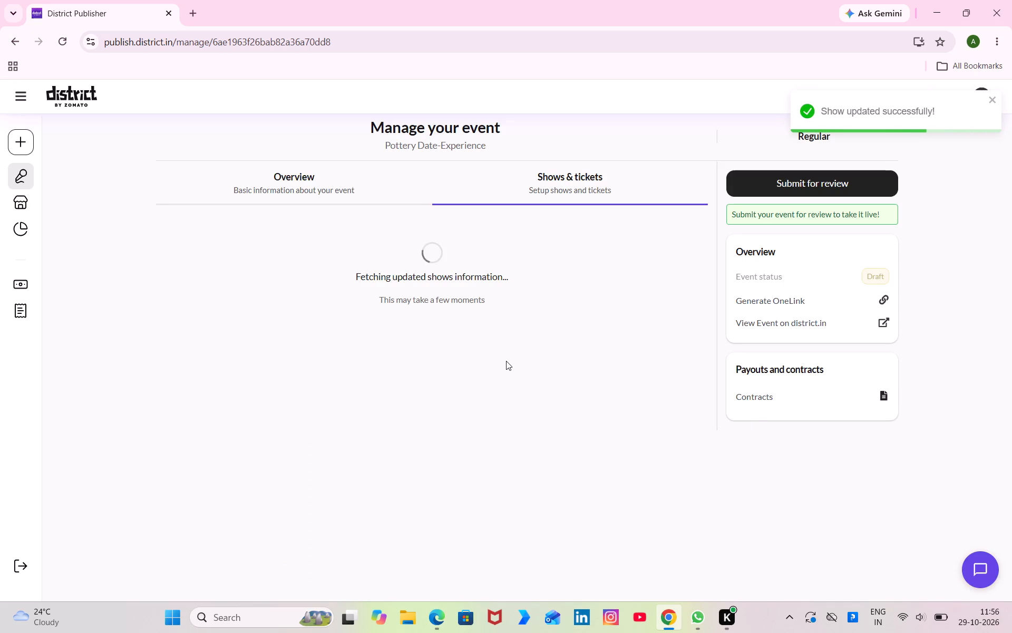
Disable only the Sun, 8 Nov 04:00 PM to 05:00 PM show and confirm the change.
{"action": "scroll", "coordinate": [506, 361], "scroll_direction": "down", "scroll_amount": 3}
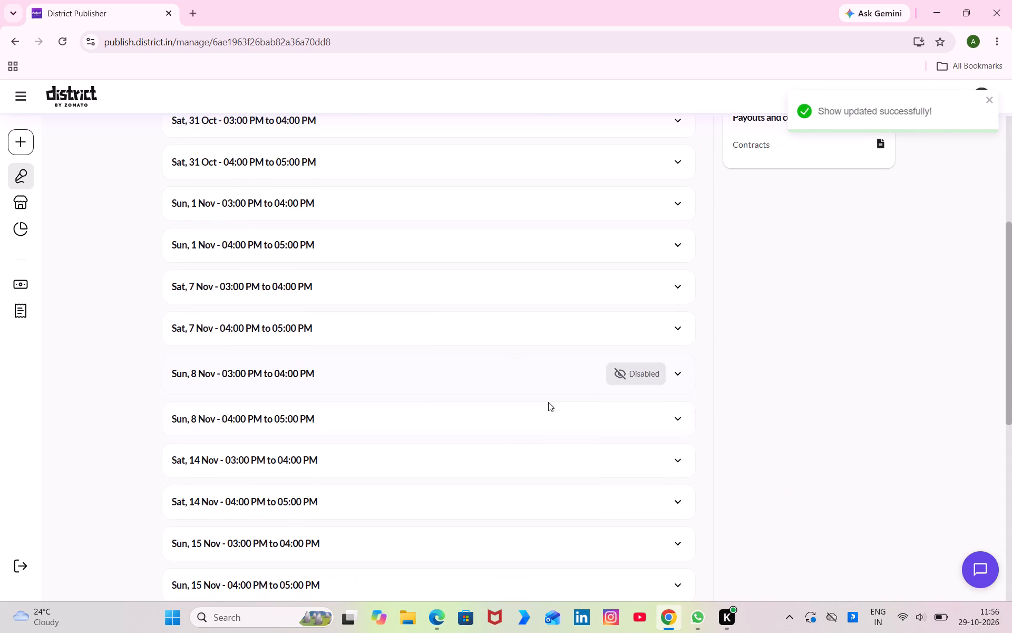
{"action": "left_click", "coordinate": [548, 420]}
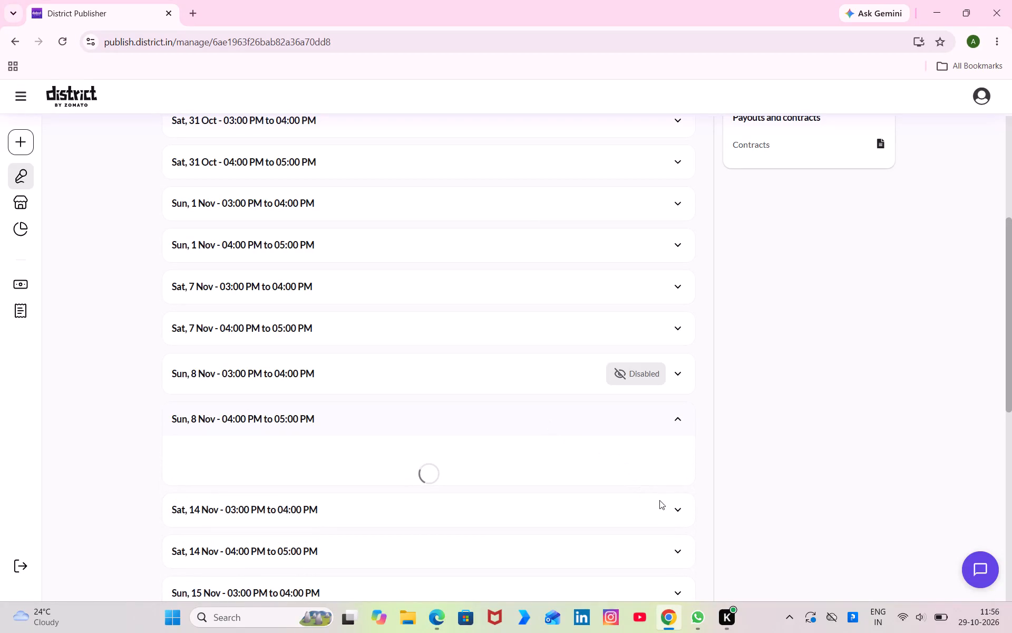
{"action": "left_click", "coordinate": [668, 513]}
{"action": "left_click", "coordinate": [598, 533]}
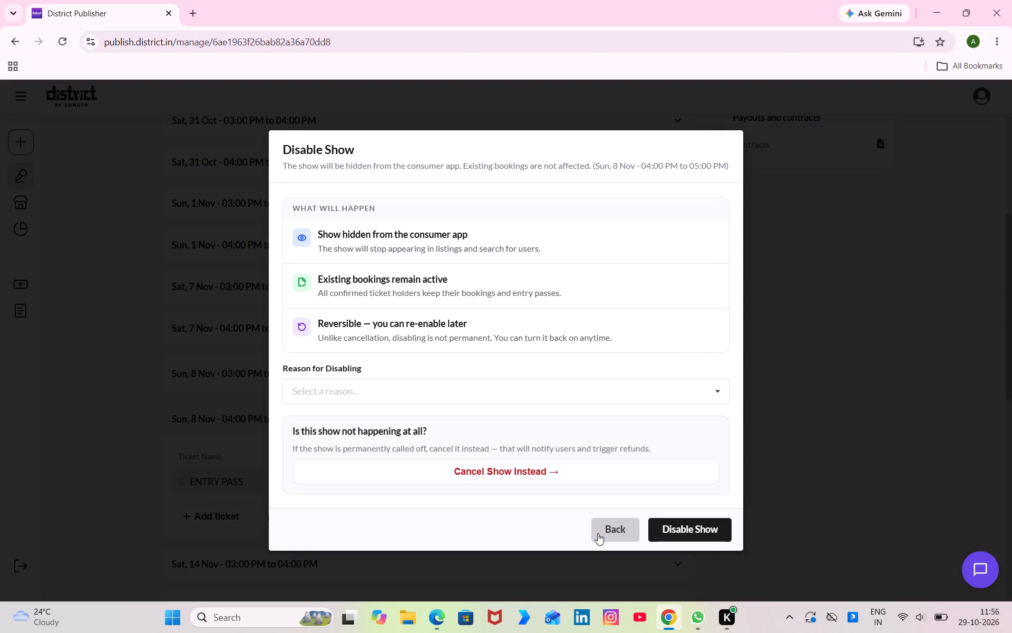
{"action": "left_click", "coordinate": [669, 522]}
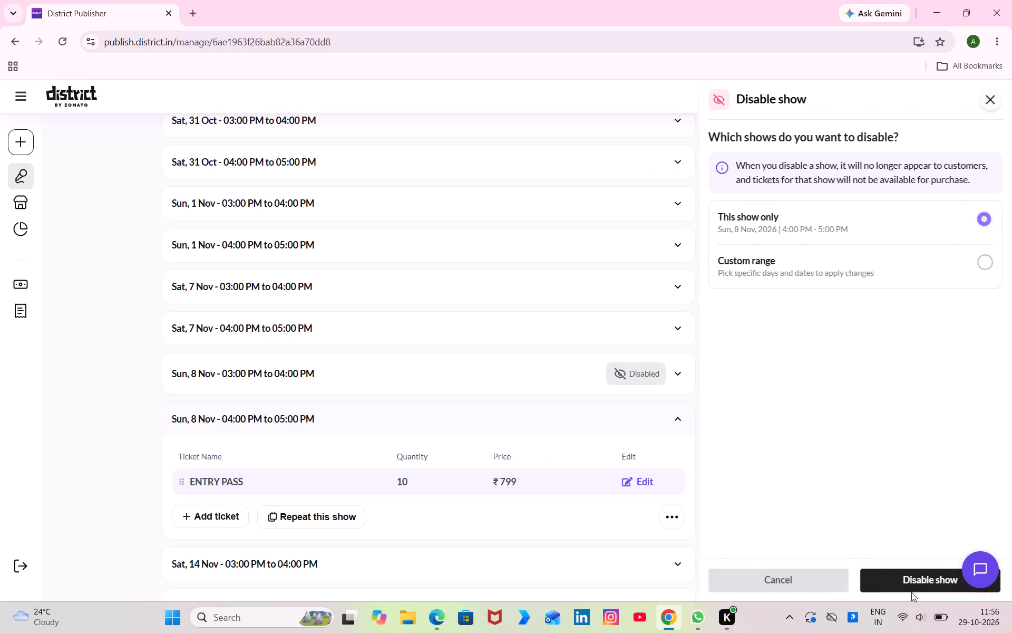
{"action": "left_click", "coordinate": [916, 579]}
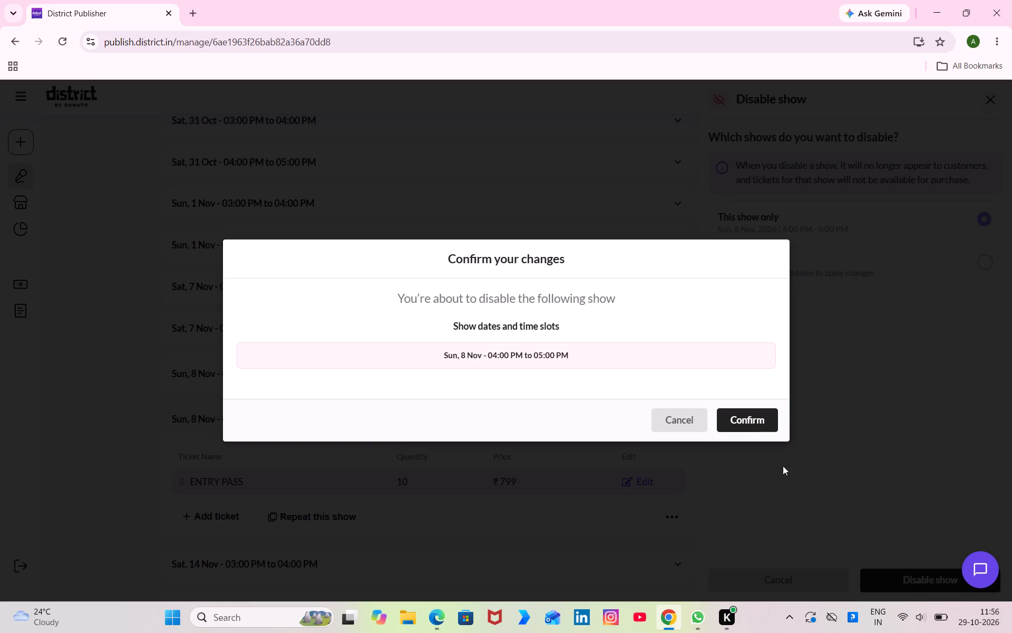
{"action": "left_click", "coordinate": [764, 419]}
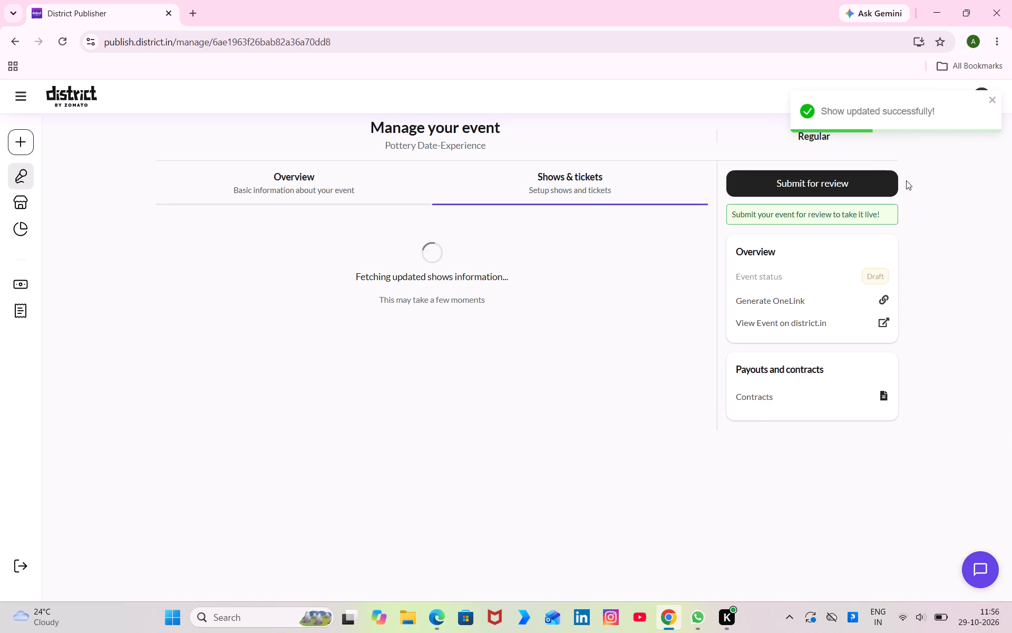
Submit the Pottery Date-Experience event for review and acknowledge the notice.
{"action": "left_click", "coordinate": [882, 177]}
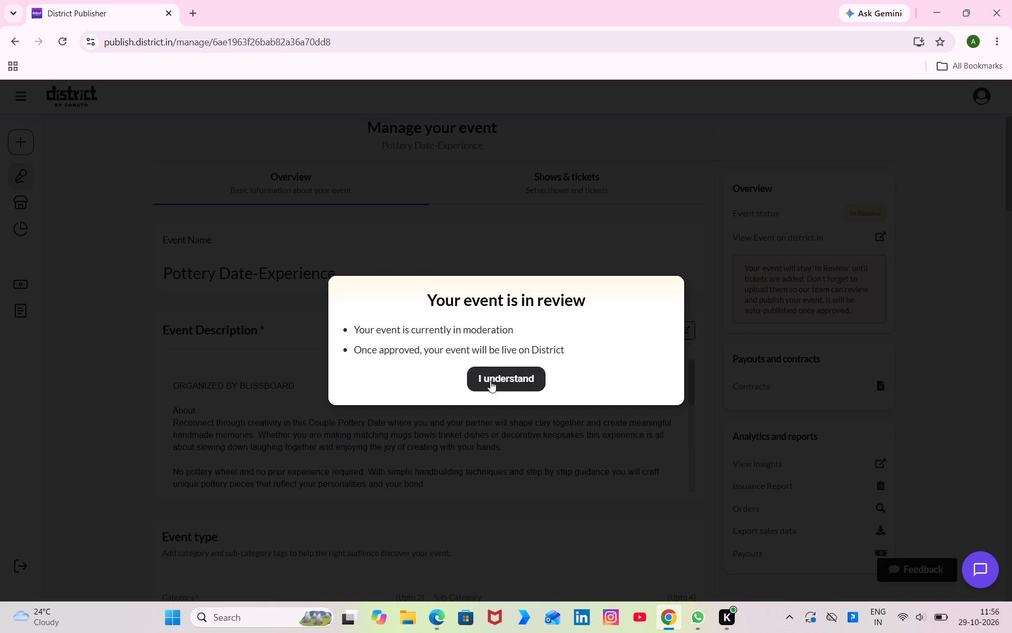
{"action": "left_click", "coordinate": [490, 381]}
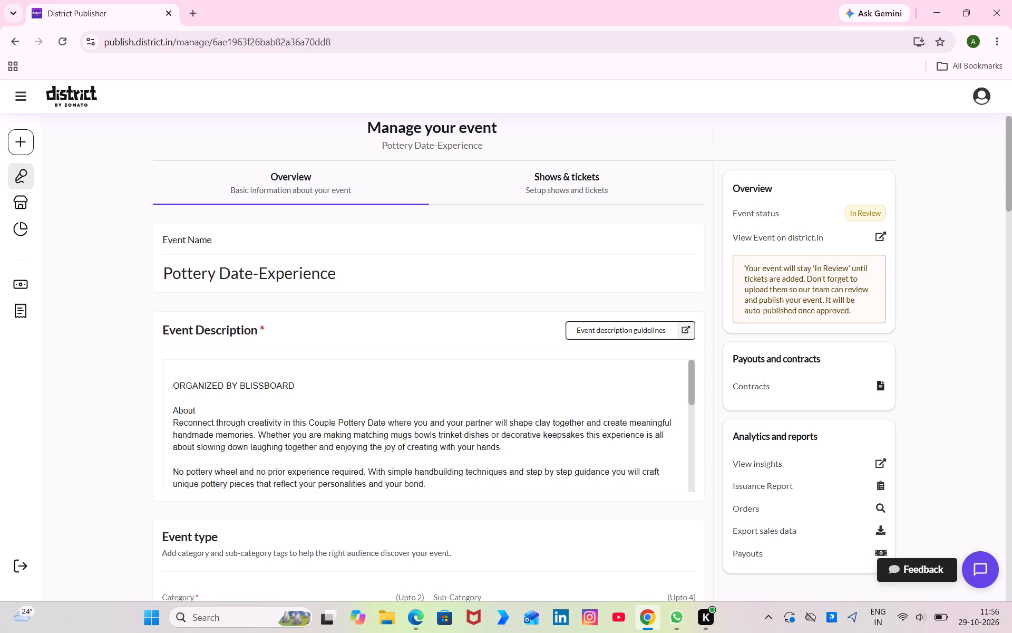
{"action": "left_click", "coordinate": [417, 612]}
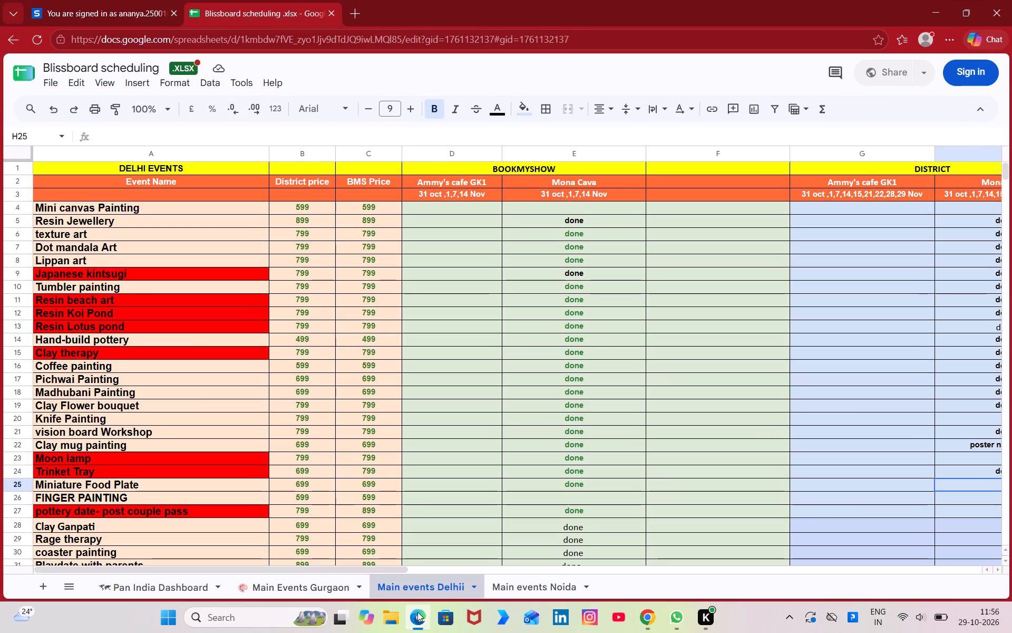
{"action": "left_click", "coordinate": [417, 612]}
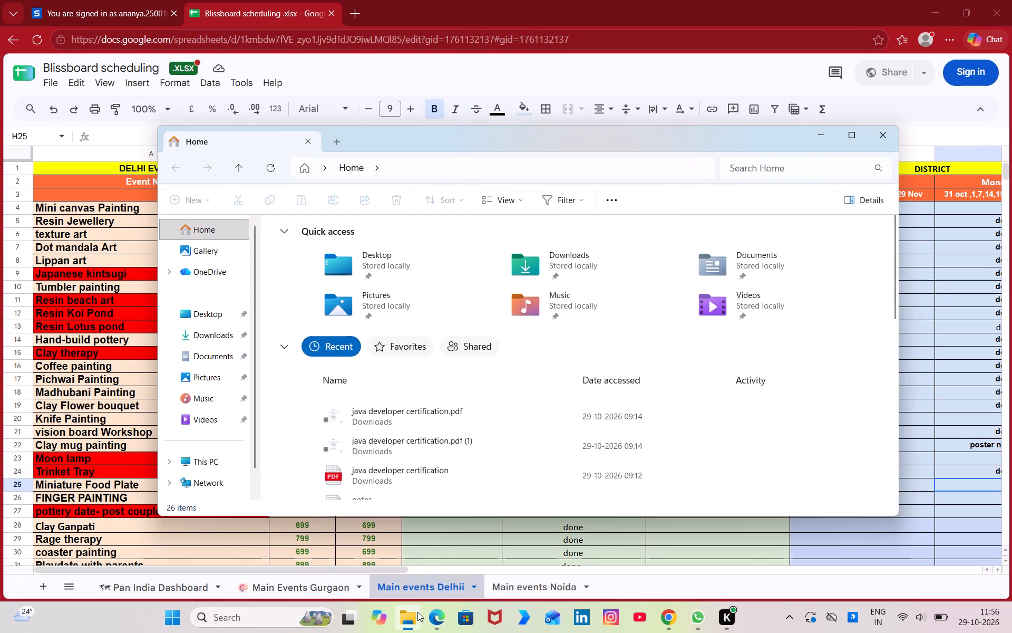
{"action": "left_click", "coordinate": [441, 613]}
{"action": "left_click", "coordinate": [441, 613]}
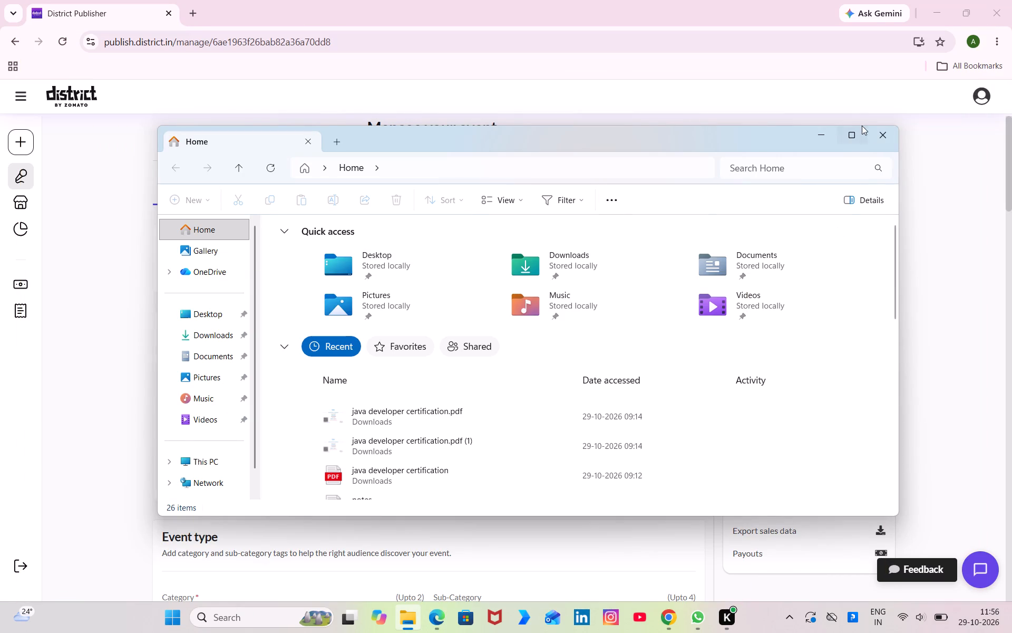
{"action": "left_click", "coordinate": [875, 132]}
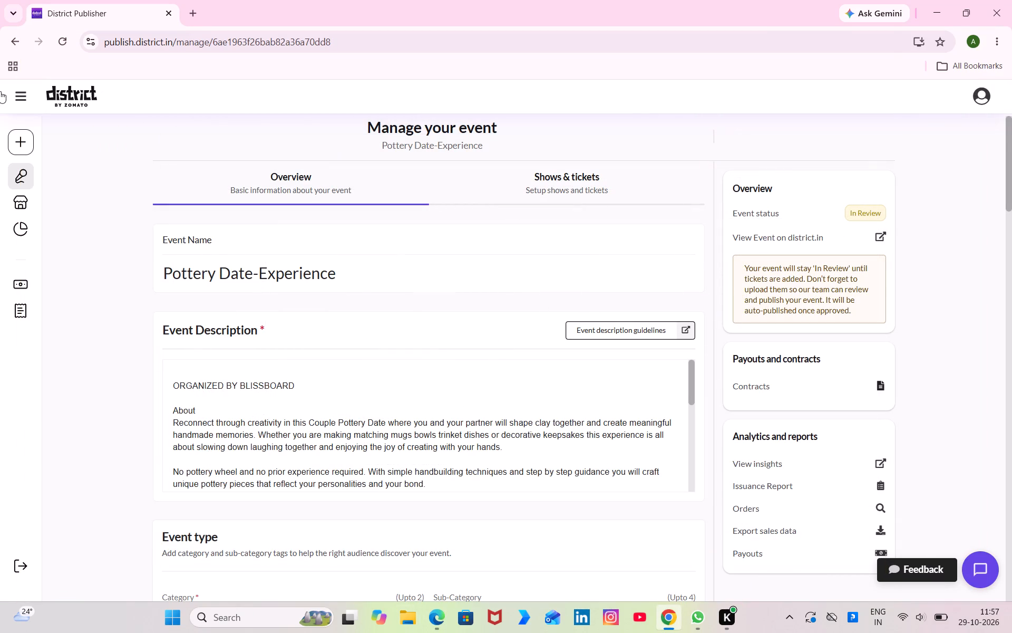
Search the events overview for "clay gan" and open the draft Clay Ganpati-Workshop at Mona Cava Cafe and Pub.
{"action": "left_click", "coordinate": [11, 46]}
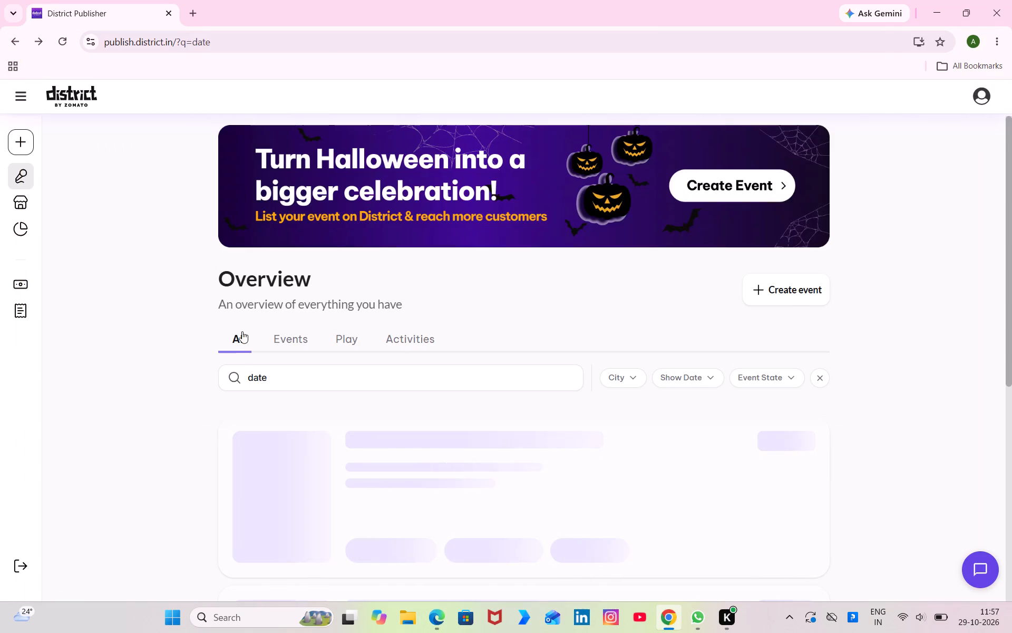
{"action": "left_click_drag", "start_coordinate": [277, 376], "coordinate": [157, 370]}
{"action": "type", "text": "gan"}
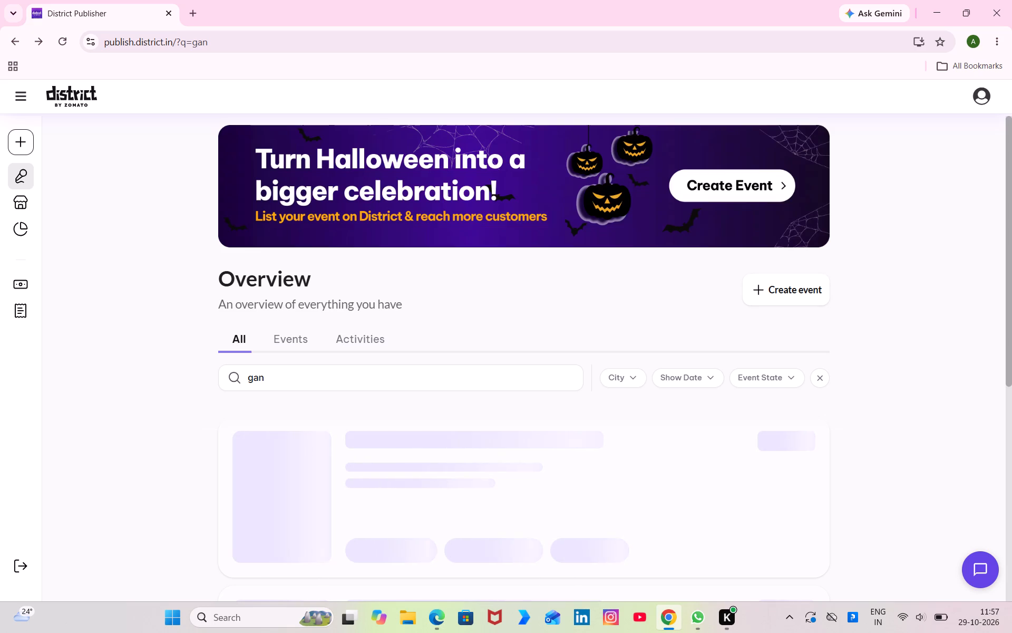
{"action": "key", "text": "BackSpace"}
{"action": "key", "text": "BackSpace"}
{"action": "key", "text": "BackSpace"}
{"action": "key", "text": "BackSpace"}
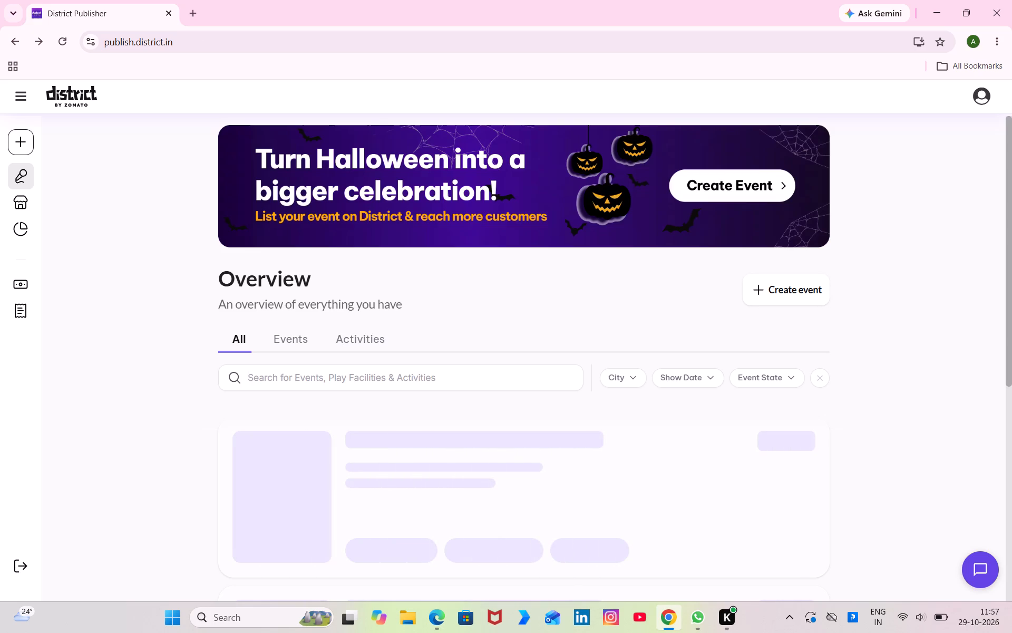
{"action": "type", "text": "clay gan"}
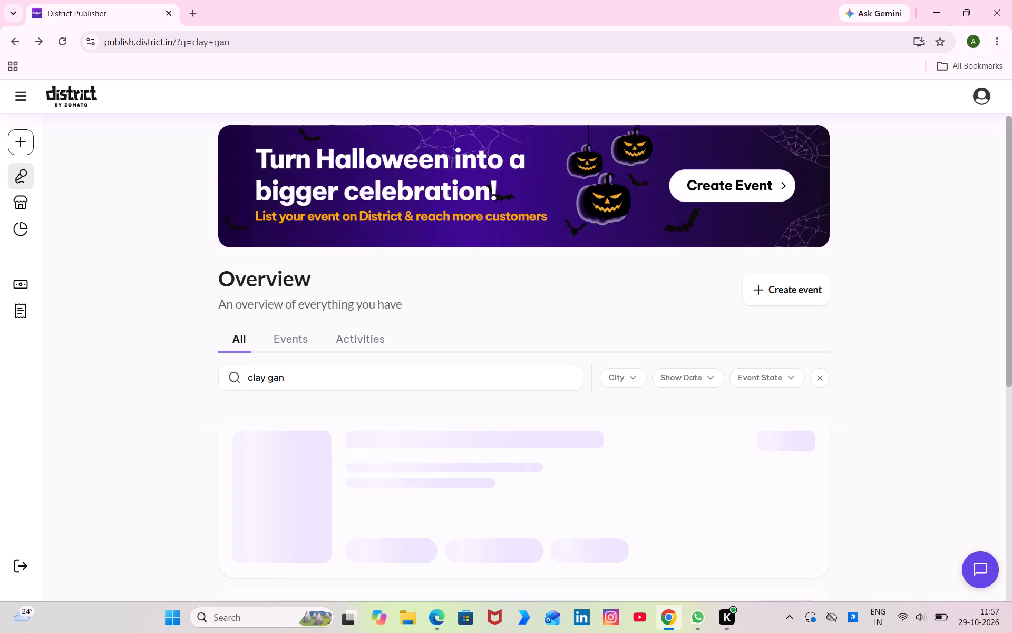
{"action": "left_click", "coordinate": [395, 503]}
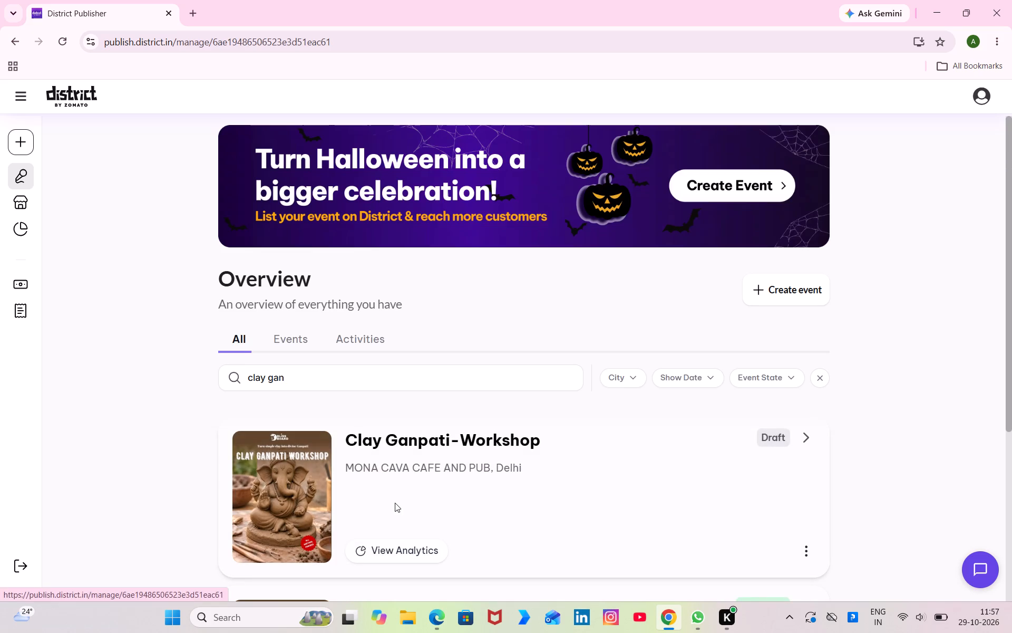
Set up a recurring weekly schedule for Clay Ganpati-Workshop from Sat, 31 Oct to Sun, 29 Nov, repeating on Saturdays and Sundays.
{"action": "left_click", "coordinate": [578, 184]}
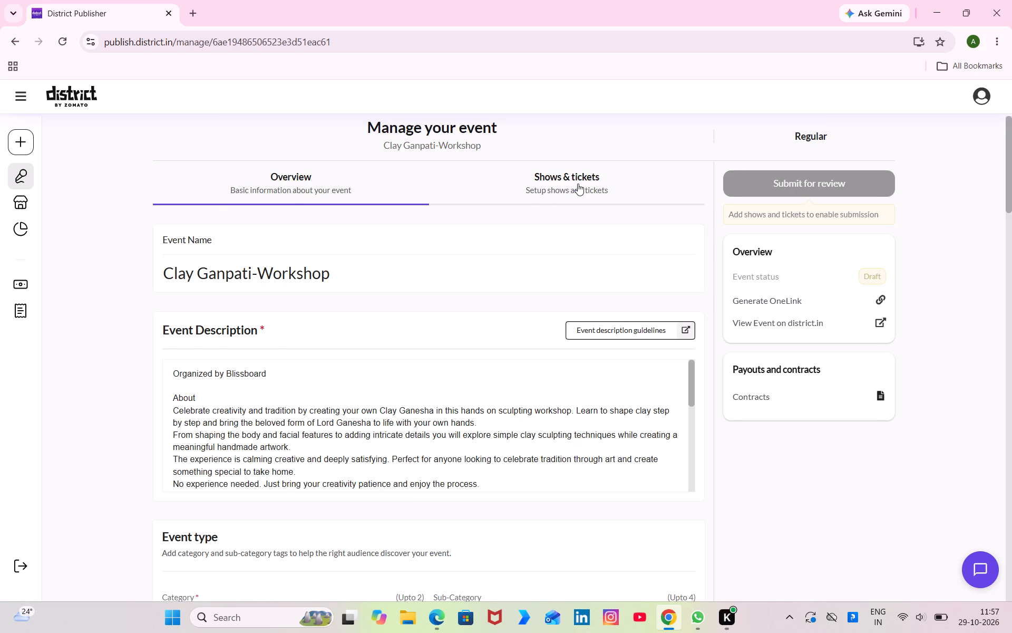
{"action": "left_click", "coordinate": [558, 425]}
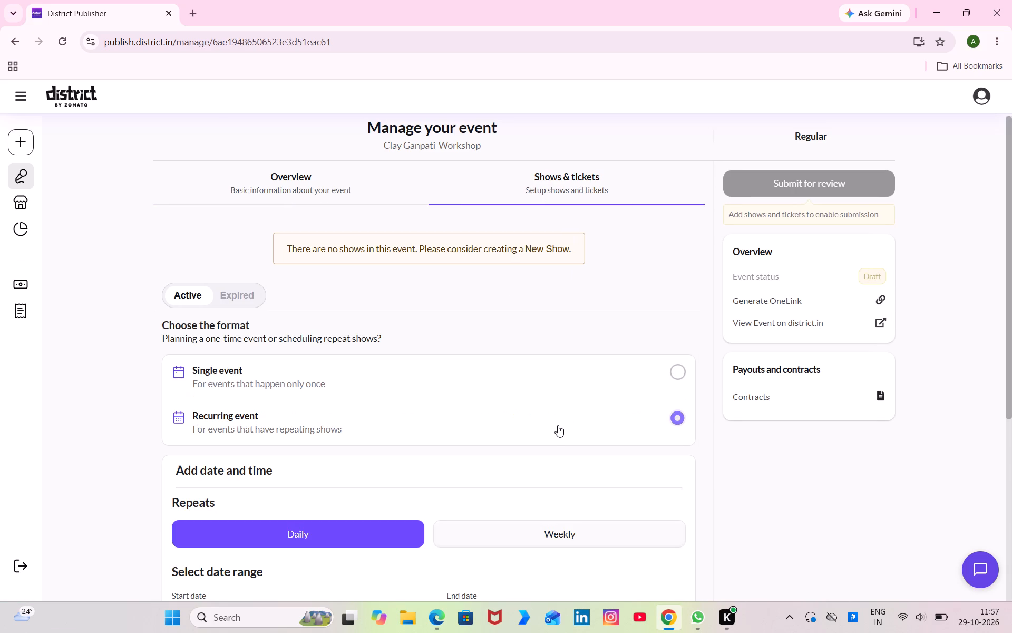
{"action": "left_click", "coordinate": [573, 544]}
{"action": "scroll", "coordinate": [573, 544], "scroll_direction": "down", "scroll_amount": 2}
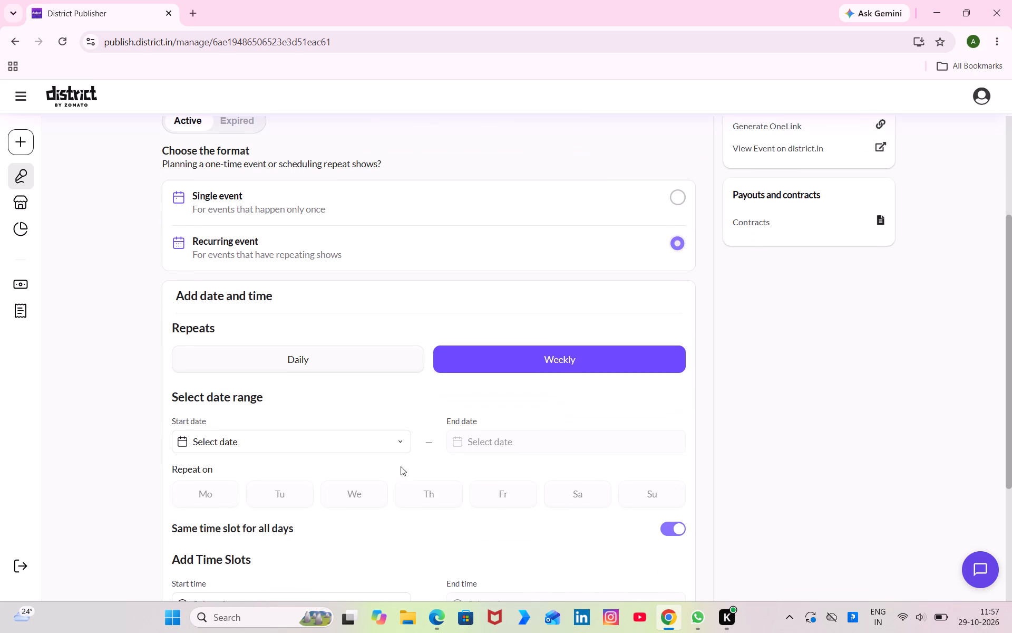
{"action": "left_click", "coordinate": [398, 434]}
{"action": "left_click", "coordinate": [297, 394]}
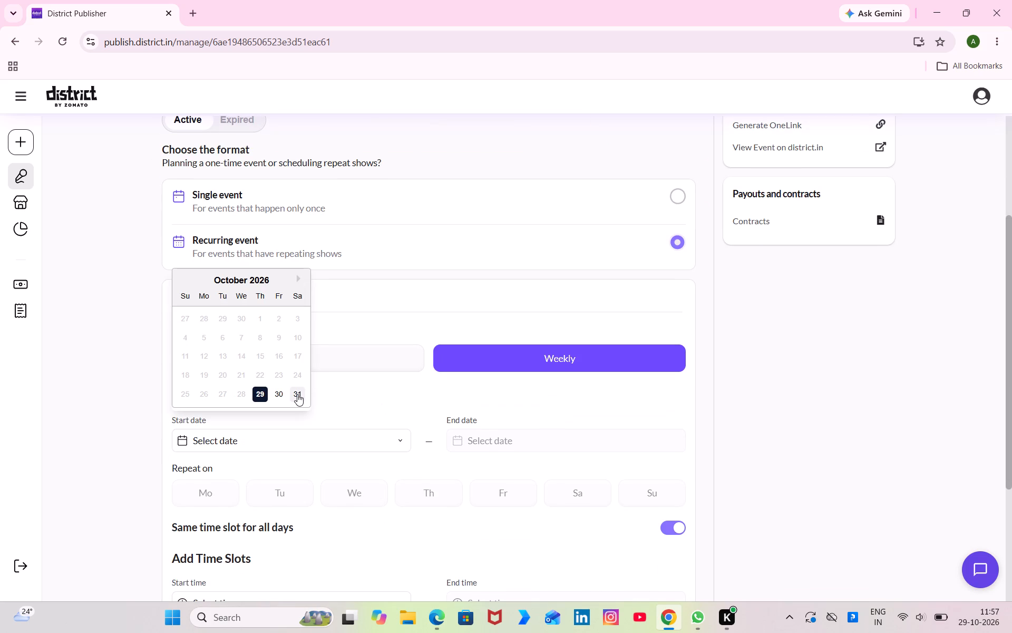
{"action": "left_click", "coordinate": [523, 436]}
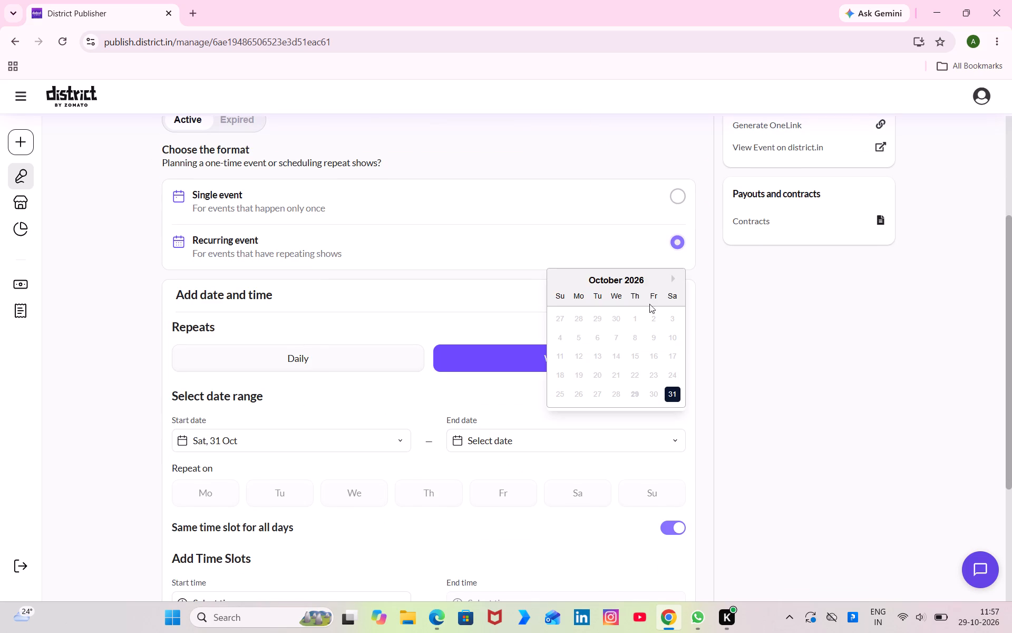
{"action": "left_click", "coordinate": [672, 276]}
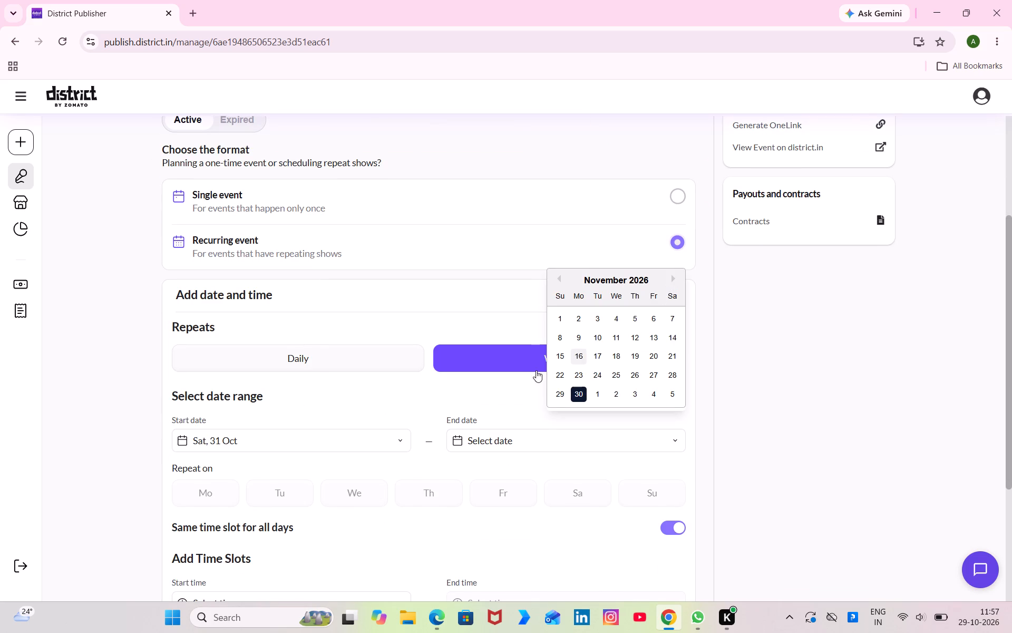
{"action": "left_click", "coordinate": [556, 394]}
{"action": "left_click_drag", "start_coordinate": [581, 509], "coordinate": [583, 505]}
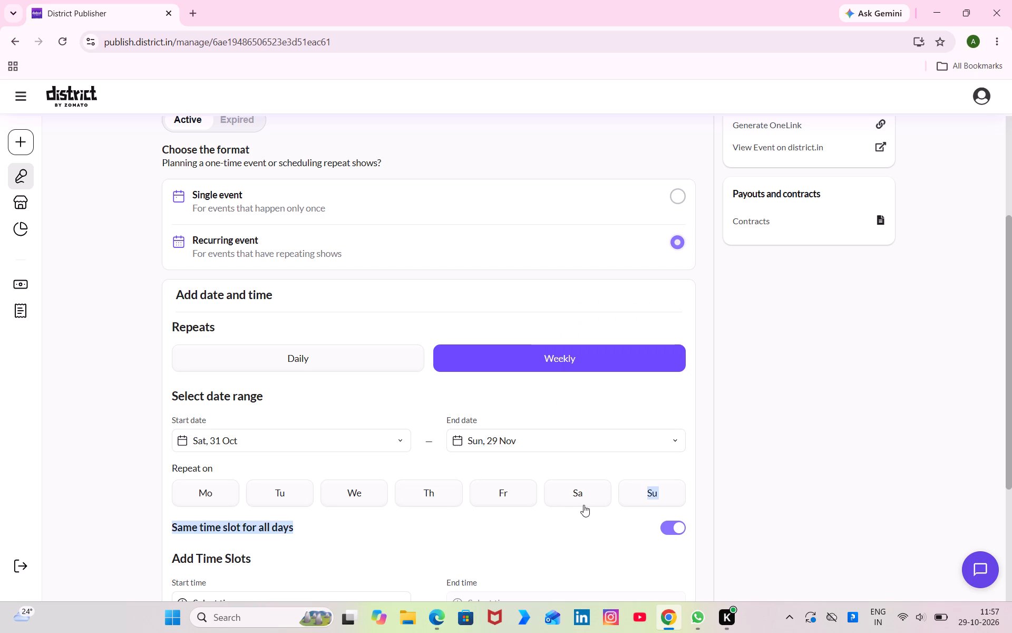
{"action": "left_click_drag", "start_coordinate": [583, 505], "coordinate": [585, 500]}
{"action": "left_click", "coordinate": [585, 500]}
{"action": "left_click", "coordinate": [652, 501]}
Set the first time slot to 03:00 PM to 04:00 PM for all selected days.
{"action": "scroll", "coordinate": [652, 501], "scroll_direction": "down", "scroll_amount": 3}
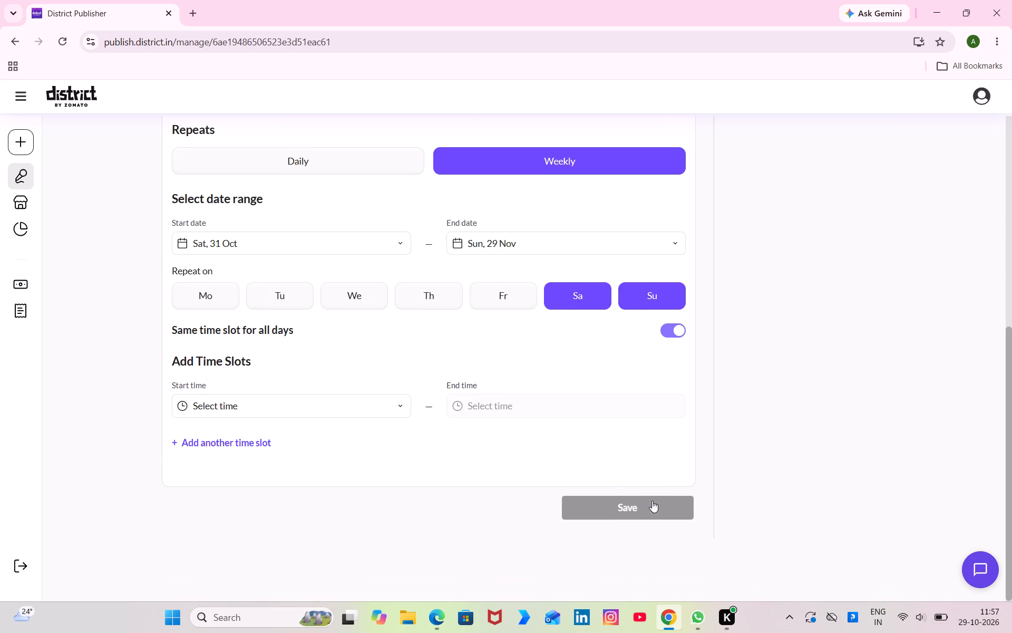
{"action": "left_click", "coordinate": [390, 405]}
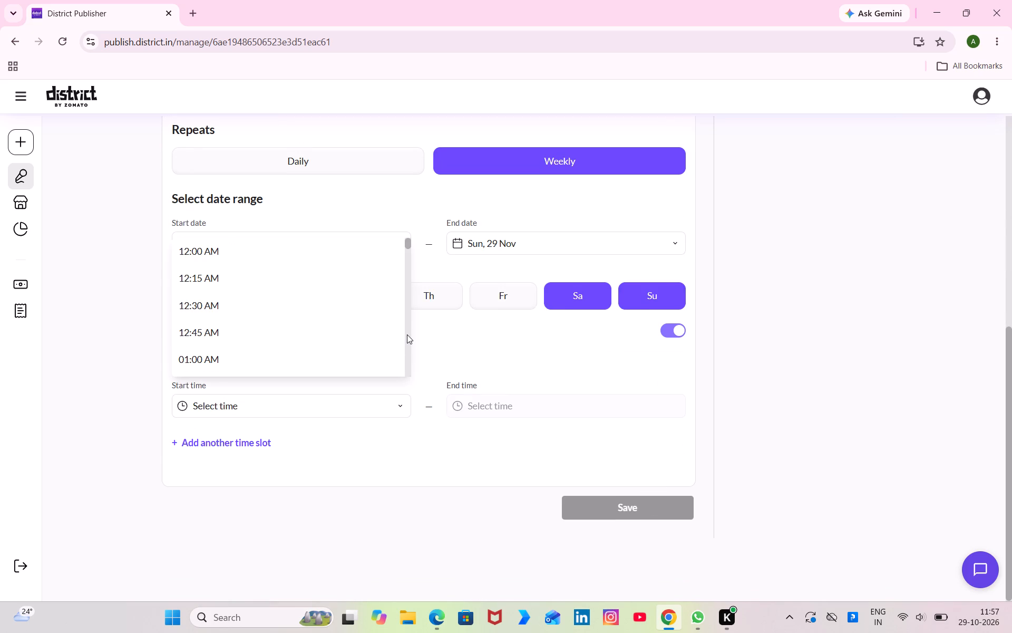
{"action": "left_click", "coordinate": [407, 334]}
{"action": "triple_click", "coordinate": [407, 334]}
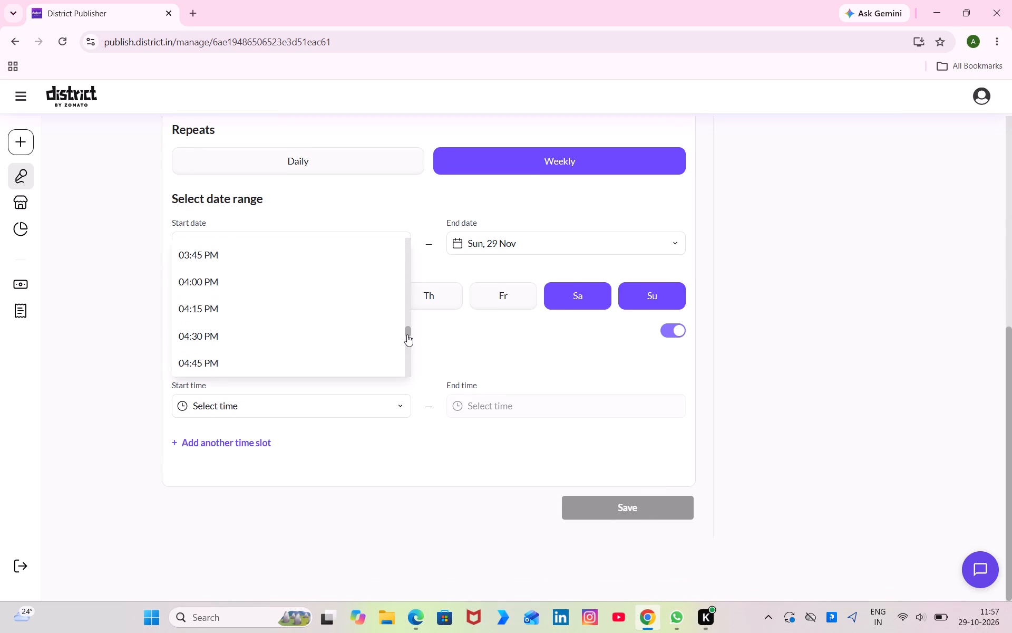
{"action": "scroll", "coordinate": [338, 312], "scroll_direction": "up", "scroll_amount": 1}
{"action": "left_click", "coordinate": [257, 296]}
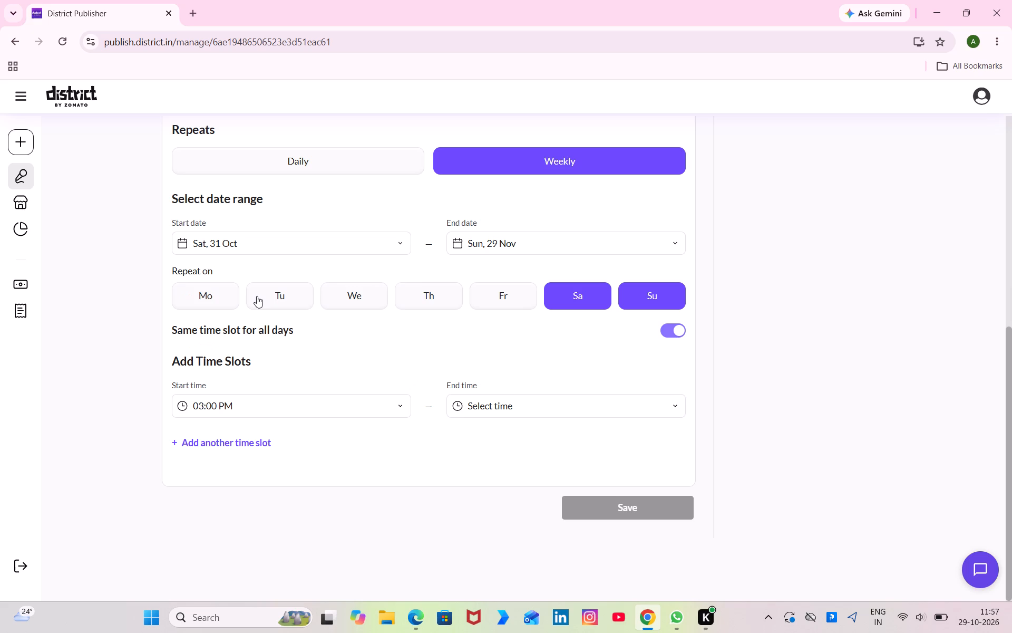
{"action": "left_click", "coordinate": [468, 406]}
{"action": "left_click", "coordinate": [476, 335]}
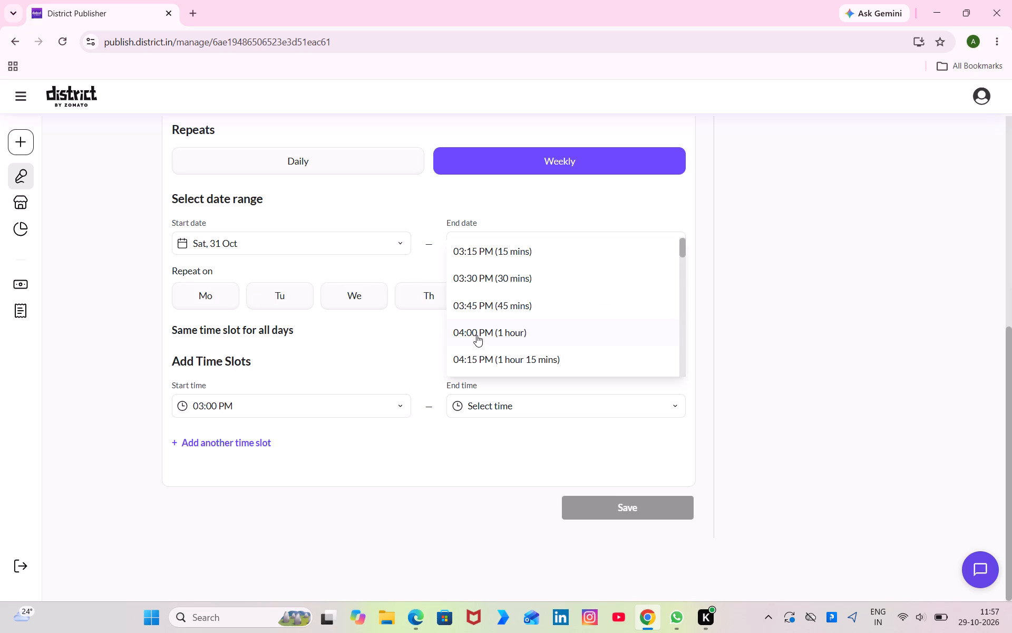
Add a second time slot from 04:00 PM to 05:00 PM and save the shows.
{"action": "left_click", "coordinate": [248, 461]}
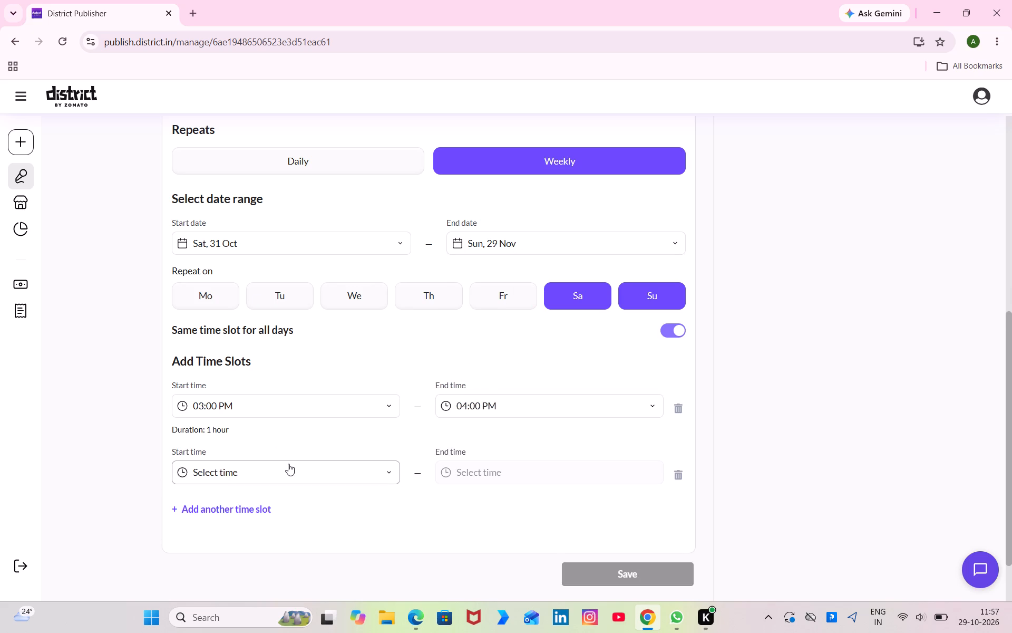
{"action": "left_click", "coordinate": [288, 464]}
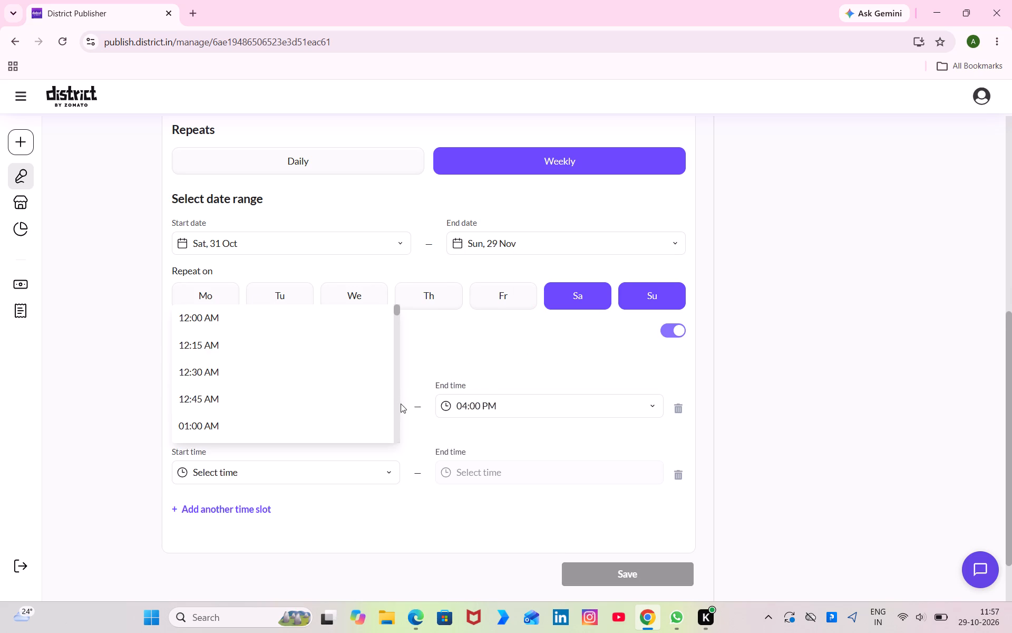
{"action": "left_click", "coordinate": [394, 406]}
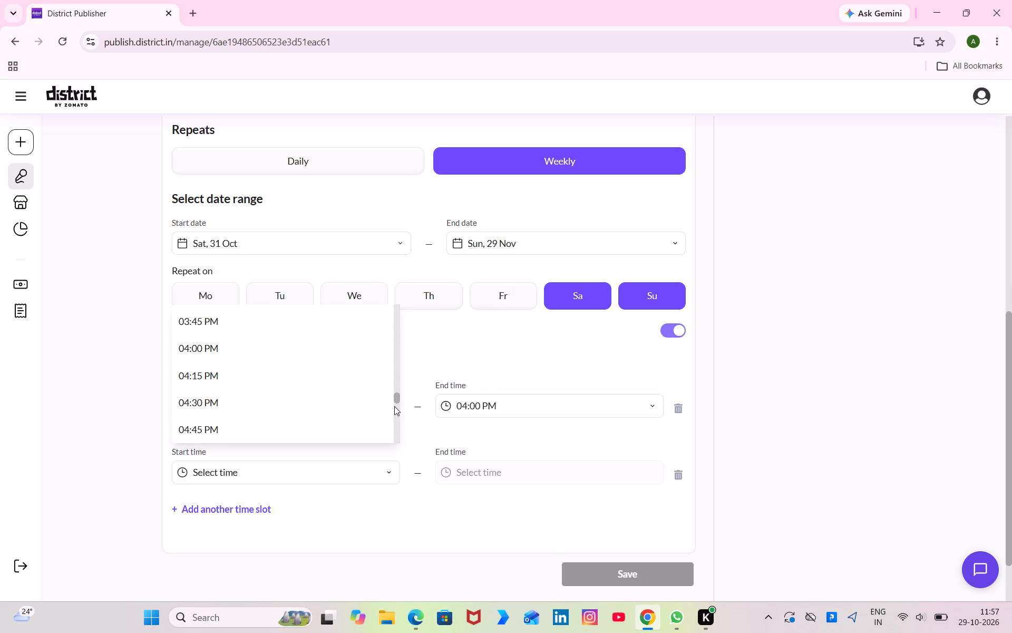
{"action": "left_click", "coordinate": [278, 358]}
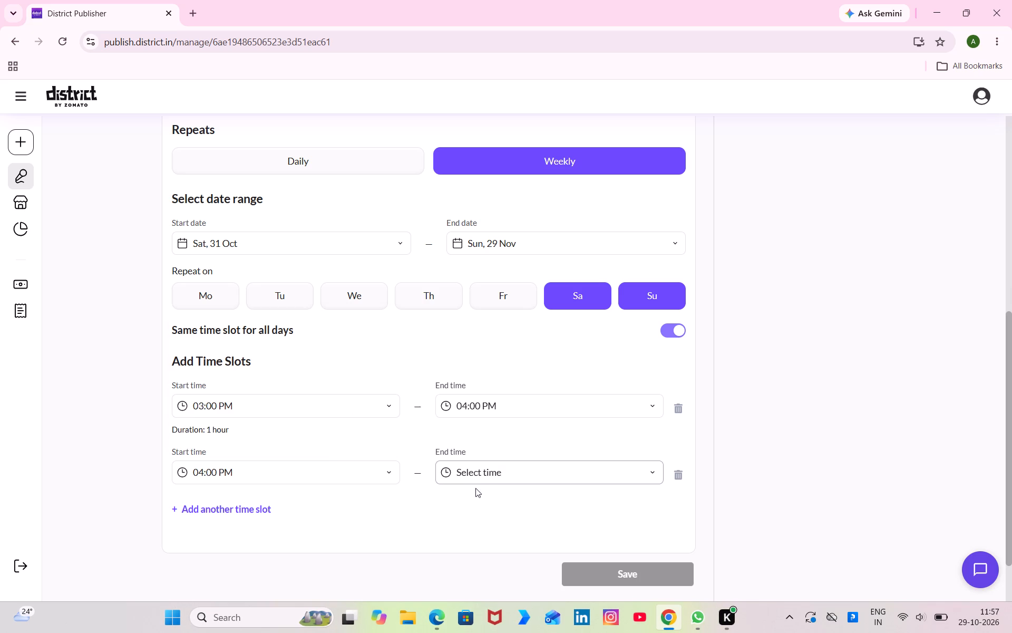
{"action": "left_click", "coordinate": [484, 481]}
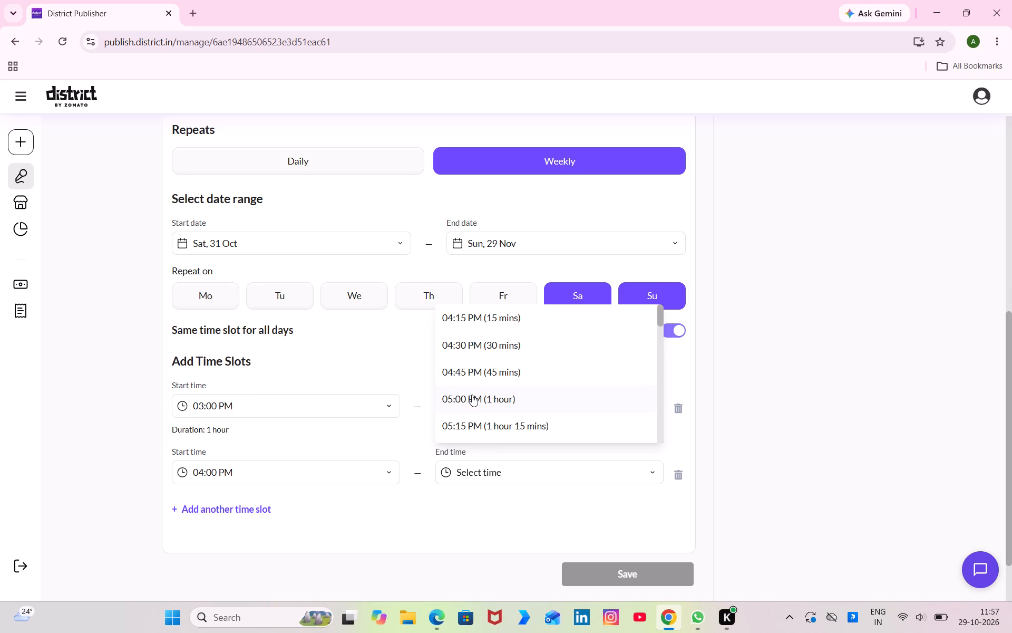
{"action": "left_click", "coordinate": [472, 395]}
{"action": "left_click", "coordinate": [638, 590]}
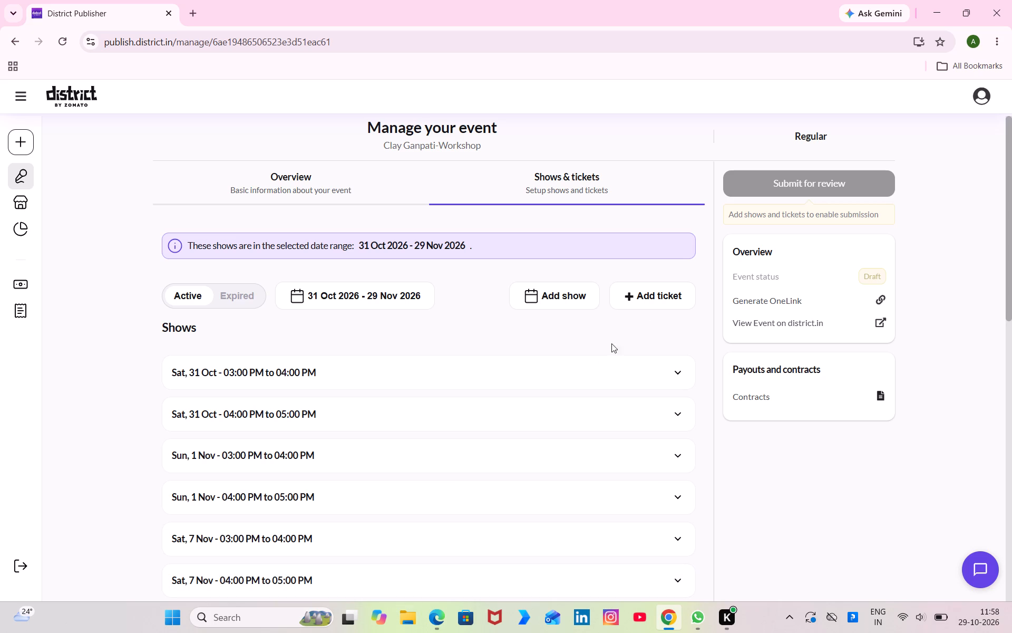
Start a custom ticket named ENTRY PASS, with the copied description of the ₹250 per person cover charge redeemable against food and beverages.
{"action": "left_click", "coordinate": [646, 302]}
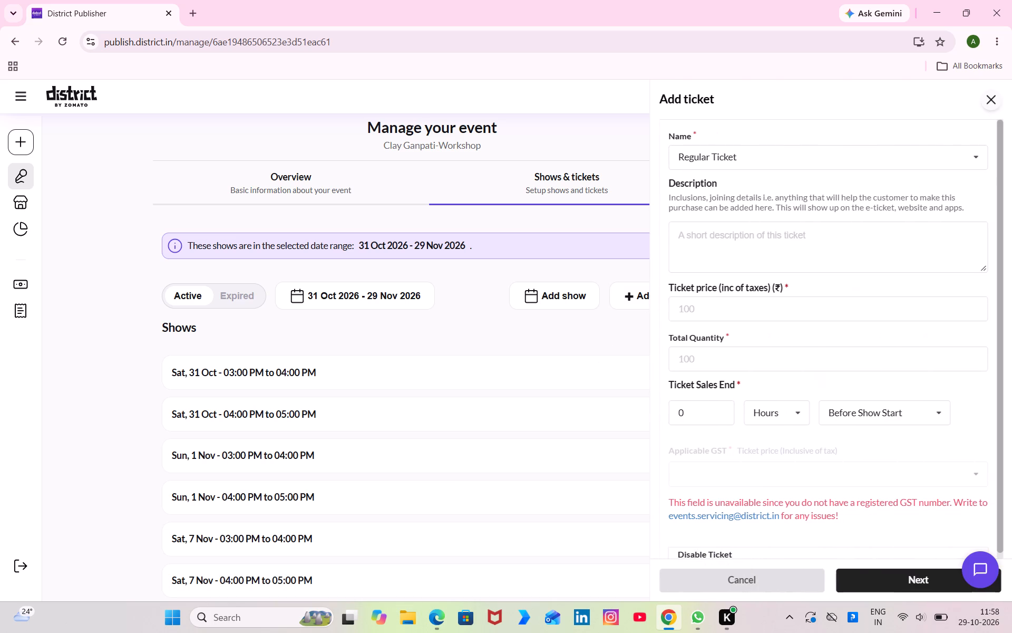
{"action": "left_click", "coordinate": [751, 235]}
{"action": "key", "text": "ctrl+v"}
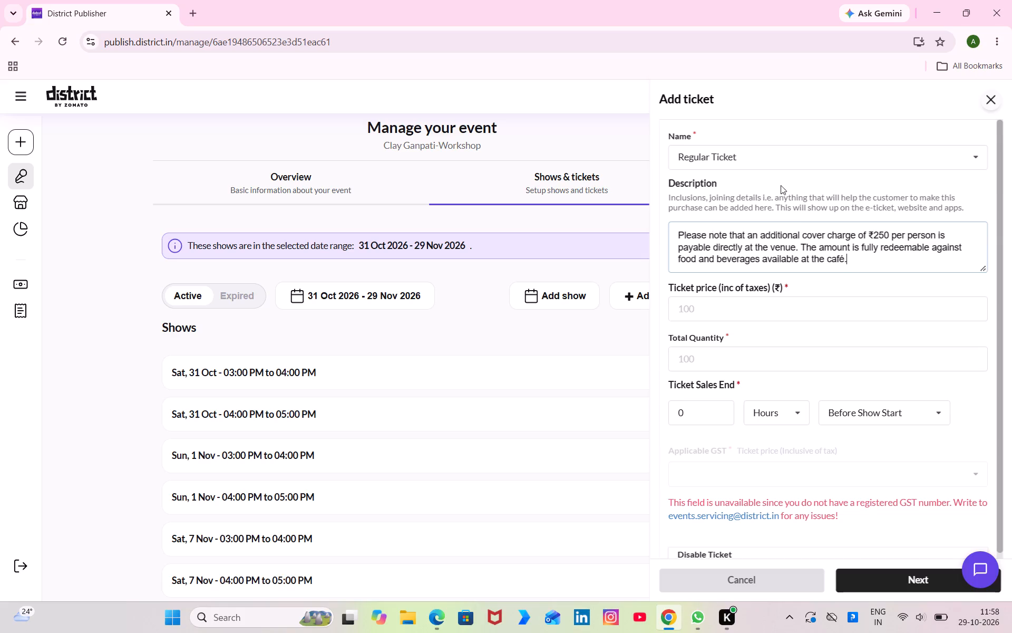
{"action": "left_click", "coordinate": [778, 165]}
{"action": "left_click", "coordinate": [783, 197]}
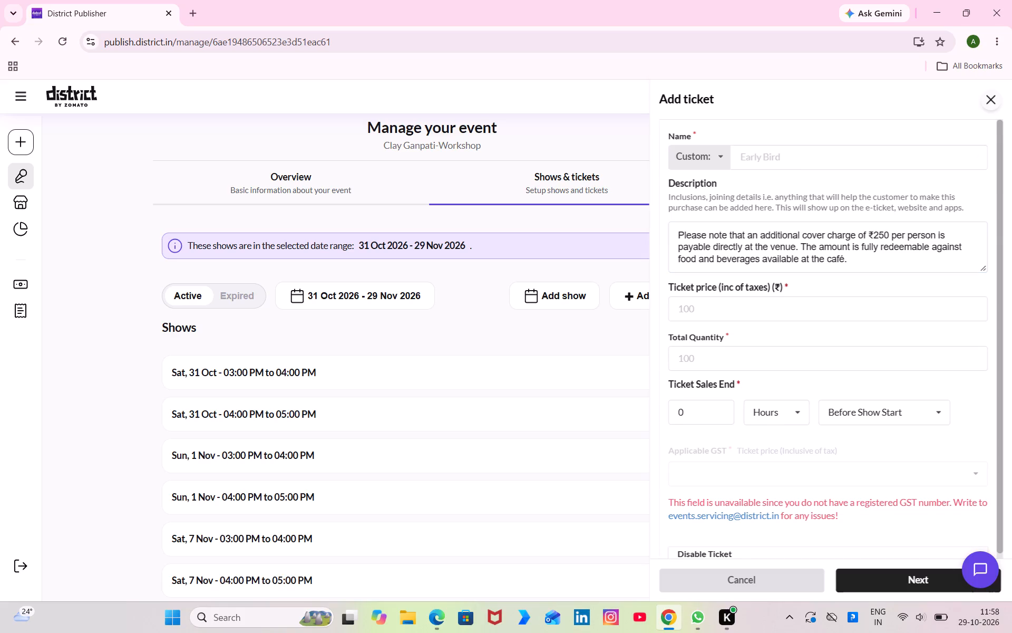
{"action": "left_click", "coordinate": [798, 157]}
{"action": "left_click", "coordinate": [824, 193]}
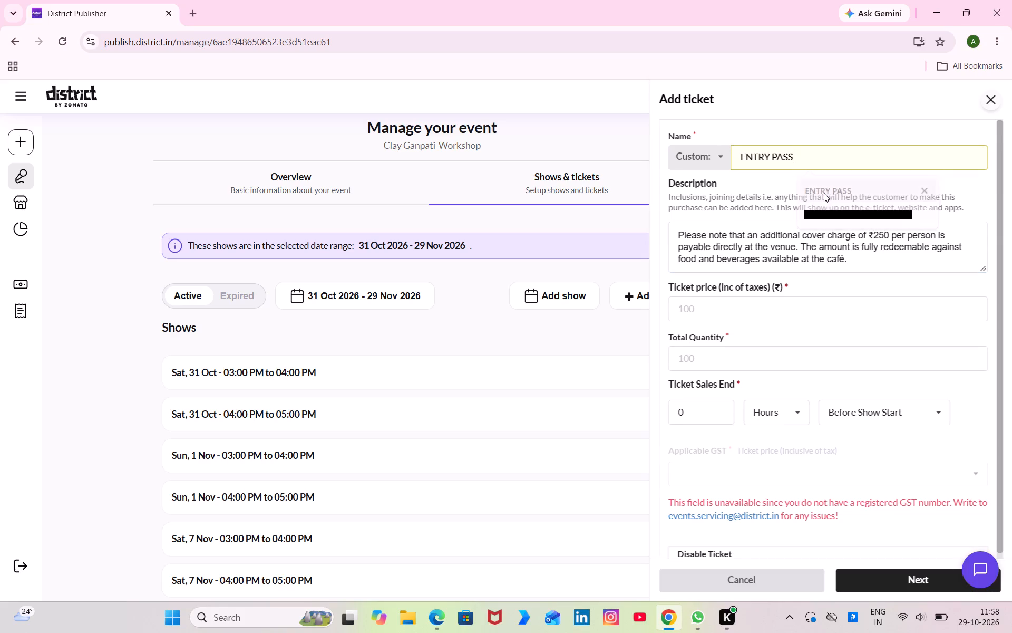
Set the ticket's total quantity to 10 and end its sales 30 minutes before show start.
{"action": "left_click", "coordinate": [724, 361]}
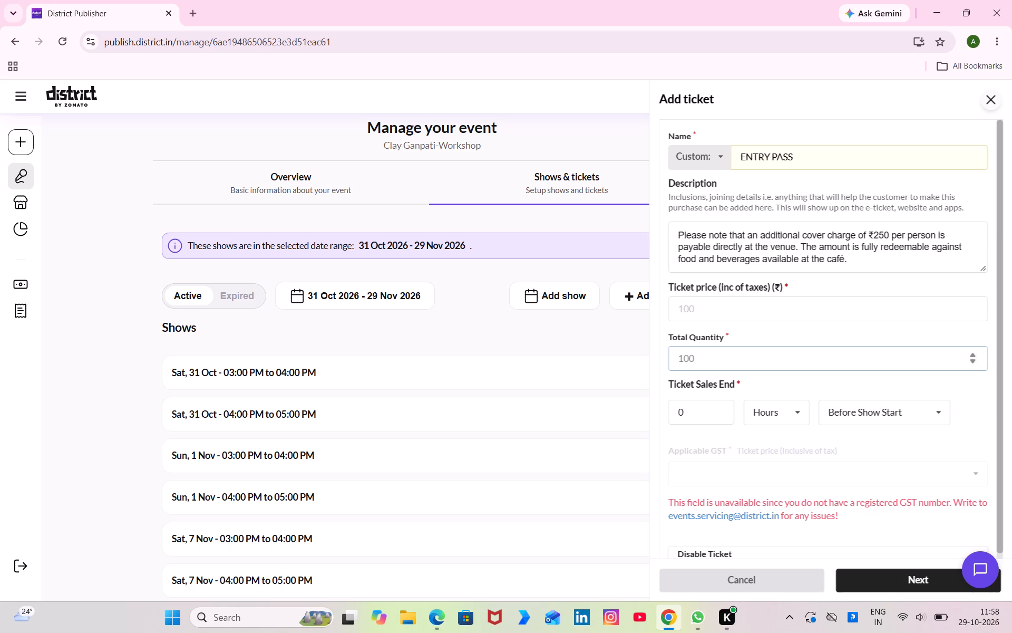
{"action": "type", "text": "10"}
{"action": "left_click", "coordinate": [678, 408]}
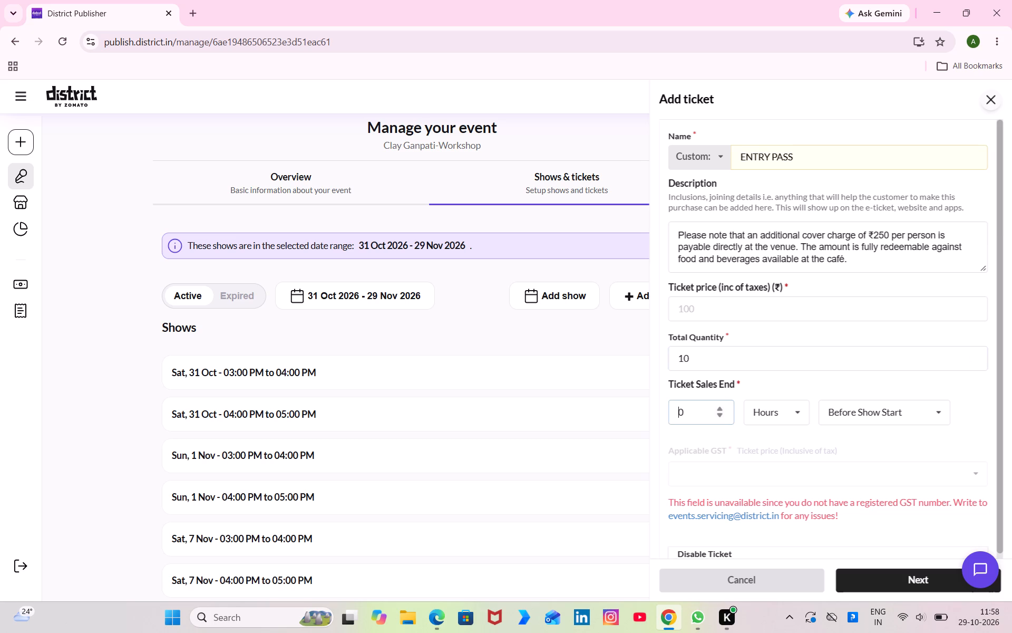
{"action": "key", "text": "3"}
{"action": "left_click", "coordinate": [770, 414]}
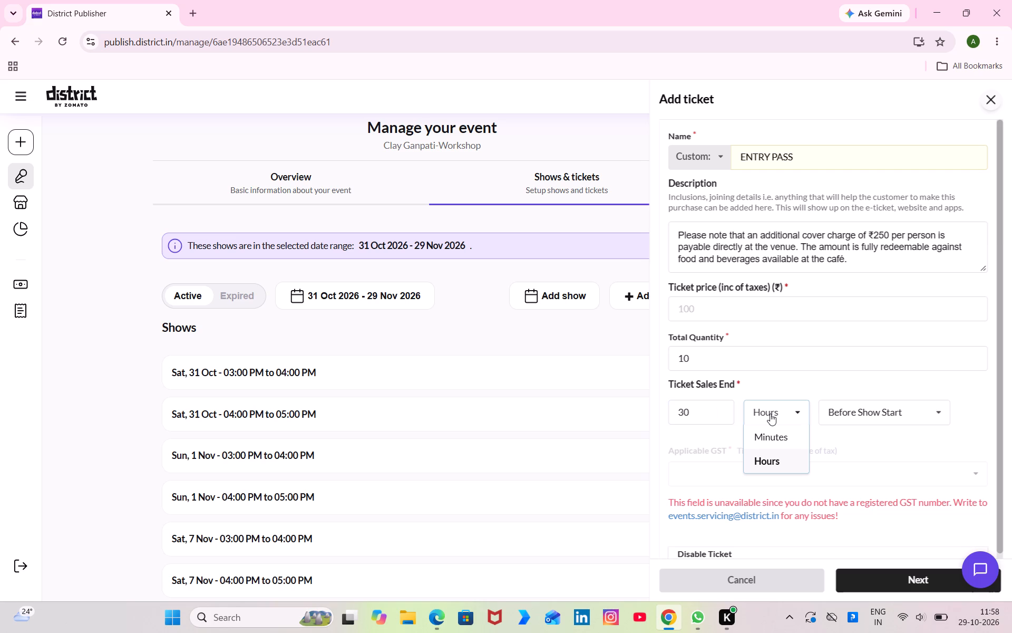
{"action": "left_click", "coordinate": [776, 428]}
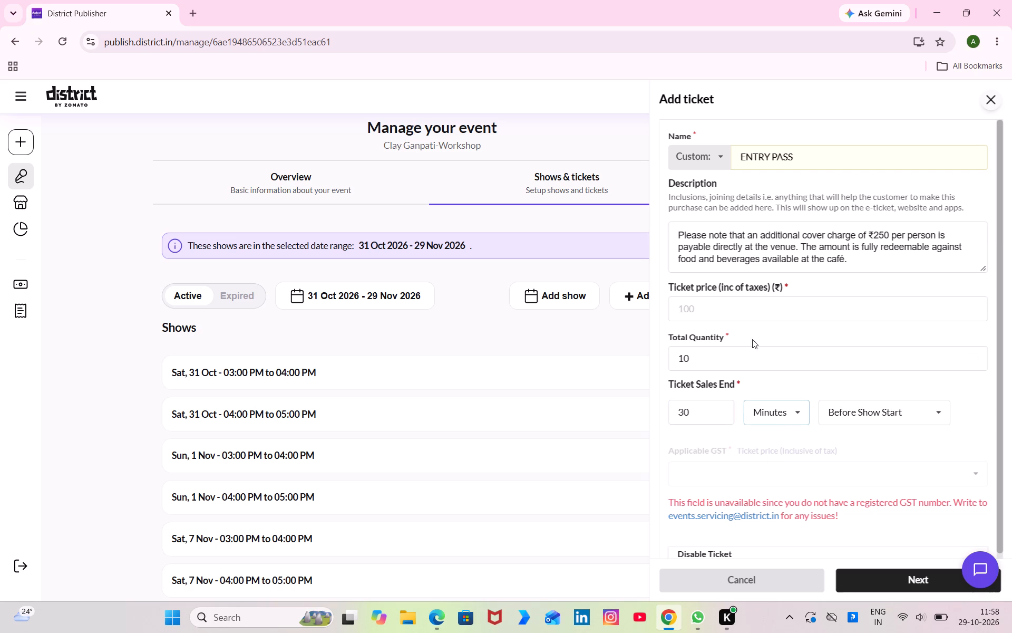
Look up Clay Ganpati's District price in the Edge scheduling sheet and set the ticket price to ₹699.
{"action": "left_click", "coordinate": [742, 299]}
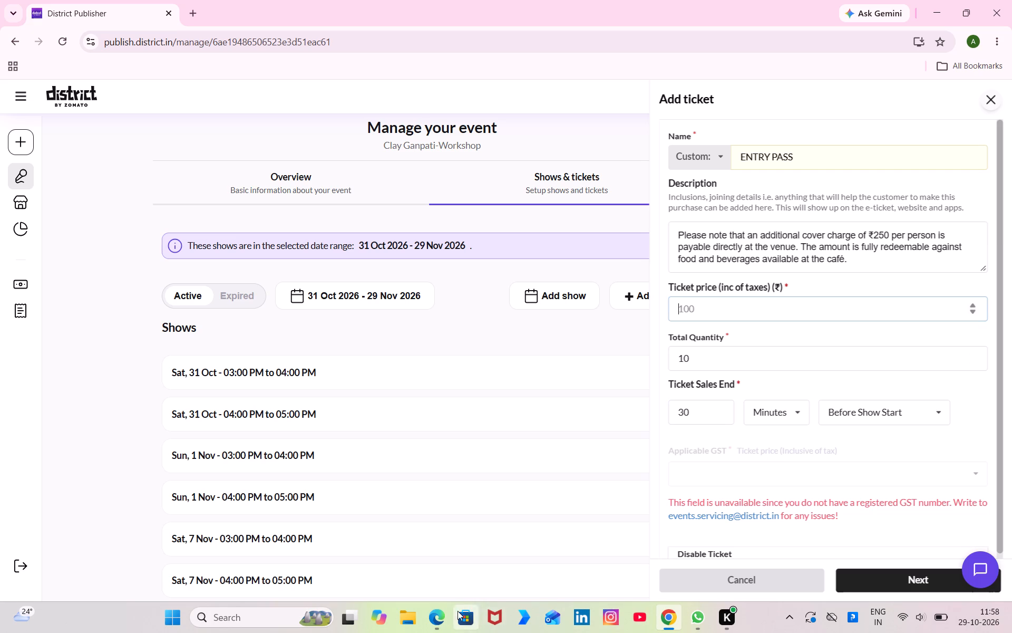
{"action": "left_click", "coordinate": [439, 613]}
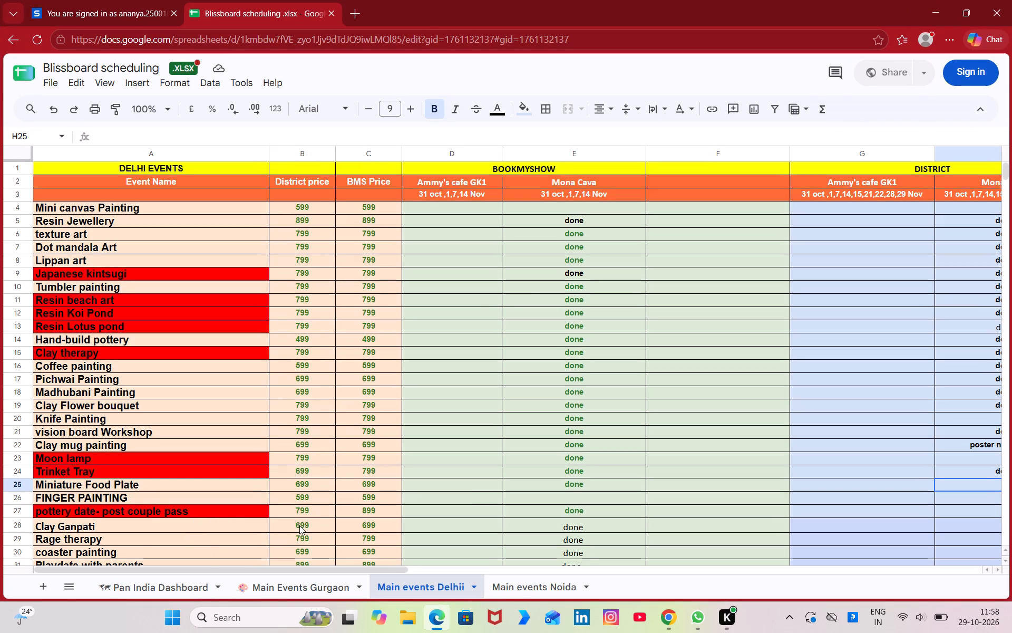
{"action": "left_click", "coordinate": [433, 622]}
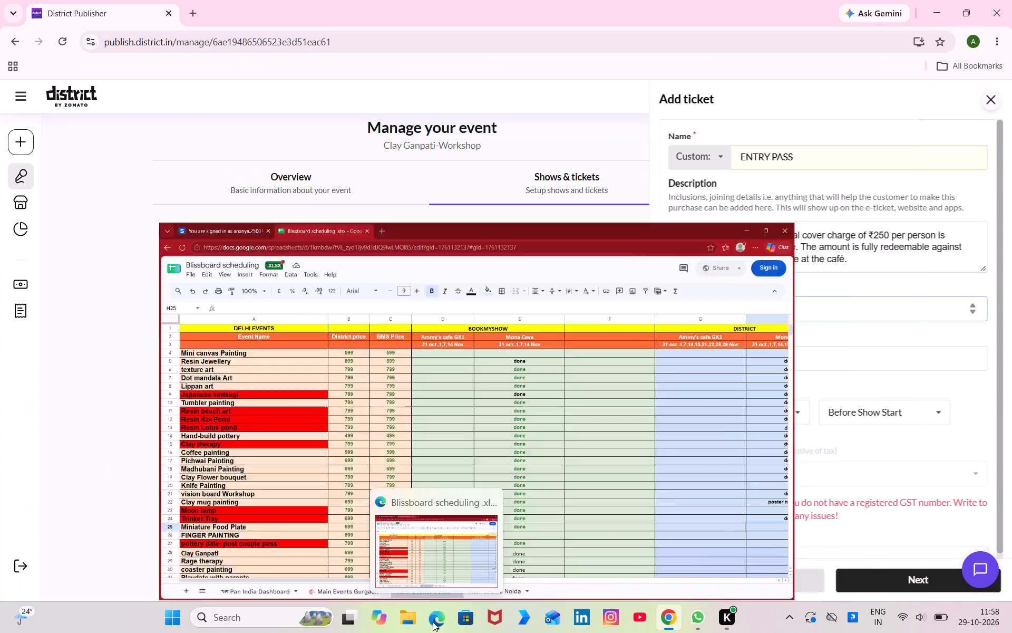
{"action": "left_click", "coordinate": [723, 315]}
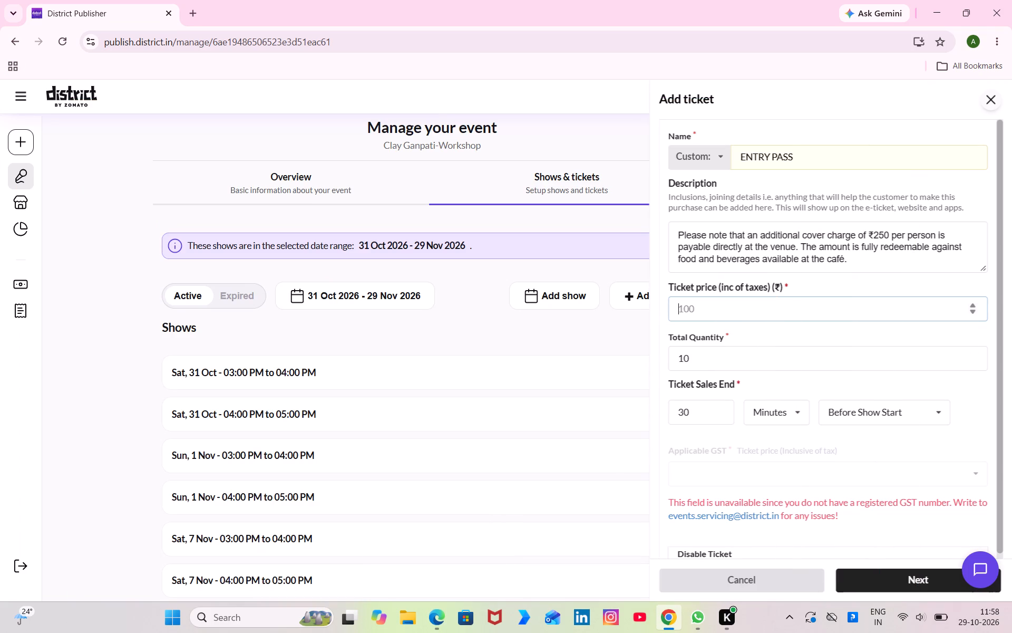
{"action": "type", "text": "699"}
Apply the ENTRY PASS ticket to all shows and submit it.
{"action": "left_click", "coordinate": [888, 567]}
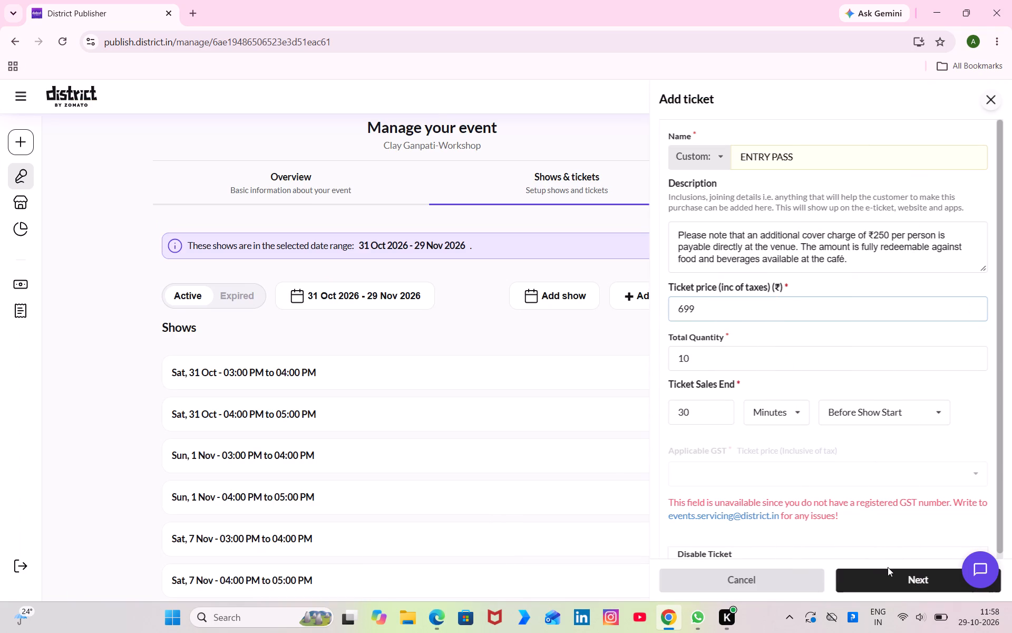
{"action": "left_click", "coordinate": [885, 572]}
{"action": "left_click", "coordinate": [885, 572]}
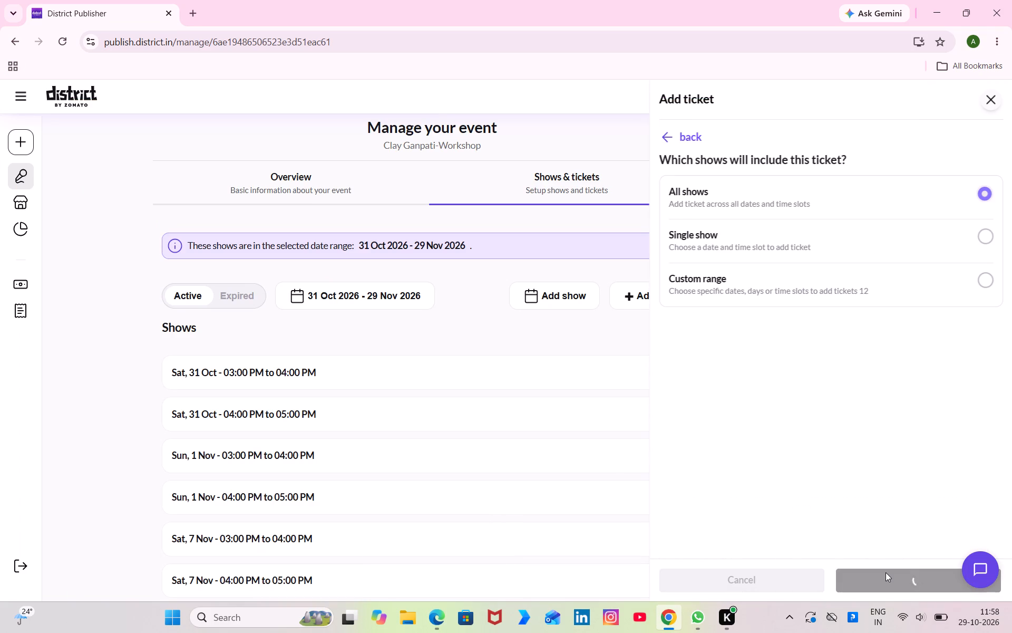
Switch to Edge and open a new tab alongside the Blissboard scheduling sheet.
{"action": "left_click", "coordinate": [445, 618]}
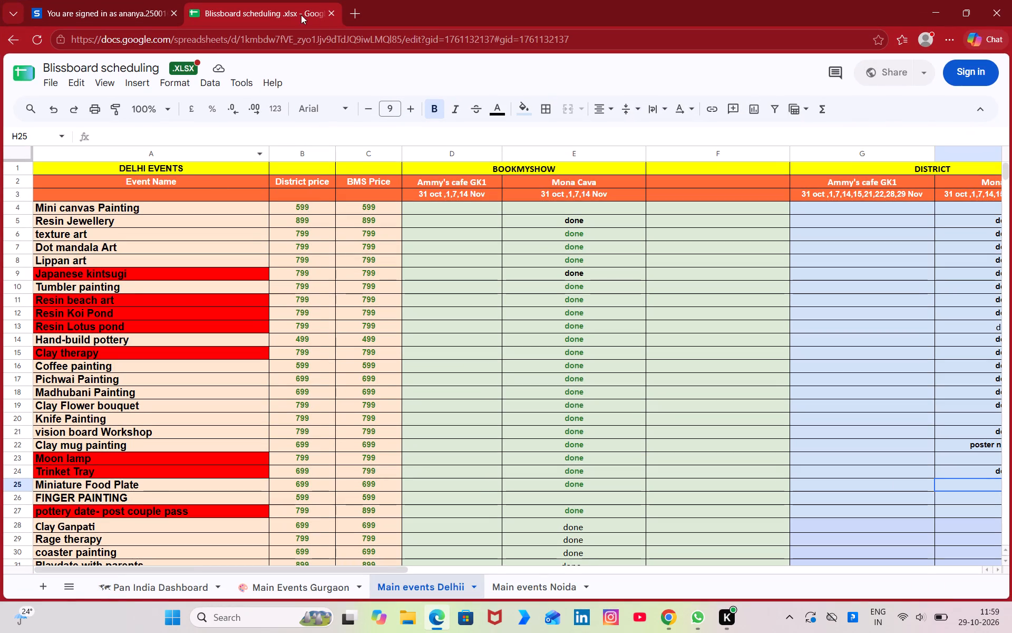
{"action": "left_click", "coordinate": [353, 11]}
{"action": "left_click", "coordinate": [515, 1]}
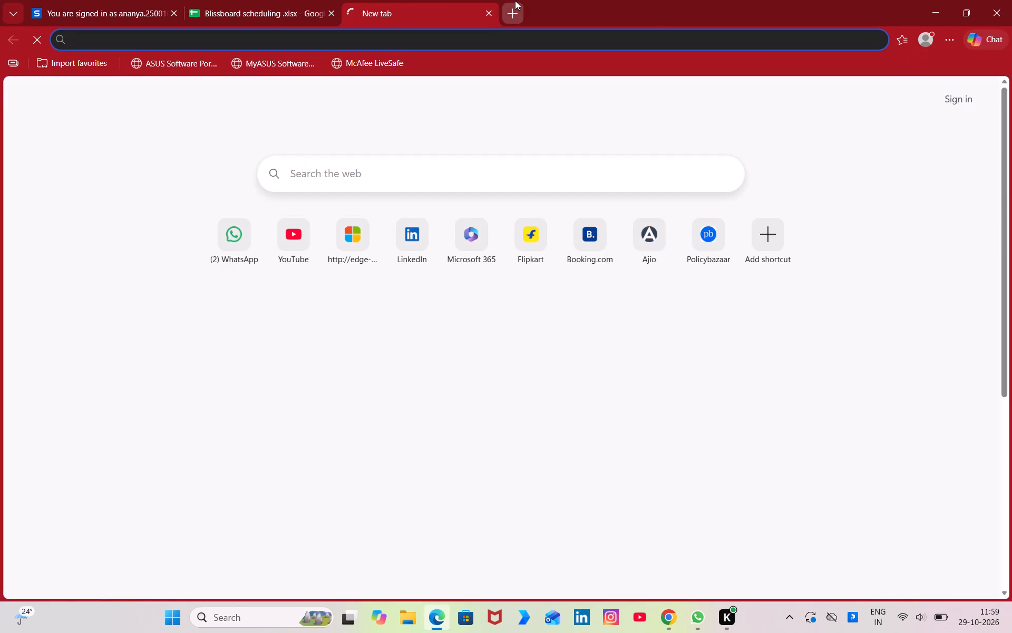
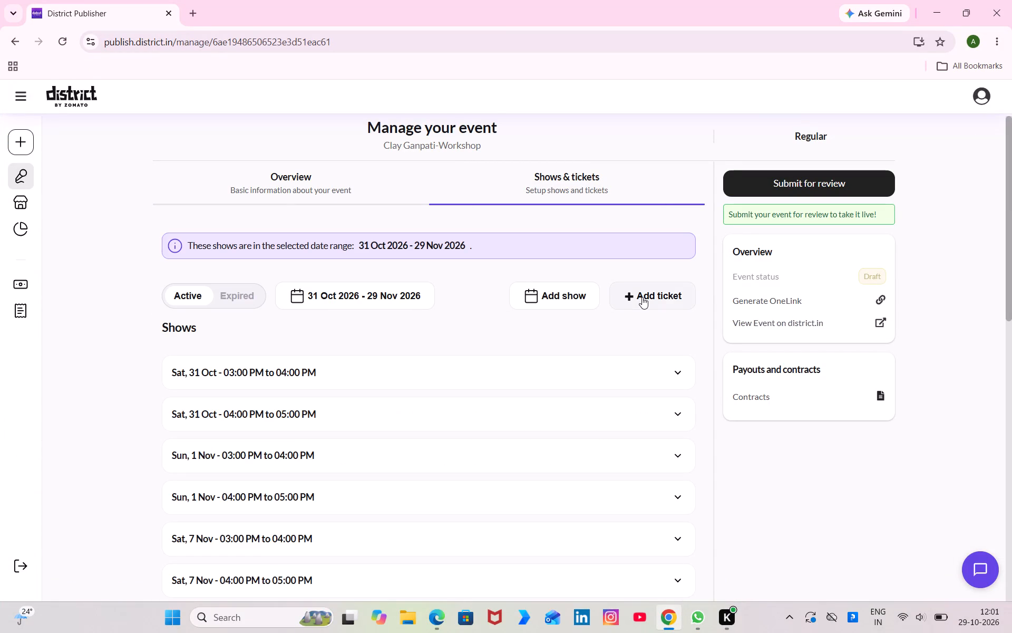
Check the ticket in the Sat, 31 Oct 03:00 PM show, and disable only the Sun, 8 Nov 03:00 PM to 04:00 PM show.
{"action": "left_click", "coordinate": [561, 379]}
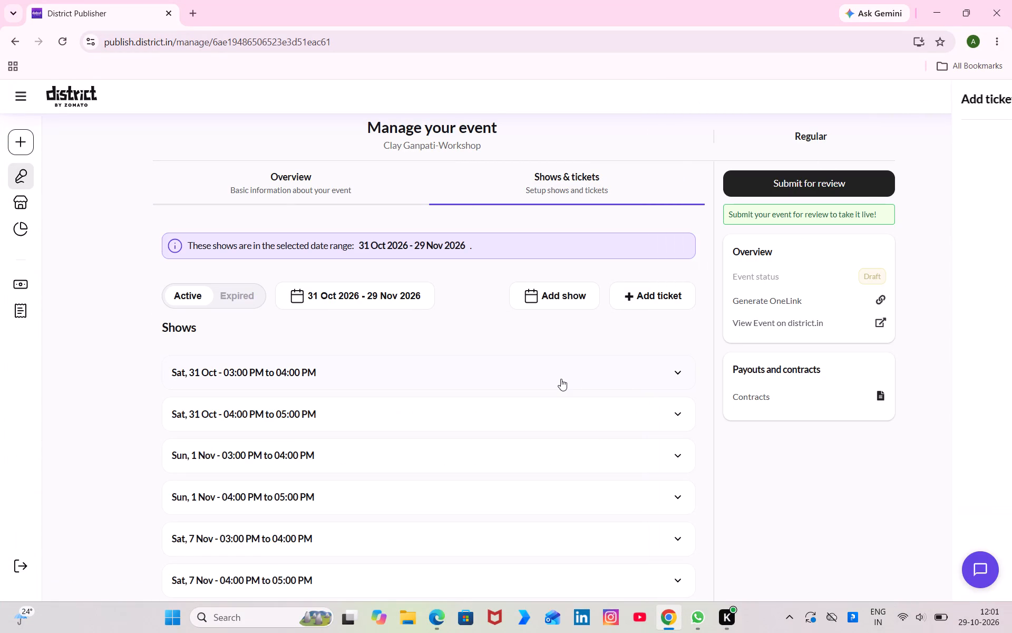
{"action": "left_click", "coordinate": [561, 379]}
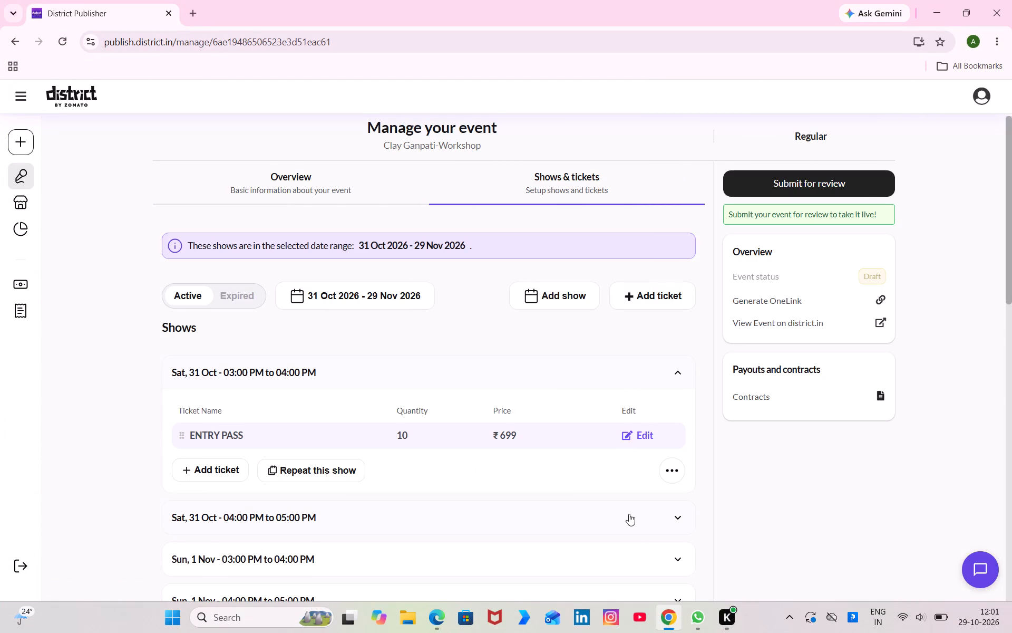
{"action": "scroll", "coordinate": [629, 514], "scroll_direction": "down", "scroll_amount": 3}
{"action": "left_click", "coordinate": [544, 477]}
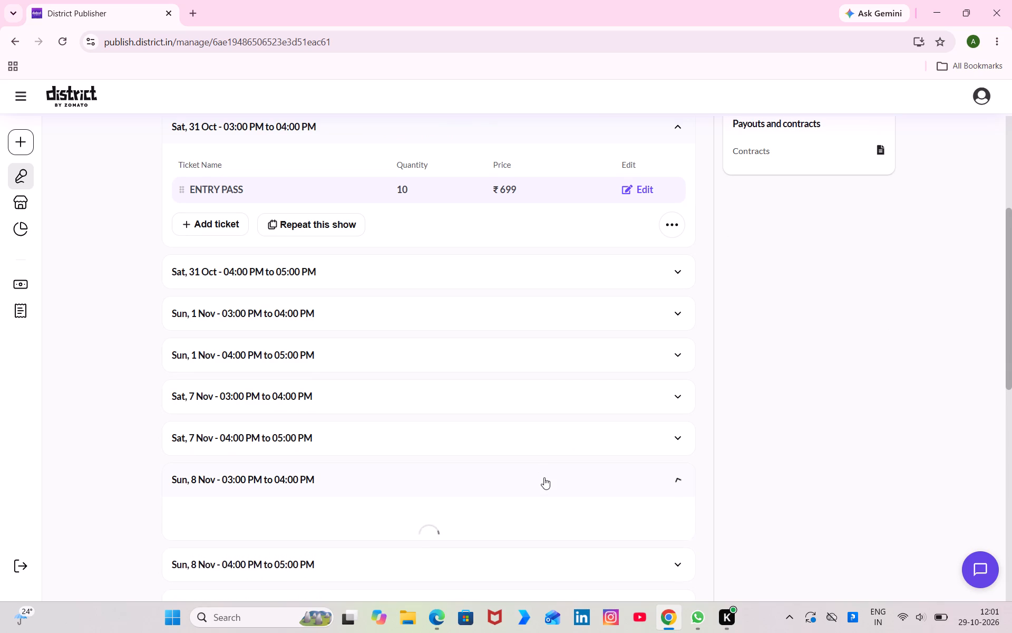
{"action": "left_click", "coordinate": [670, 569]}
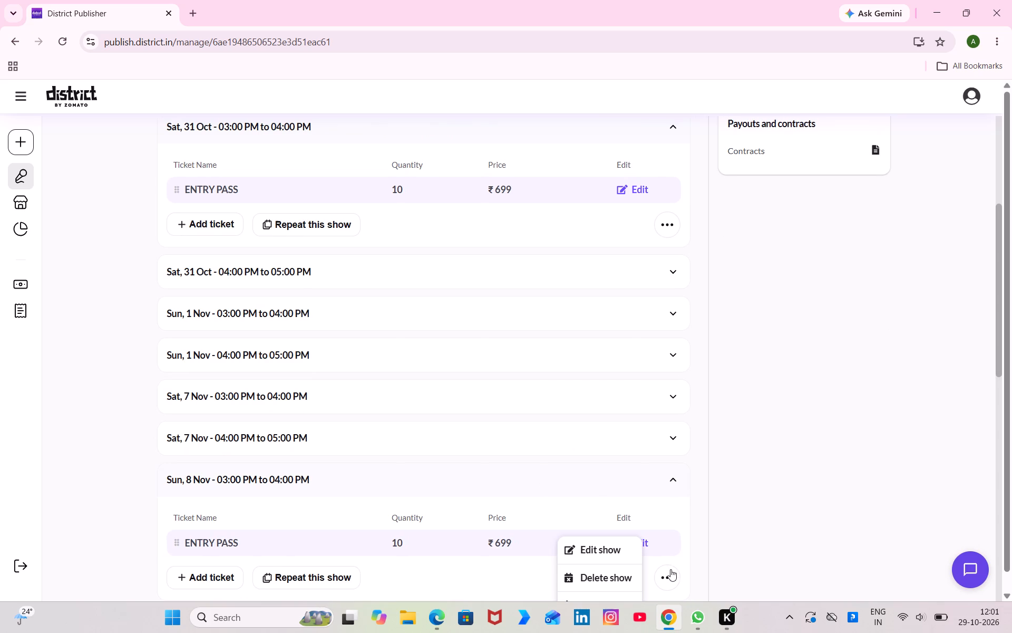
{"action": "scroll", "coordinate": [608, 538], "scroll_direction": "down", "scroll_amount": 2}
{"action": "left_click", "coordinate": [599, 500]}
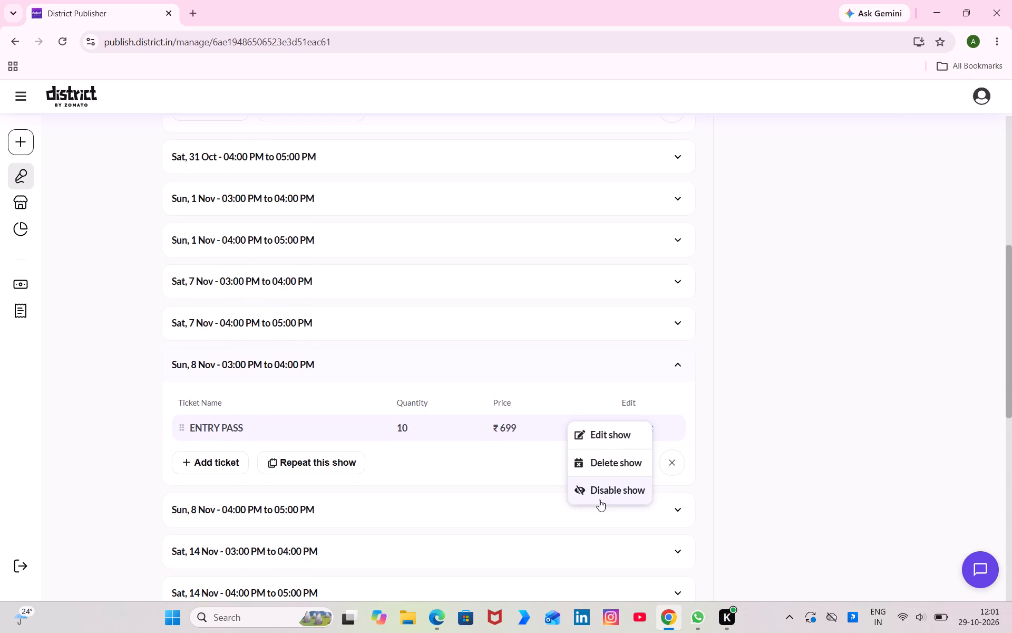
{"action": "left_click", "coordinate": [692, 530]}
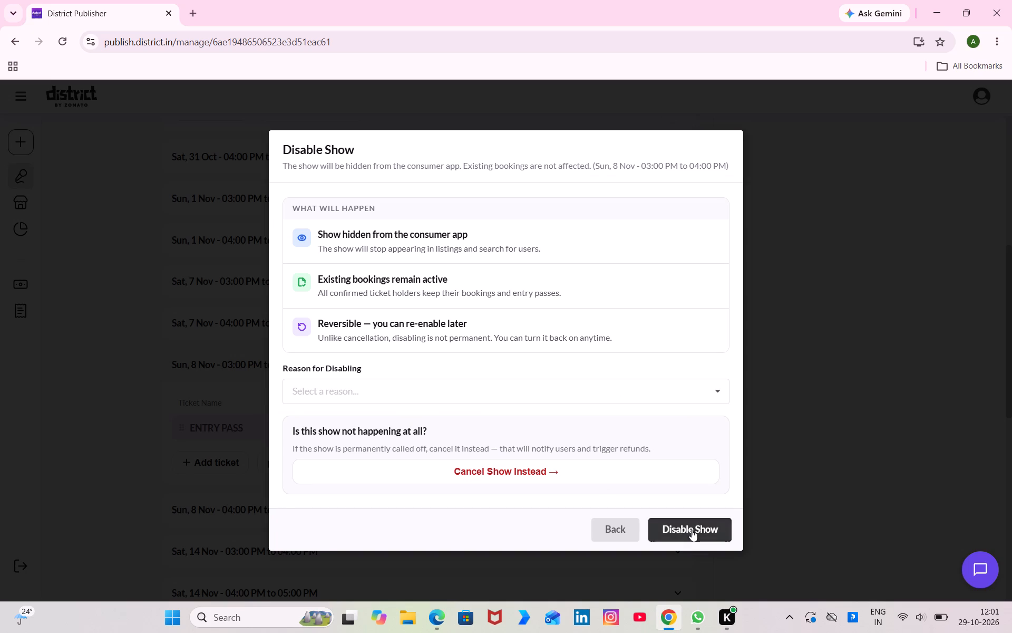
{"action": "left_click", "coordinate": [889, 574]}
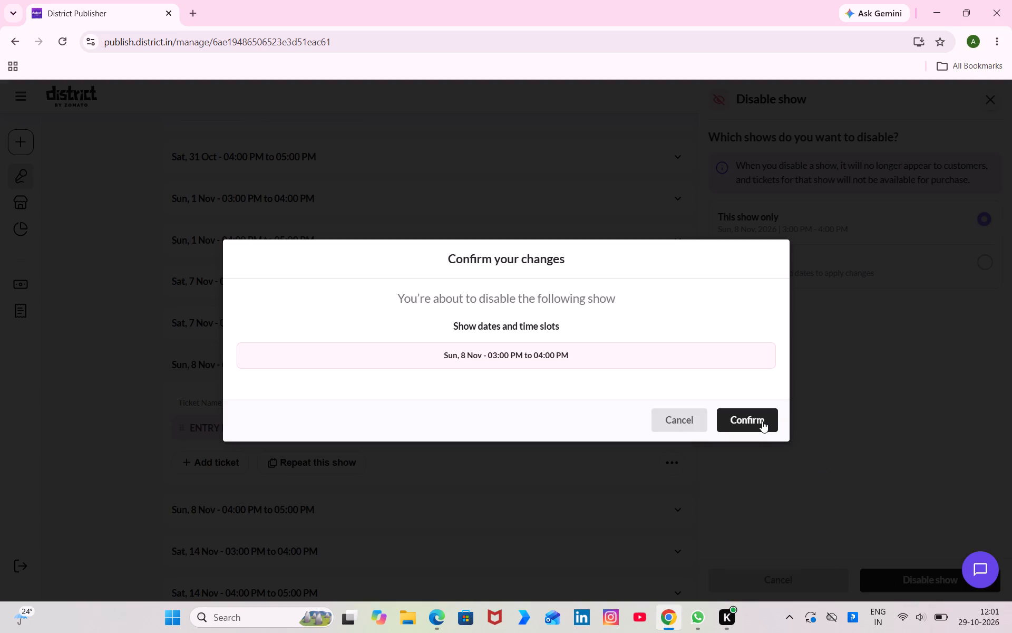
{"action": "left_click", "coordinate": [762, 421]}
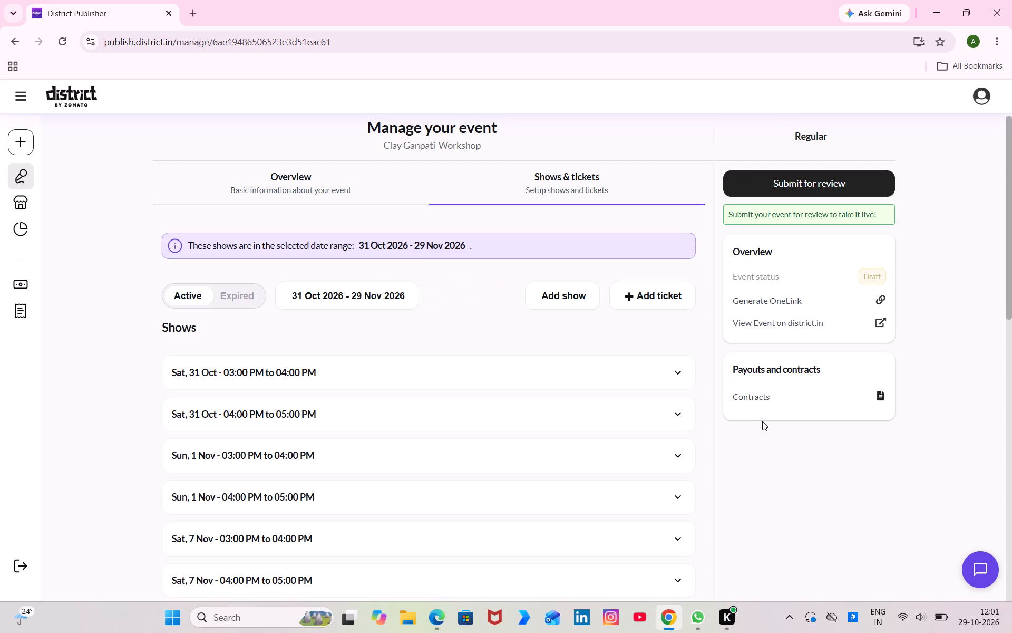
Disable only the Sun, 8 Nov 04:00 PM to 05:00 PM show of Clay Ganpati-Workshop.
{"action": "scroll", "coordinate": [631, 454], "scroll_direction": "down", "scroll_amount": 3}
{"action": "left_click", "coordinate": [620, 531]}
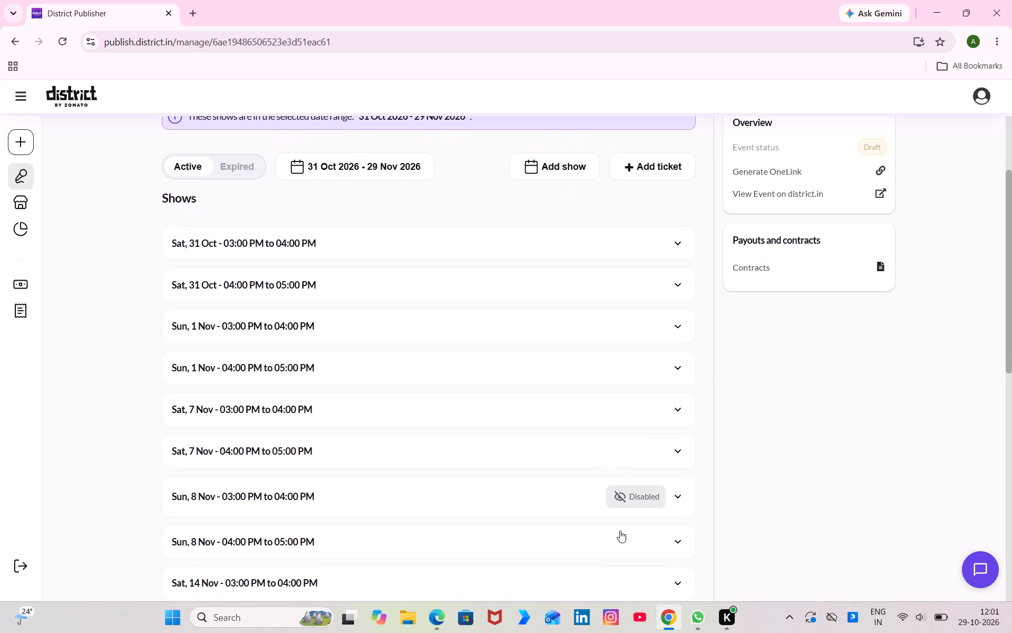
{"action": "scroll", "coordinate": [620, 531], "scroll_direction": "down", "scroll_amount": 2}
{"action": "left_click", "coordinate": [672, 534]}
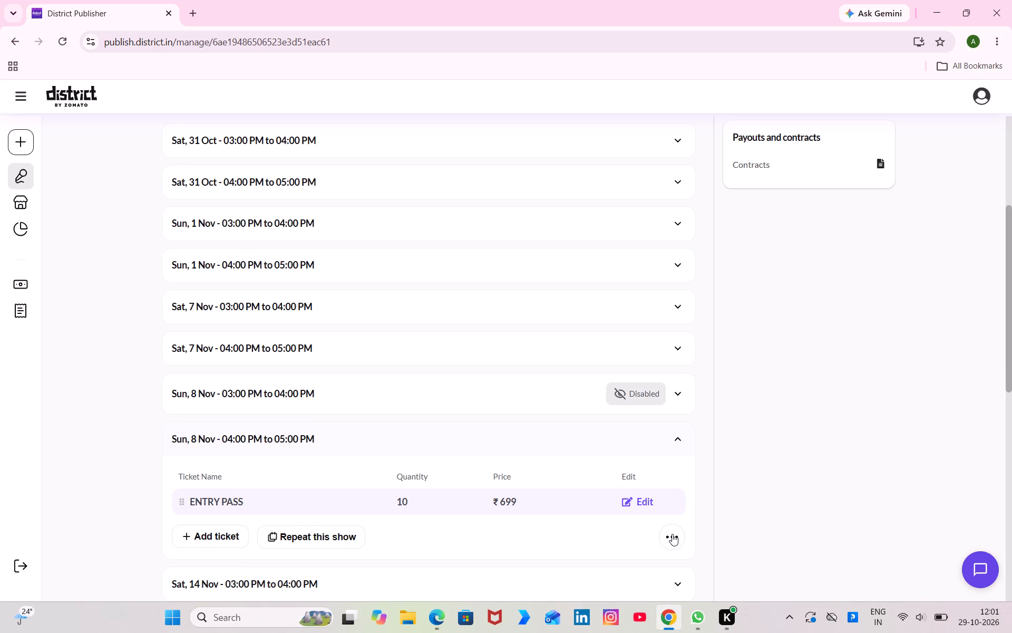
{"action": "left_click", "coordinate": [632, 559]}
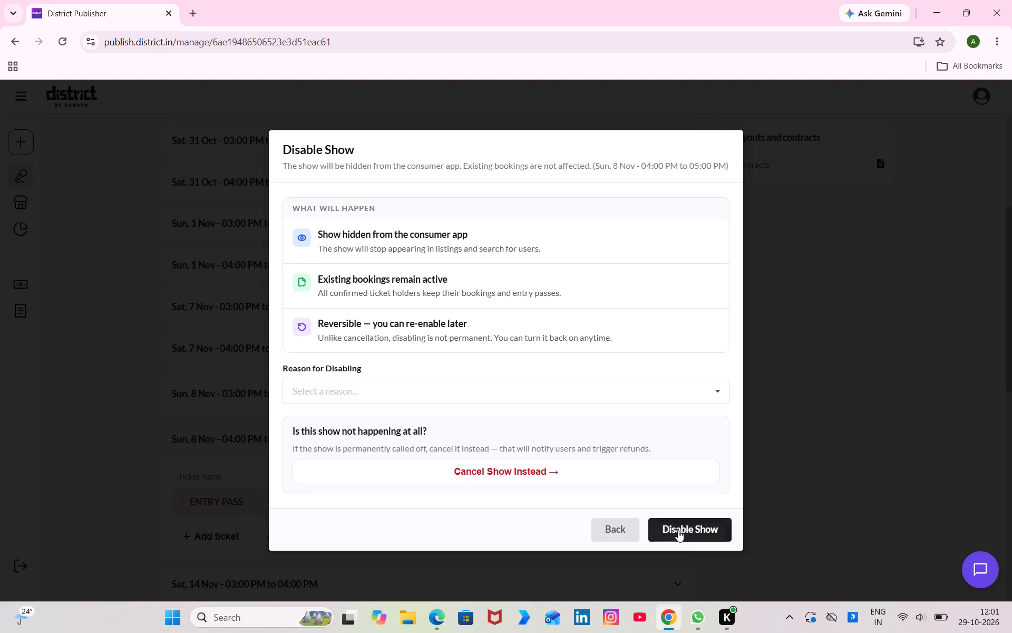
{"action": "left_click", "coordinate": [679, 529]}
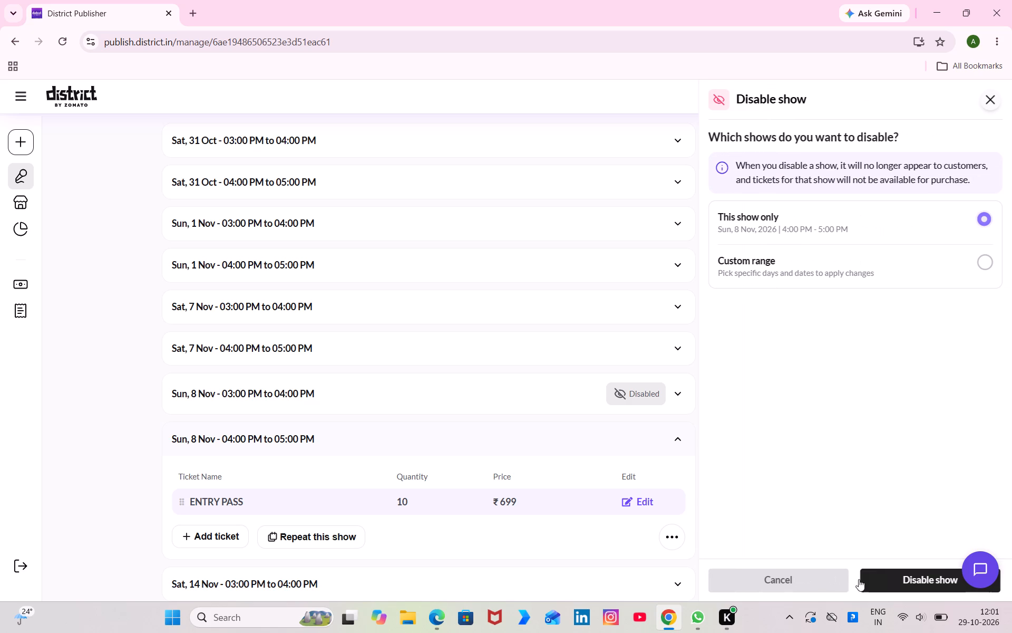
{"action": "left_click", "coordinate": [899, 582]}
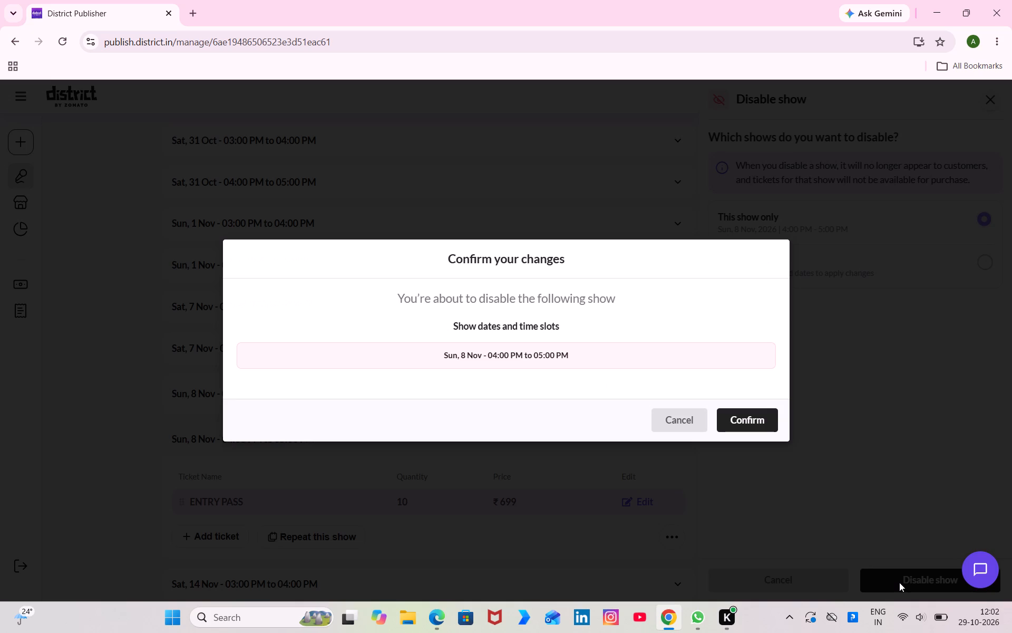
{"action": "left_click", "coordinate": [768, 423]}
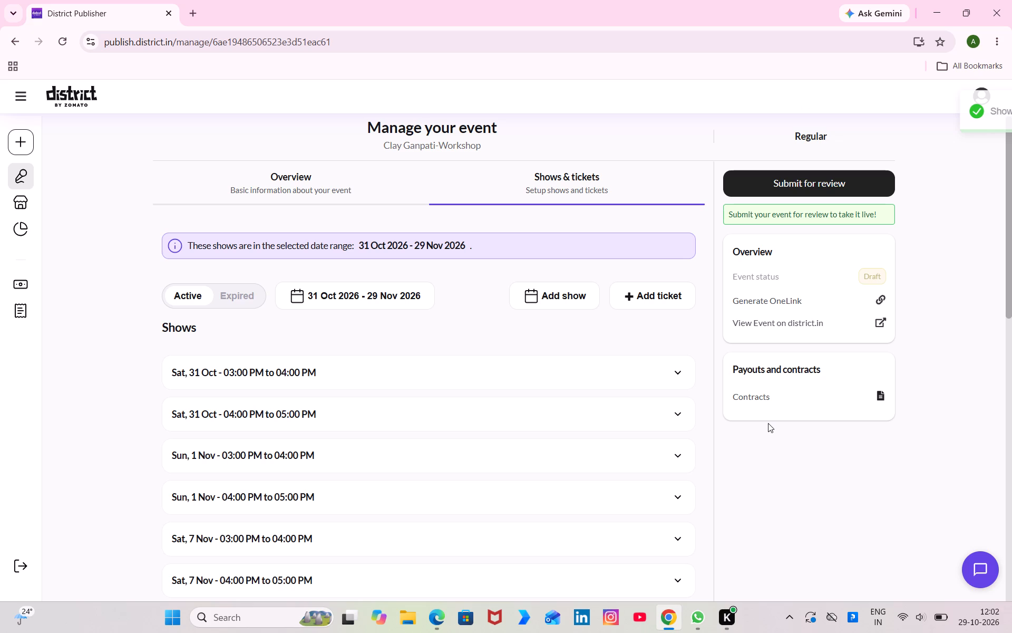
Look over the remaining shows, submit Clay Ganpati-Workshop for review and acknowledge the review notice.
{"action": "scroll", "coordinate": [596, 502], "scroll_direction": "down", "scroll_amount": 6}
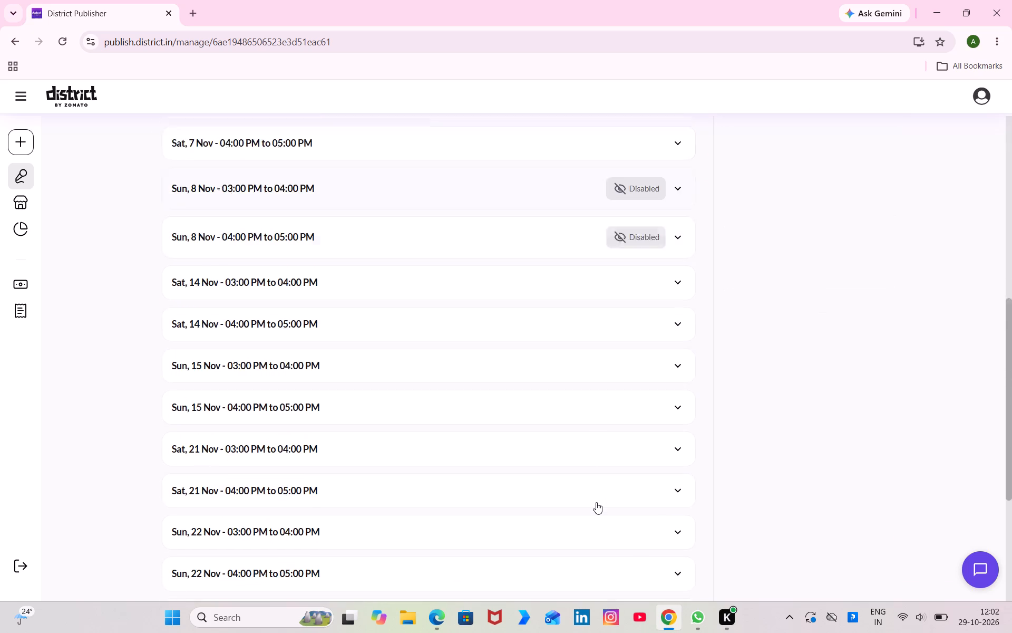
{"action": "scroll", "coordinate": [596, 502], "scroll_direction": "down", "scroll_amount": 1}
{"action": "scroll", "coordinate": [596, 502], "scroll_direction": "up", "scroll_amount": 4}
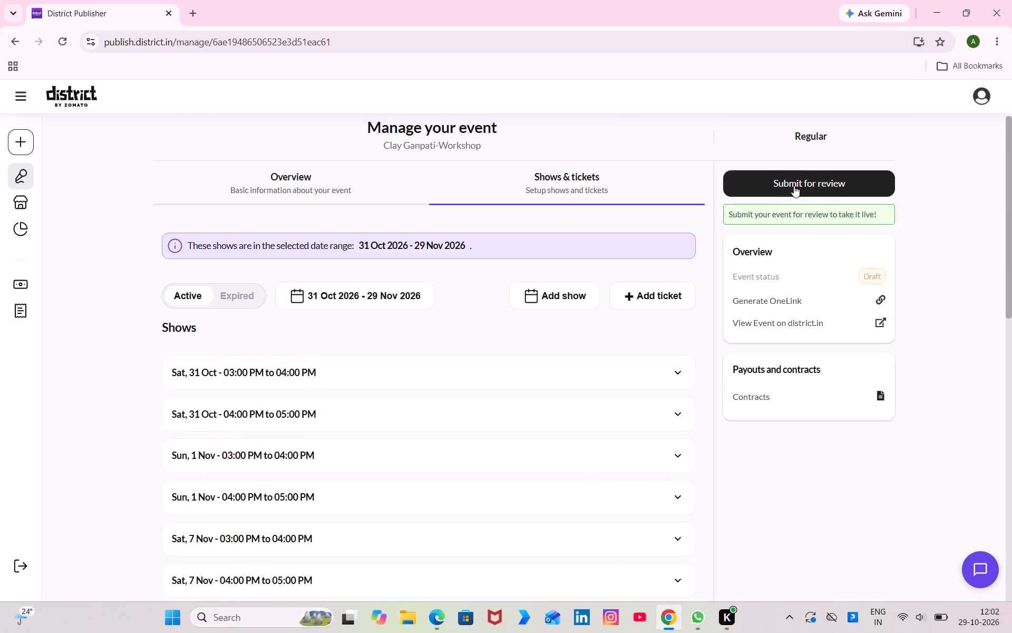
{"action": "left_click", "coordinate": [794, 186]}
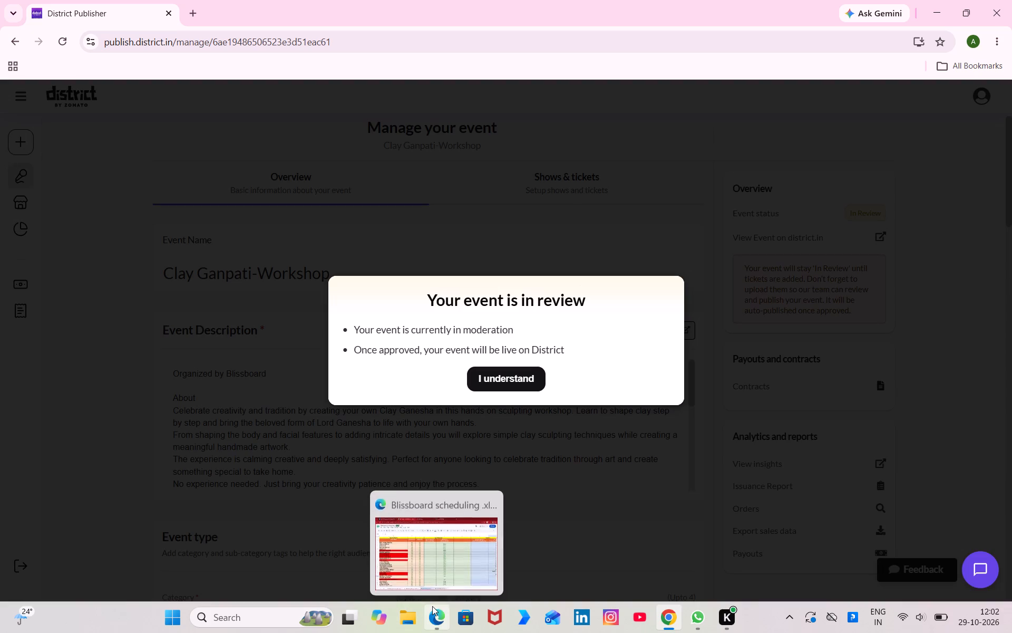
{"action": "left_click", "coordinate": [504, 386]}
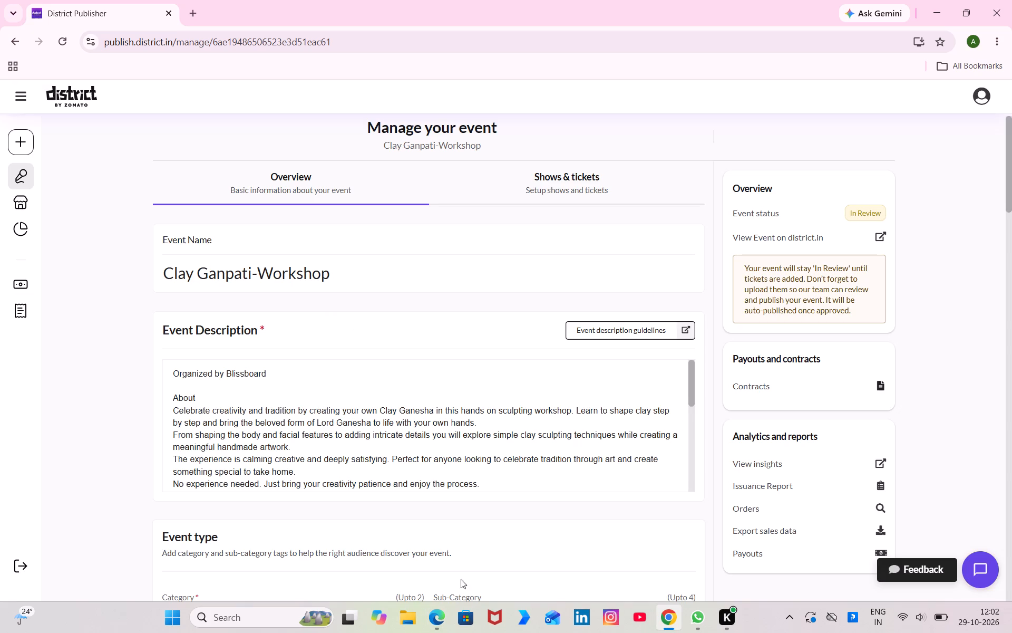
{"action": "left_click", "coordinate": [433, 613]}
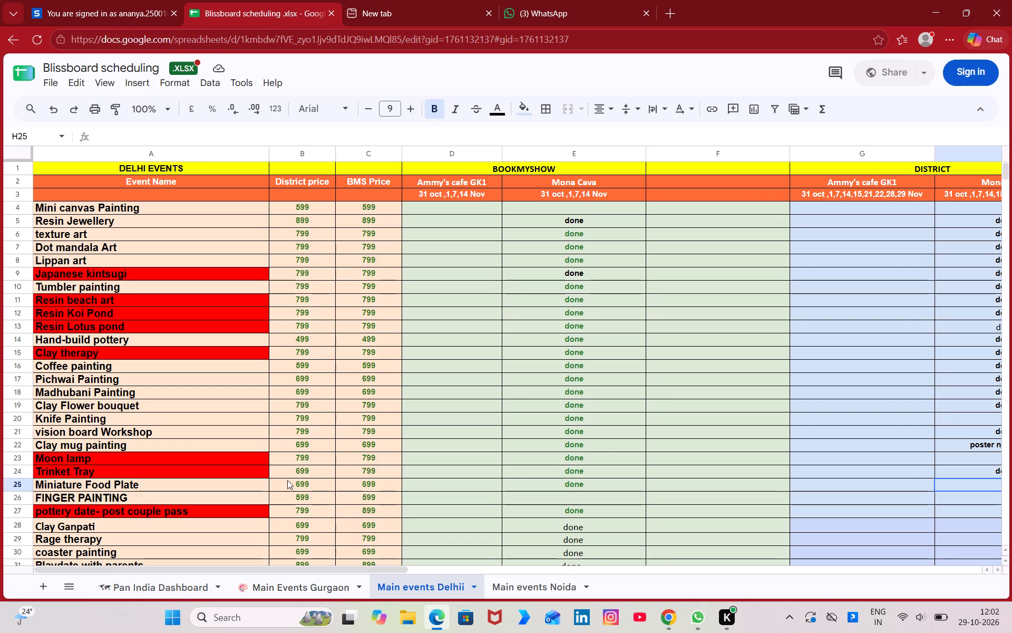
{"action": "left_click", "coordinate": [280, 469]}
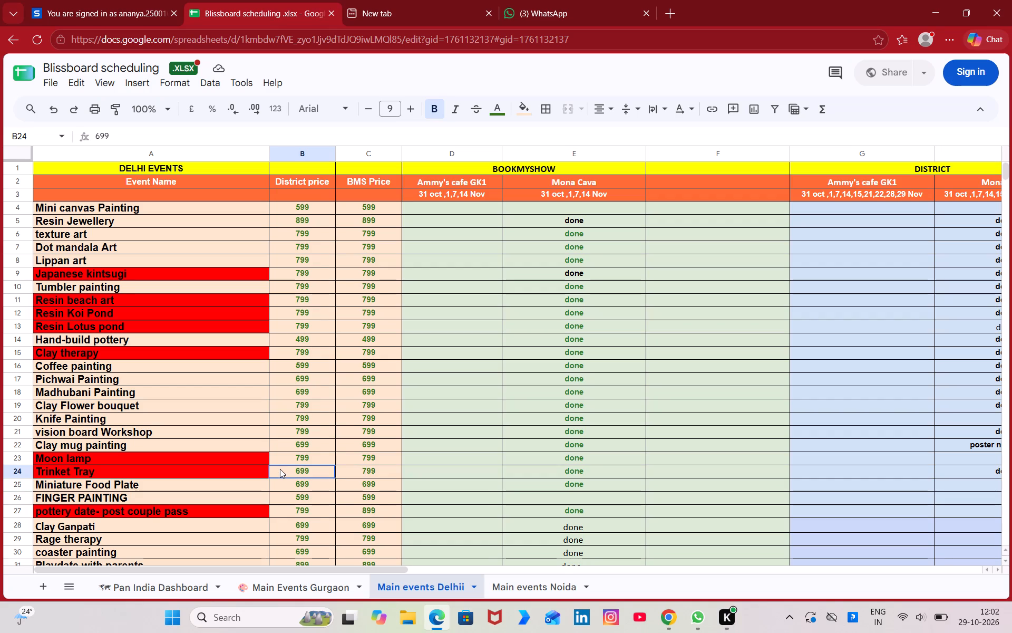
{"action": "key", "text": "Right"}
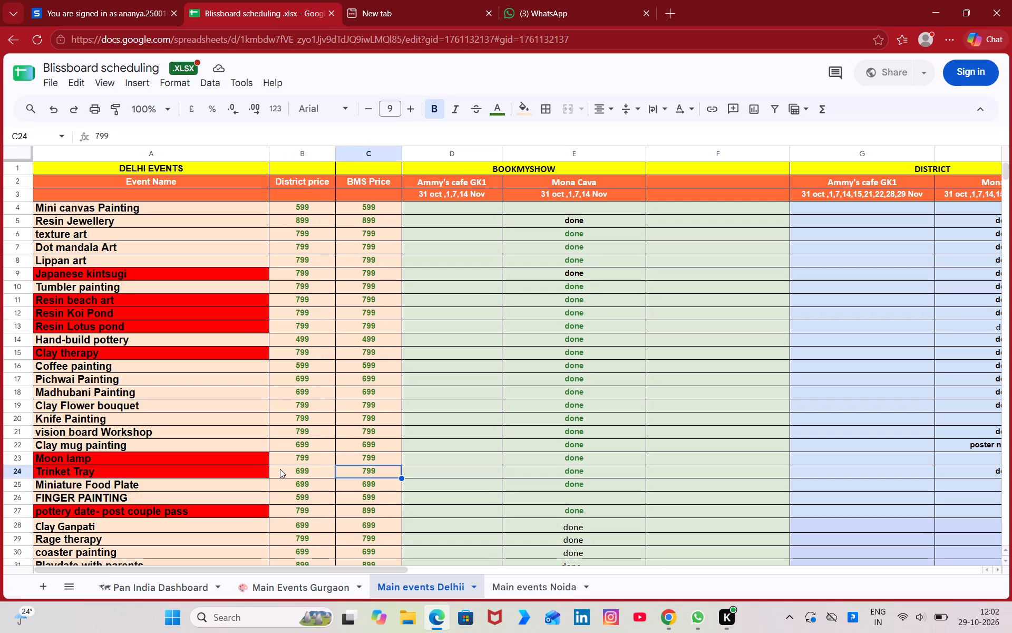
{"action": "key", "text": "Right"}
{"action": "key", "text": "Right"}
{"action": "key", "text": "Right"}
{"action": "key", "text": "Right"}
{"action": "key", "text": "Right"}
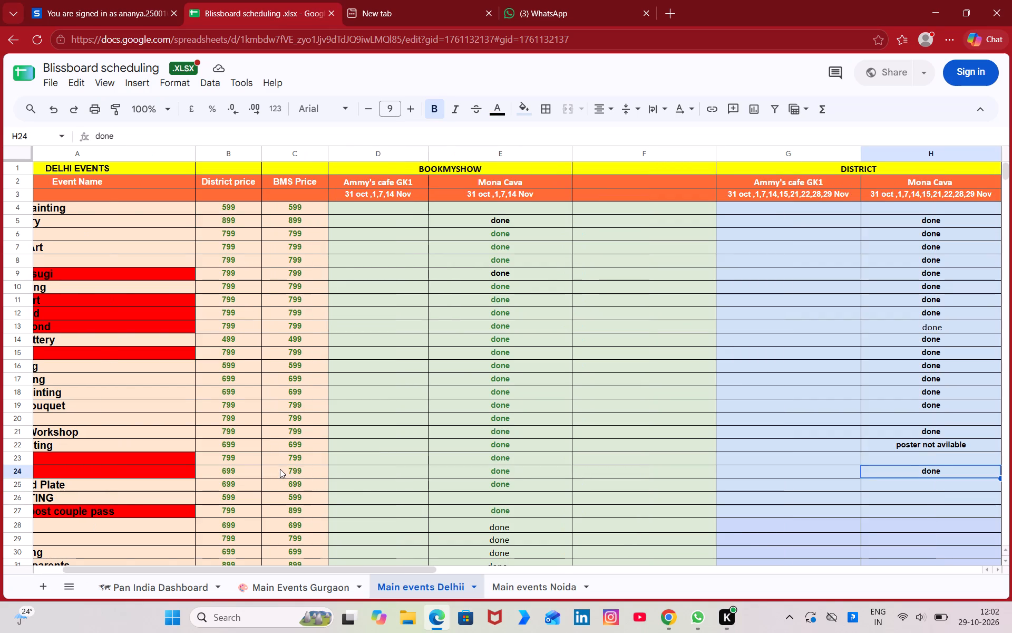
{"action": "scroll", "coordinate": [280, 469], "scroll_direction": "right", "scroll_amount": 6}
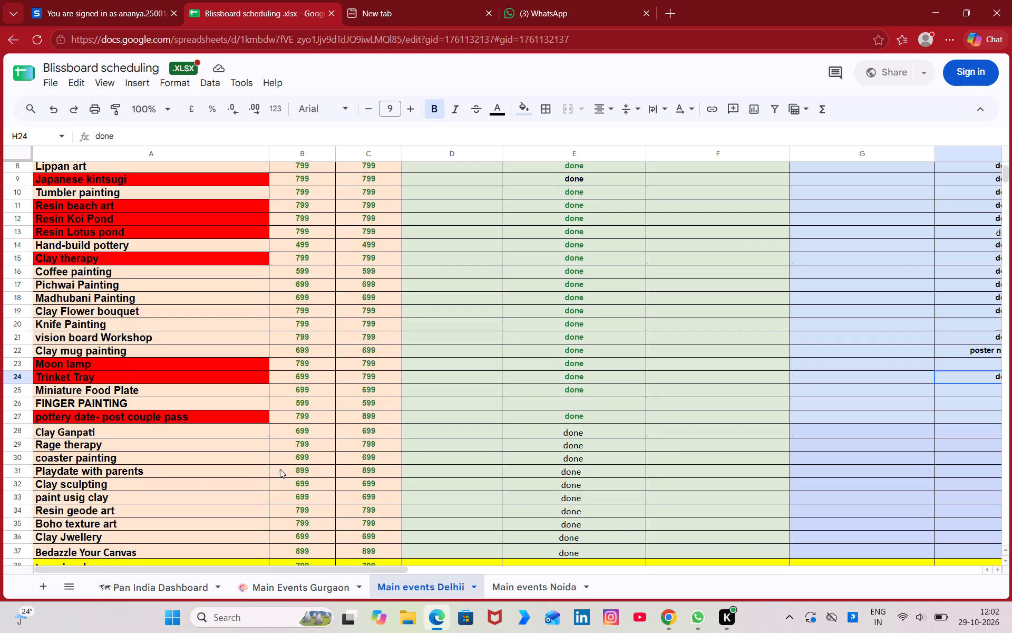
{"action": "scroll", "coordinate": [280, 469], "scroll_direction": "up", "scroll_amount": 1}
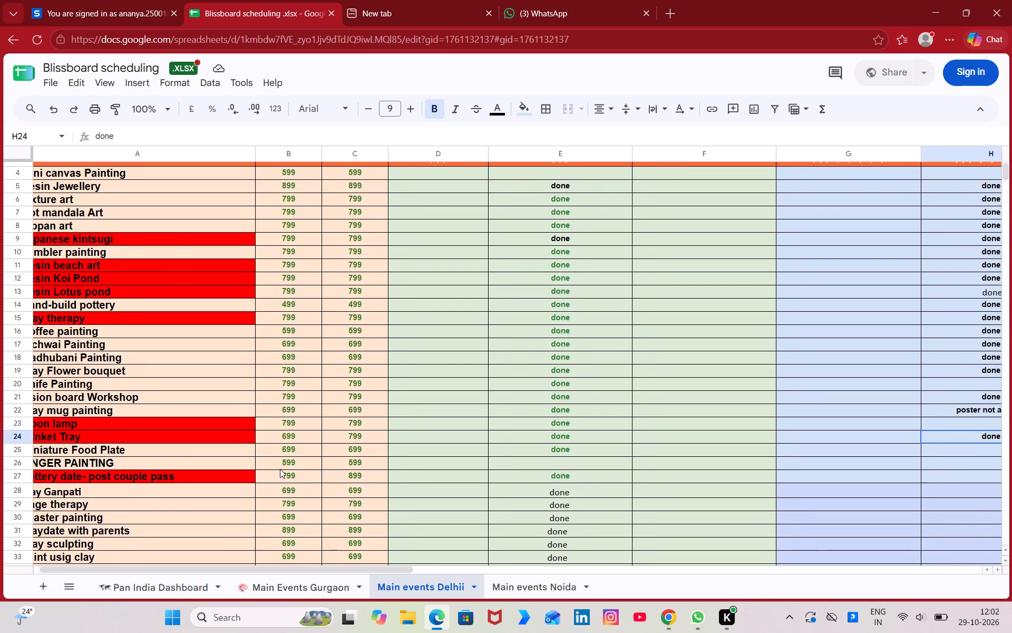
{"action": "scroll", "coordinate": [280, 469], "scroll_direction": "left", "scroll_amount": 2}
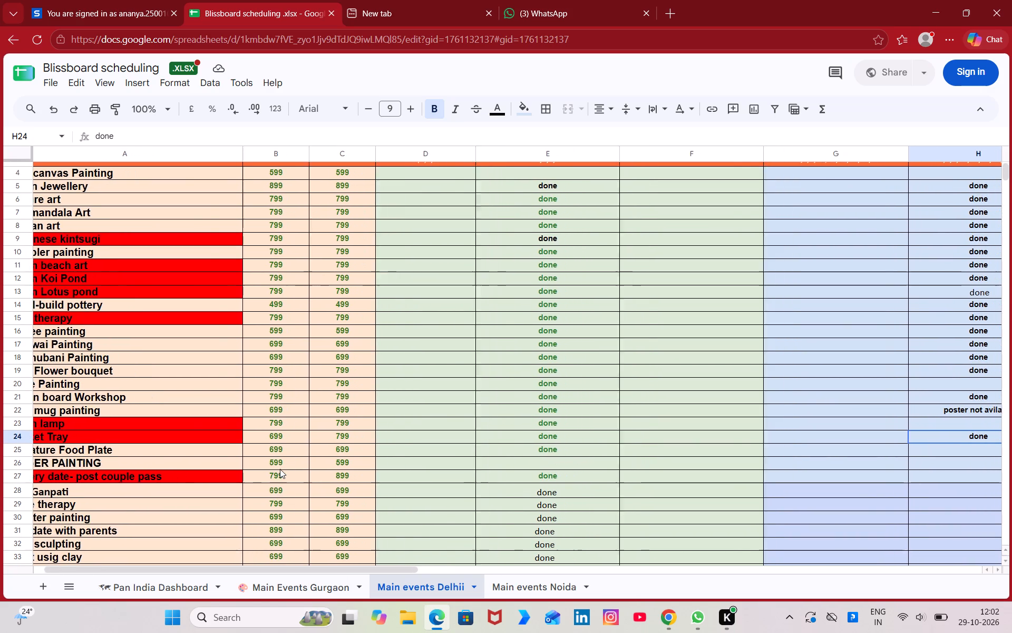
{"action": "scroll", "coordinate": [280, 469], "scroll_direction": "left", "scroll_amount": 2}
{"action": "key", "text": "Down"}
{"action": "key", "text": "Down"}
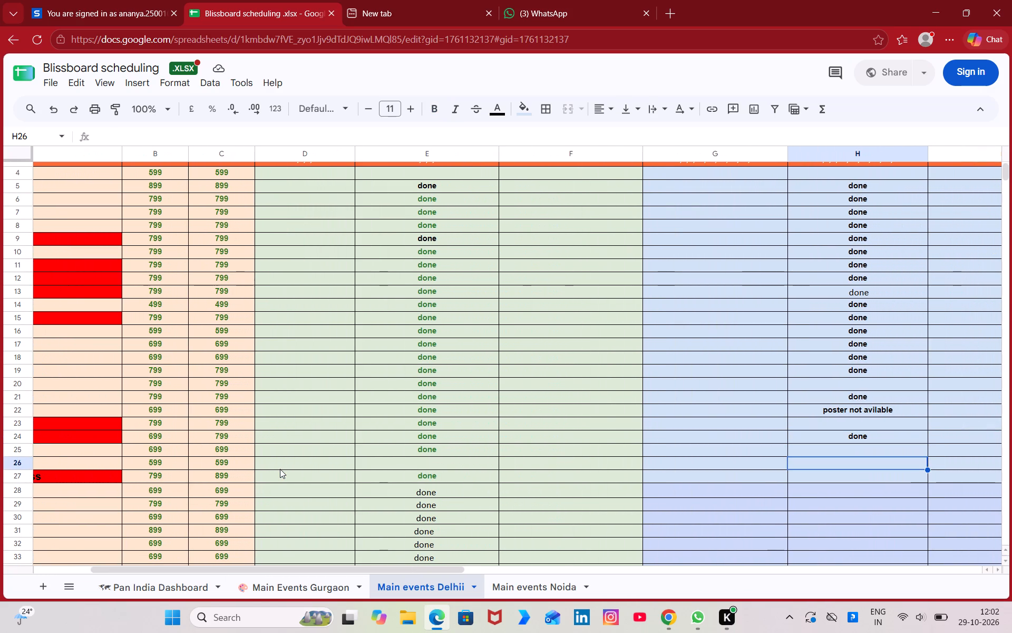
{"action": "key", "text": "Down"}
{"action": "scroll", "coordinate": [280, 469], "scroll_direction": "right", "scroll_amount": 6}
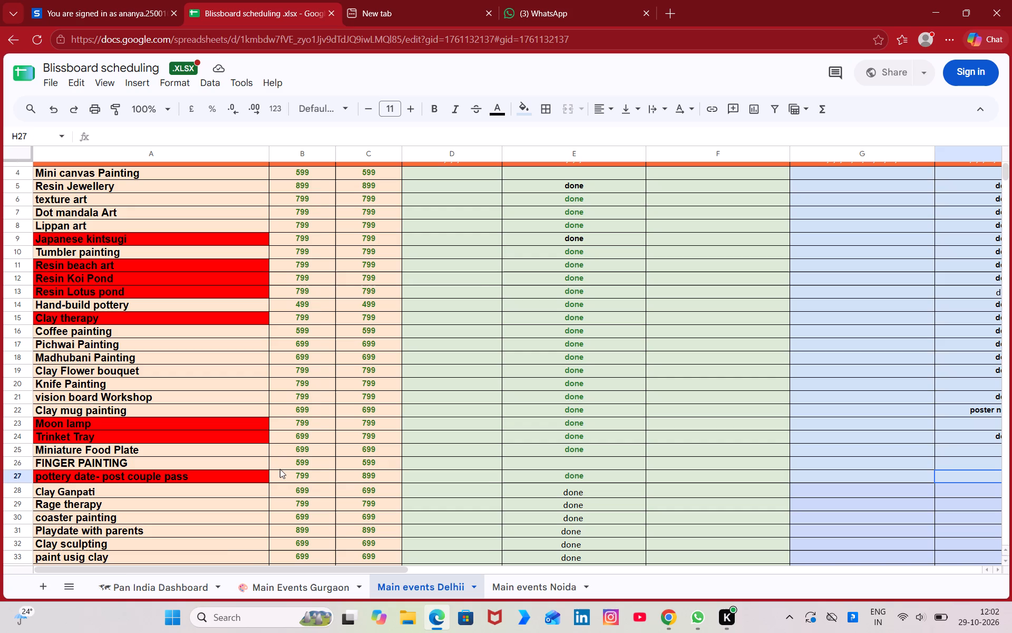
{"action": "type", "text": "do"}
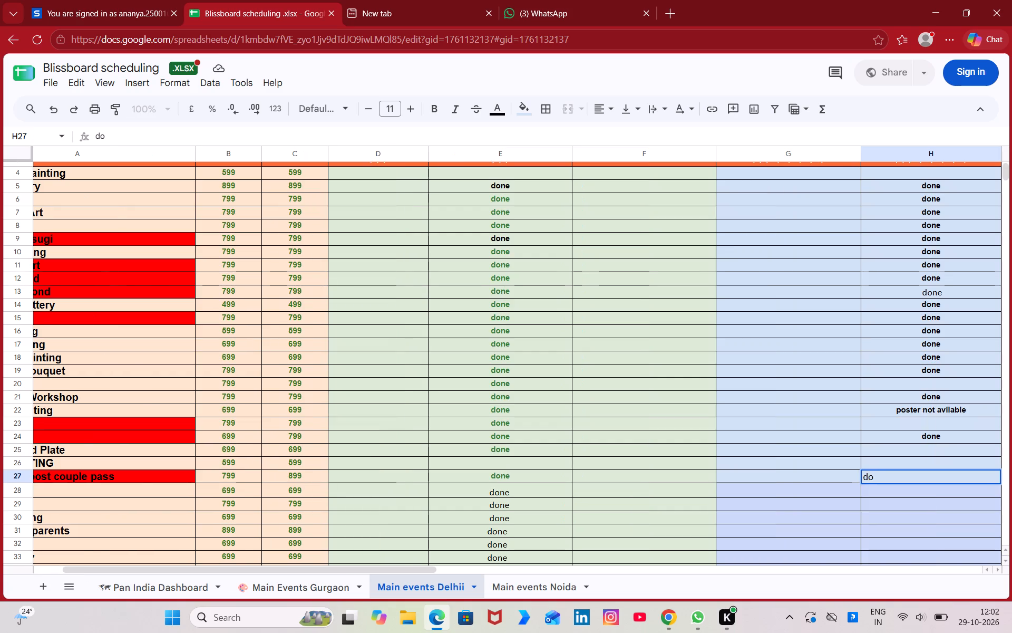
{"action": "key", "text": "BackSpace"}
{"action": "key", "text": "BackSpace"}
{"action": "key", "text": "space"}
{"action": "key", "text": "space"}
{"action": "key", "text": "space"}
{"action": "key", "text": "space"}
{"action": "key", "text": "space"}
{"action": "key", "text": "space"}
{"action": "key", "text": "space"}
{"action": "key", "text": "space"}
{"action": "key", "text": "space"}
{"action": "key", "text": "space"}
{"action": "key", "text": "space"}
{"action": "key", "text": "space"}
{"action": "key", "text": "space"}
{"action": "key", "text": "space"}
{"action": "key", "text": "space"}
{"action": "key", "text": "space"}
{"action": "key", "text": "space"}
{"action": "key", "text": "space"}
{"action": "key", "text": "space"}
{"action": "key", "text": "space"}
{"action": "type", "text": "done"}
{"action": "key", "text": "Return"}
Enter a space-padded "done" for Clay Ganpati in the District Mona Cava column of the Delhi events sheet.
{"action": "scroll", "coordinate": [280, 469], "scroll_direction": "right", "scroll_amount": 12}
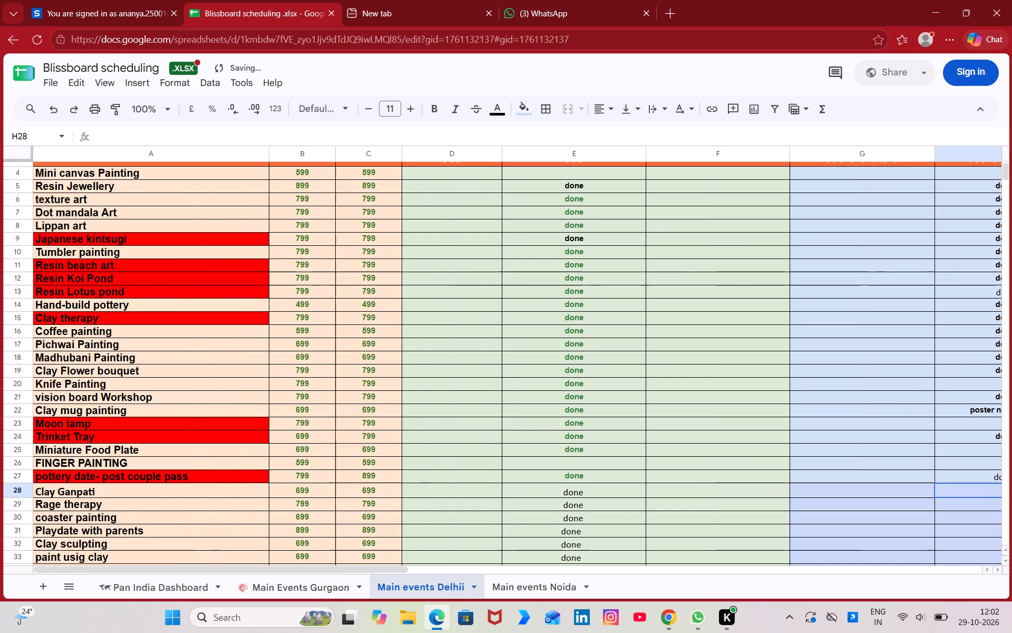
{"action": "scroll", "coordinate": [280, 469], "scroll_direction": "left", "scroll_amount": 1}
{"action": "key", "text": "d"}
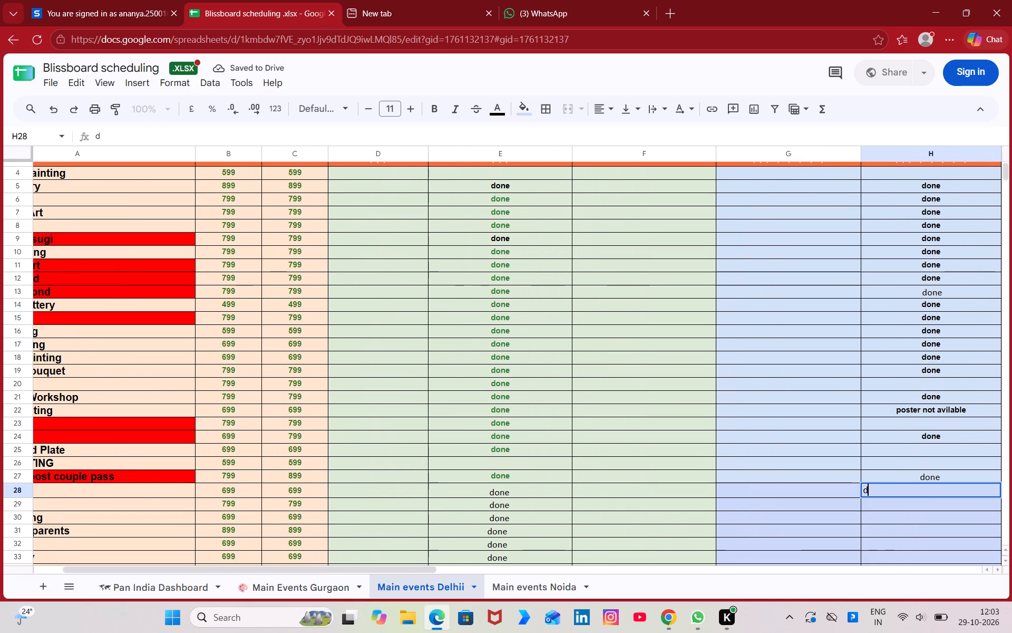
{"action": "key", "text": "BackSpace"}
{"action": "key", "text": "space"}
{"action": "key", "text": "space"}
{"action": "key", "text": "space"}
{"action": "key", "text": "space"}
{"action": "key", "text": "space"}
{"action": "key", "text": "space"}
{"action": "key", "text": "space"}
{"action": "key", "text": "space"}
{"action": "key", "text": "space"}
{"action": "key", "text": "space"}
{"action": "key", "text": "space"}
{"action": "key", "text": "space"}
{"action": "key", "text": "space"}
{"action": "key", "text": "space"}
{"action": "key", "text": "space"}
{"action": "key", "text": "space"}
{"action": "key", "text": "space"}
{"action": "key", "text": "space"}
{"action": "key", "text": "space"}
{"action": "key", "text": "space"}
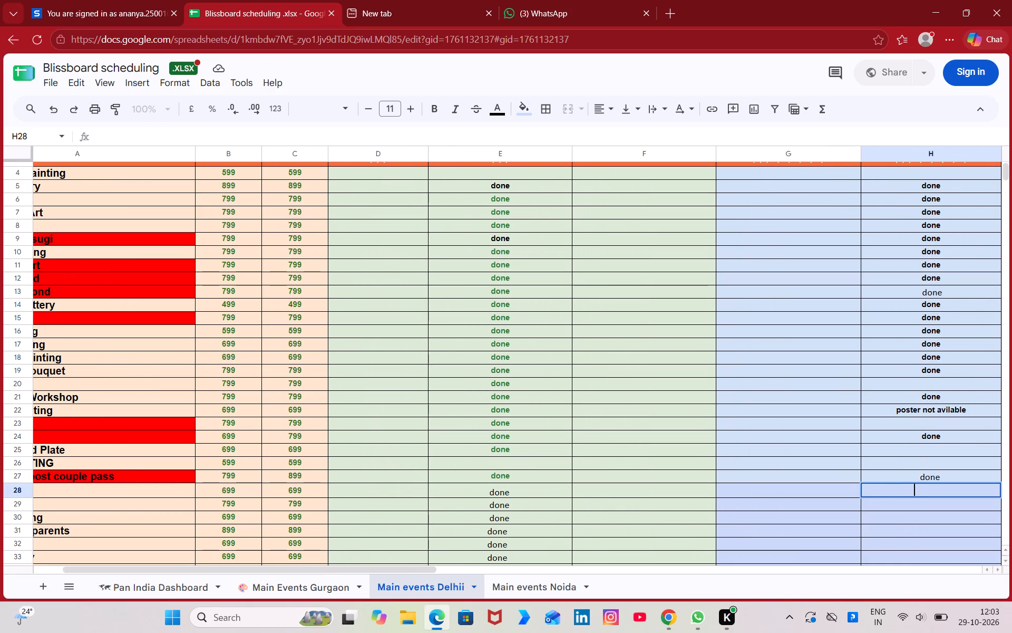
{"action": "key", "text": "space"}
{"action": "key", "text": "space"}
{"action": "key", "text": "space"}
{"action": "type", "text": "do"}
{"action": "key", "text": "Return"}
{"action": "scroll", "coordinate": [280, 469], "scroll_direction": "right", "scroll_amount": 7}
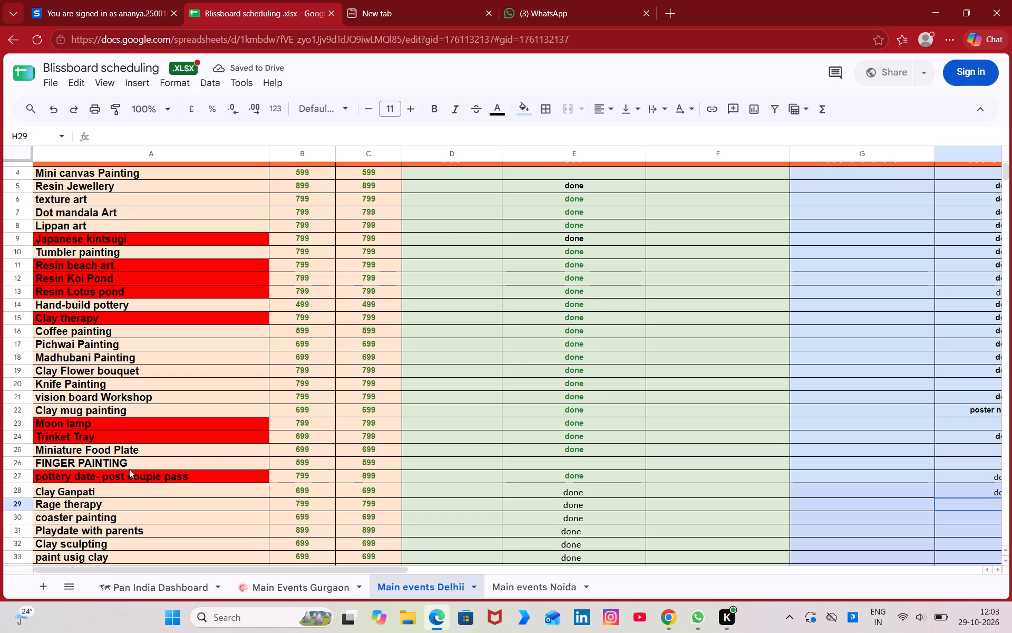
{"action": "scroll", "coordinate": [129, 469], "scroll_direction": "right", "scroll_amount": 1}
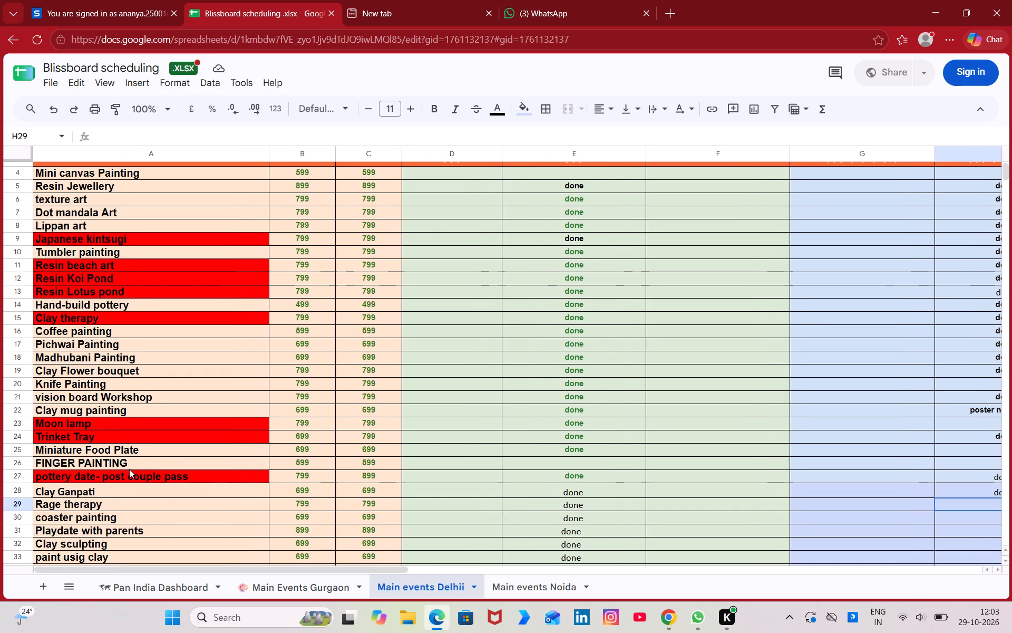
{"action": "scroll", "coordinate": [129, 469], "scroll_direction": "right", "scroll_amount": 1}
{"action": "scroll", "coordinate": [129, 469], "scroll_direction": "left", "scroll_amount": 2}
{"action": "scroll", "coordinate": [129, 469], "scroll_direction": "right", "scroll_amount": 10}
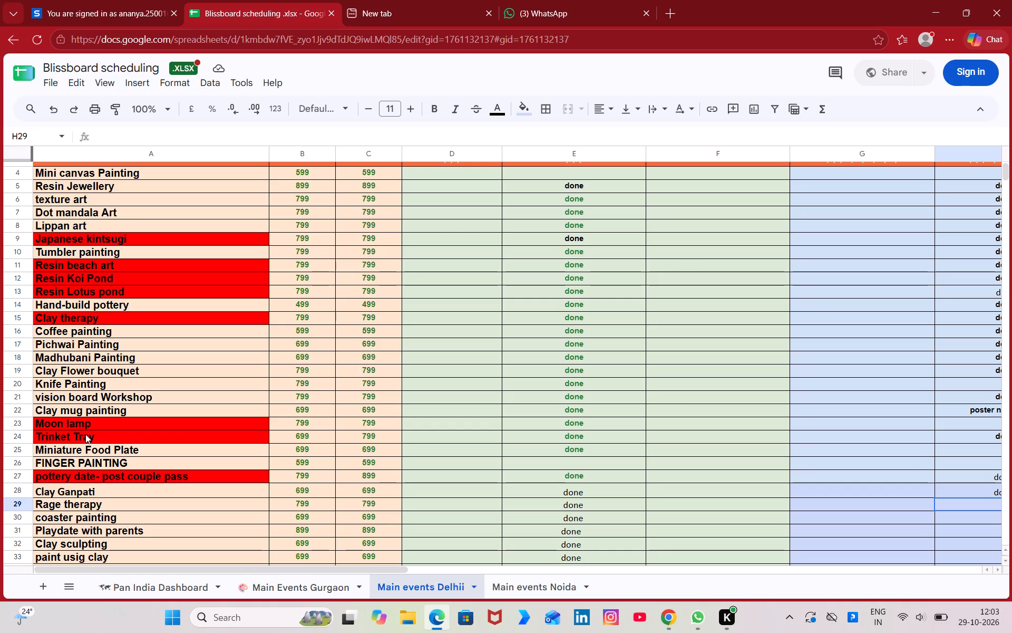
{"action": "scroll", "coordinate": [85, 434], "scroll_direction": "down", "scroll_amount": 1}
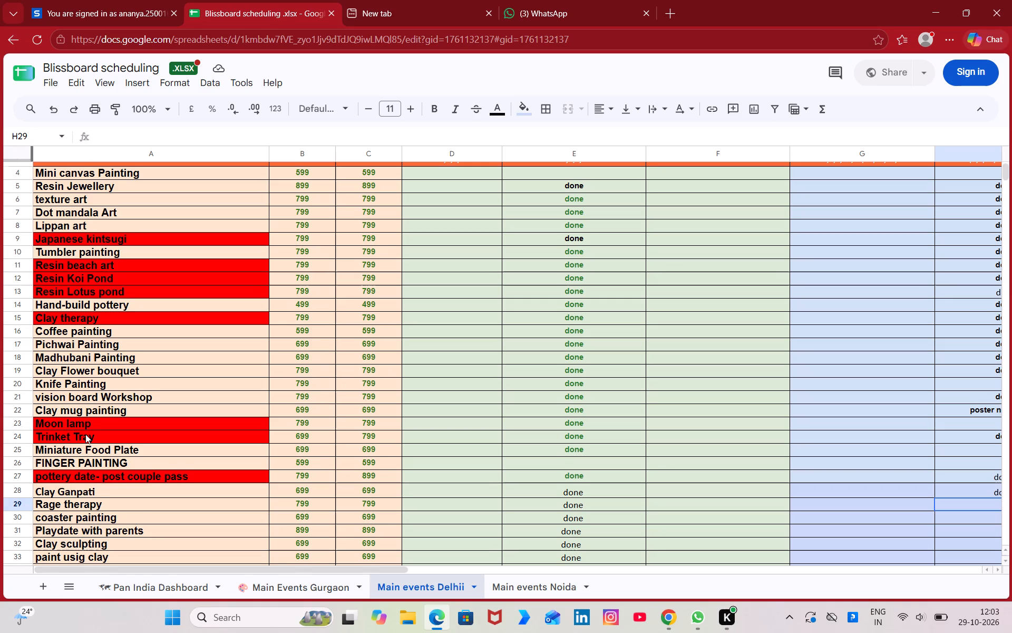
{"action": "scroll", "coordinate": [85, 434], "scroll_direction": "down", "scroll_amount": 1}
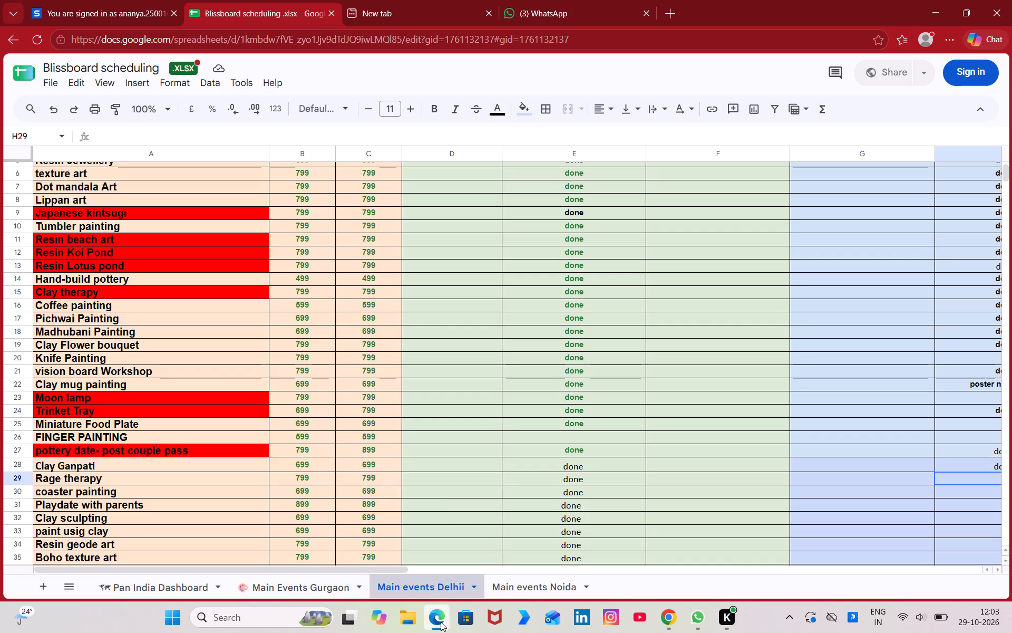
Switch to District Publisher in Chrome, return to the events overview and clear the "clay gan" search.
{"action": "left_click", "coordinate": [441, 622]}
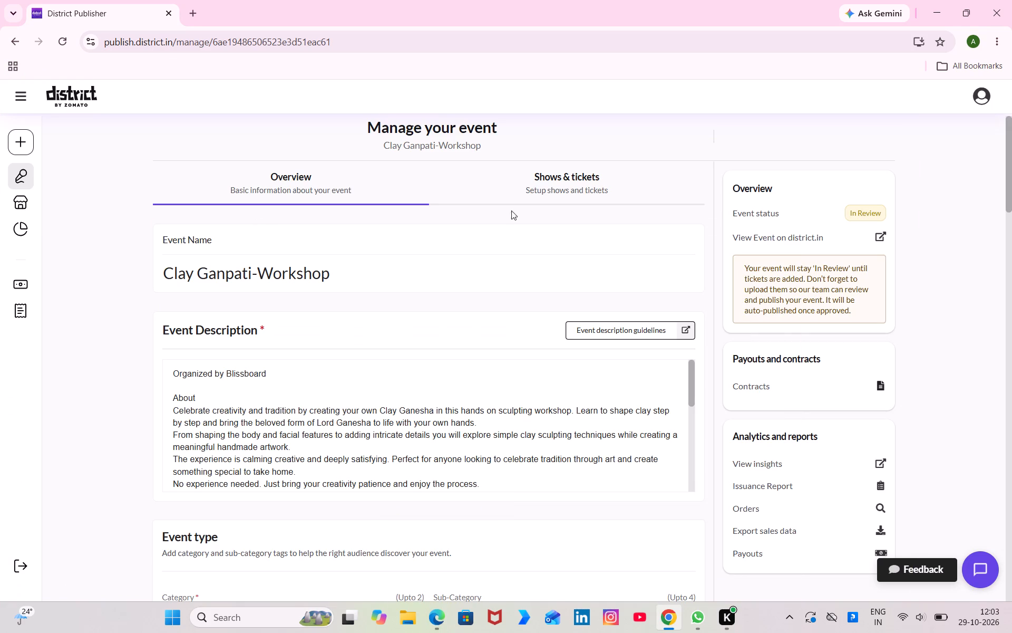
{"action": "left_click", "coordinate": [11, 47]}
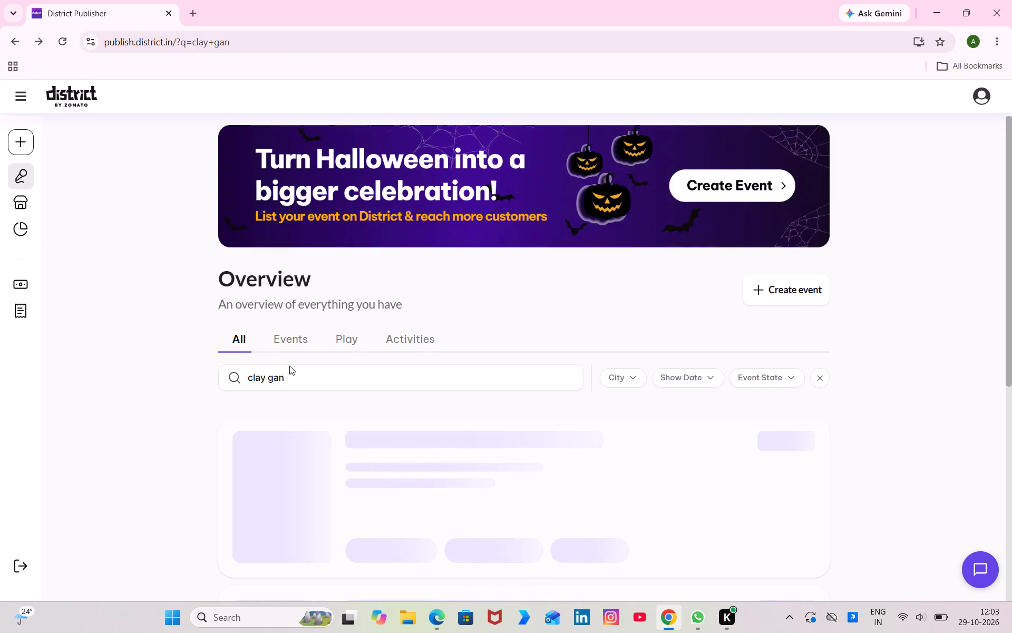
{"action": "left_click_drag", "start_coordinate": [289, 366], "coordinate": [292, 377]}
{"action": "left_click_drag", "start_coordinate": [292, 377], "coordinate": [180, 378]}
{"action": "key", "text": "BackSpace"}
{"action": "key", "text": "BackSpace"}
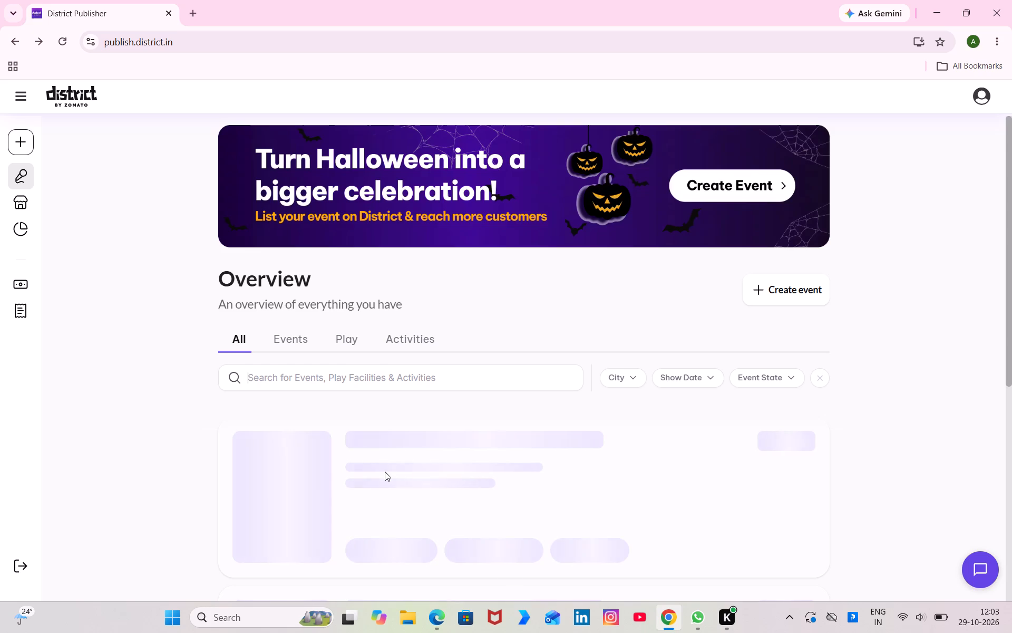
{"action": "scroll", "coordinate": [385, 472], "scroll_direction": "down", "scroll_amount": 1}
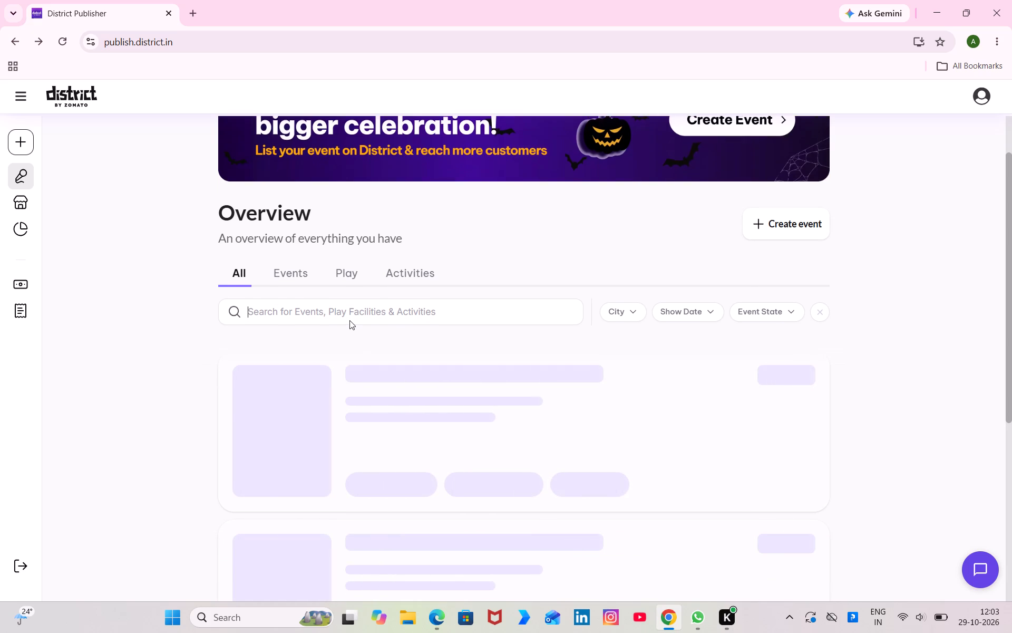
{"action": "left_click", "coordinate": [345, 308]}
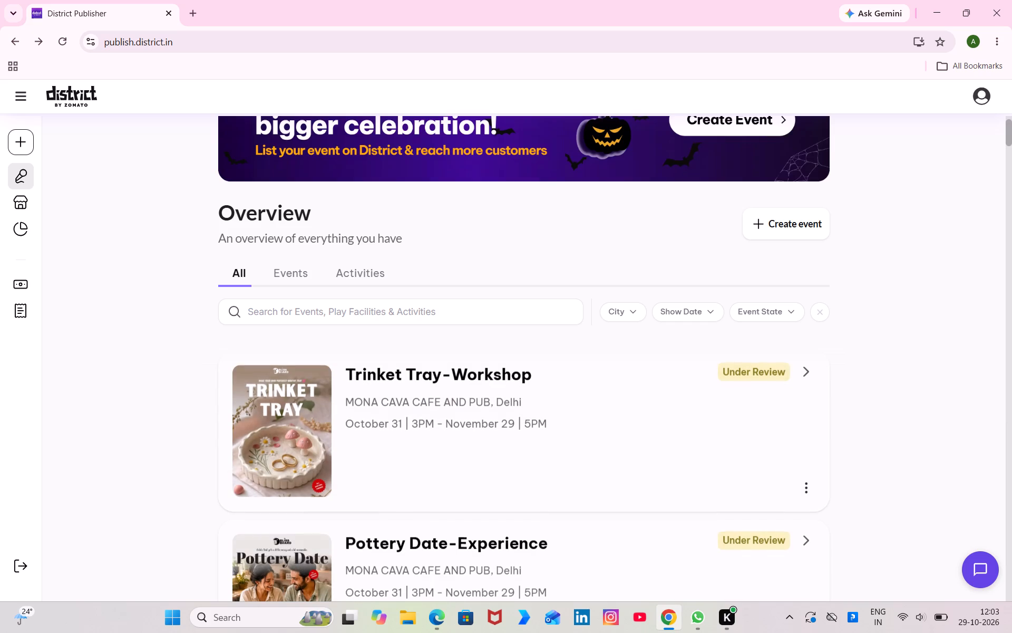
Look through the Mona Cava event listings and compare them with the Delhi events sheet in Edge to identify the next workshop.
{"action": "scroll", "coordinate": [417, 502], "scroll_direction": "down", "scroll_amount": 3}
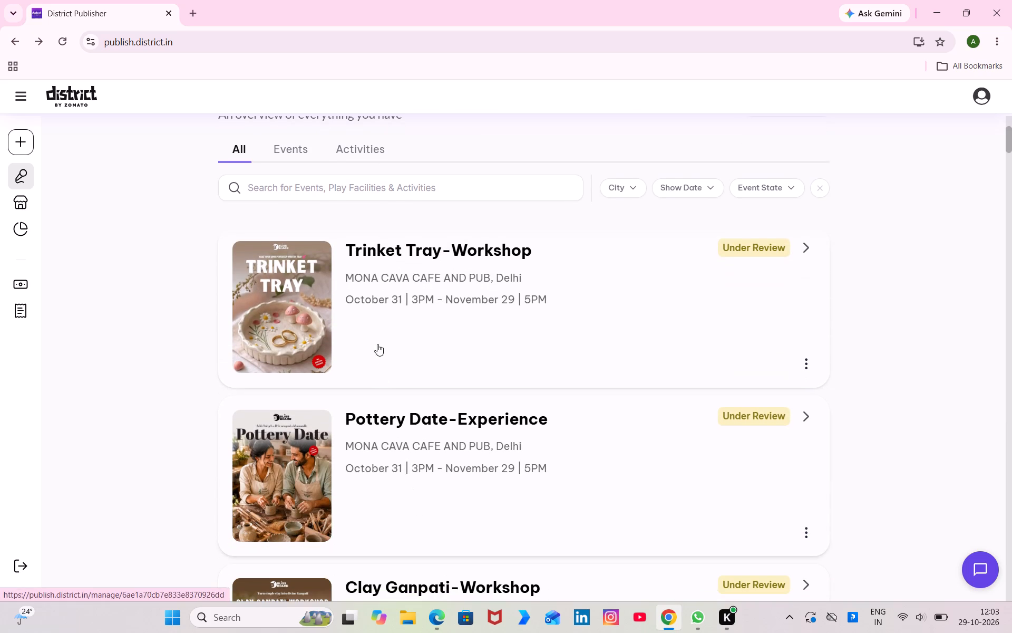
{"action": "scroll", "coordinate": [412, 420], "scroll_direction": "down", "scroll_amount": 2}
{"action": "scroll", "coordinate": [429, 476], "scroll_direction": "down", "scroll_amount": 2}
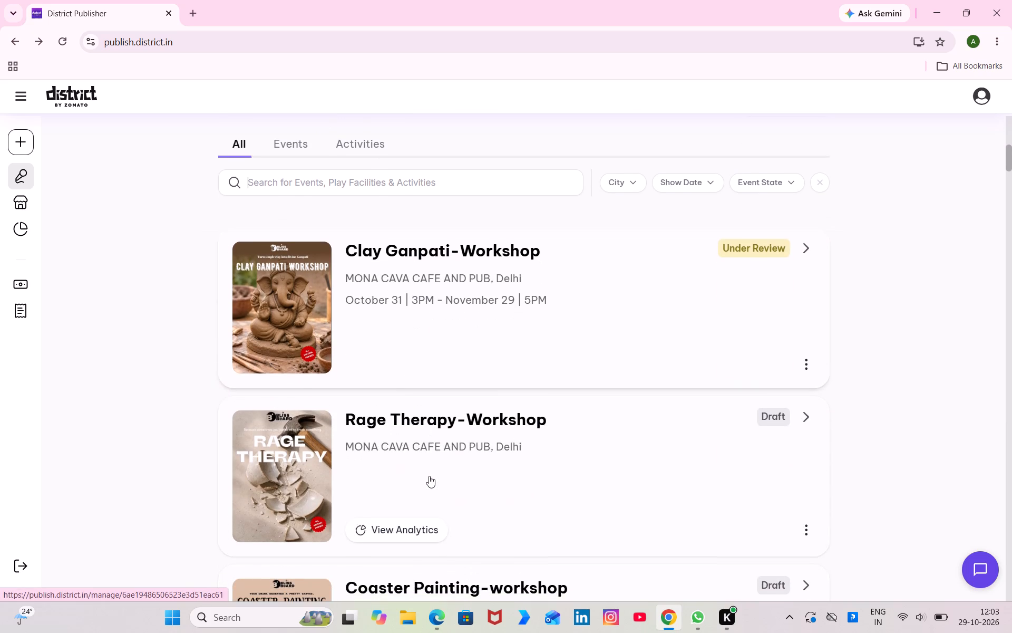
{"action": "scroll", "coordinate": [429, 476], "scroll_direction": "down", "scroll_amount": 1}
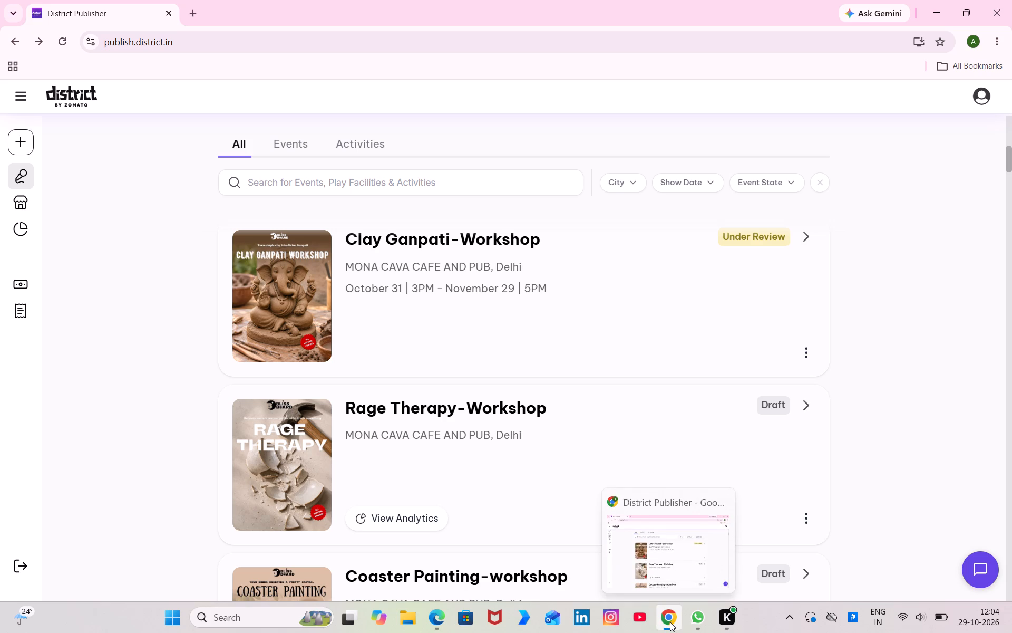
{"action": "scroll", "coordinate": [600, 328], "scroll_direction": "up", "scroll_amount": 3}
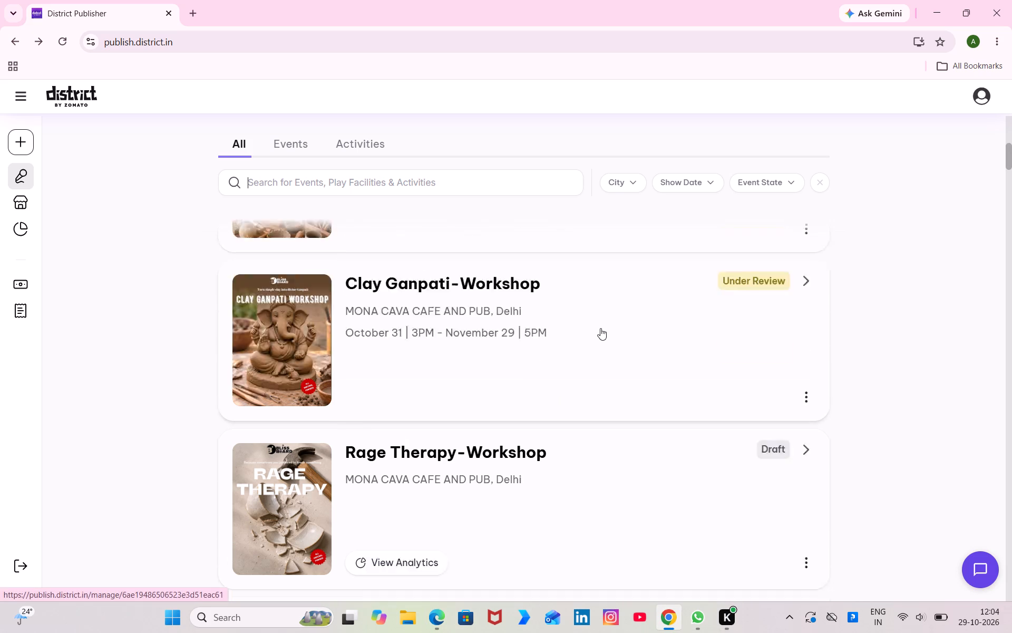
{"action": "scroll", "coordinate": [600, 328], "scroll_direction": "up", "scroll_amount": 3}
{"action": "left_click", "coordinate": [447, 616]}
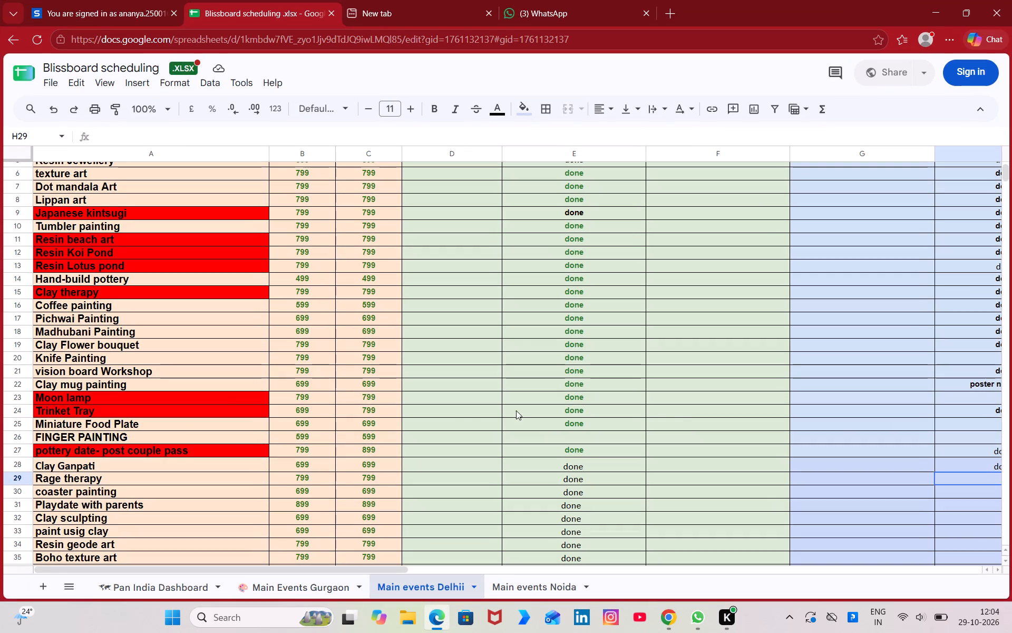
{"action": "scroll", "coordinate": [679, 411], "scroll_direction": "right", "scroll_amount": 1}
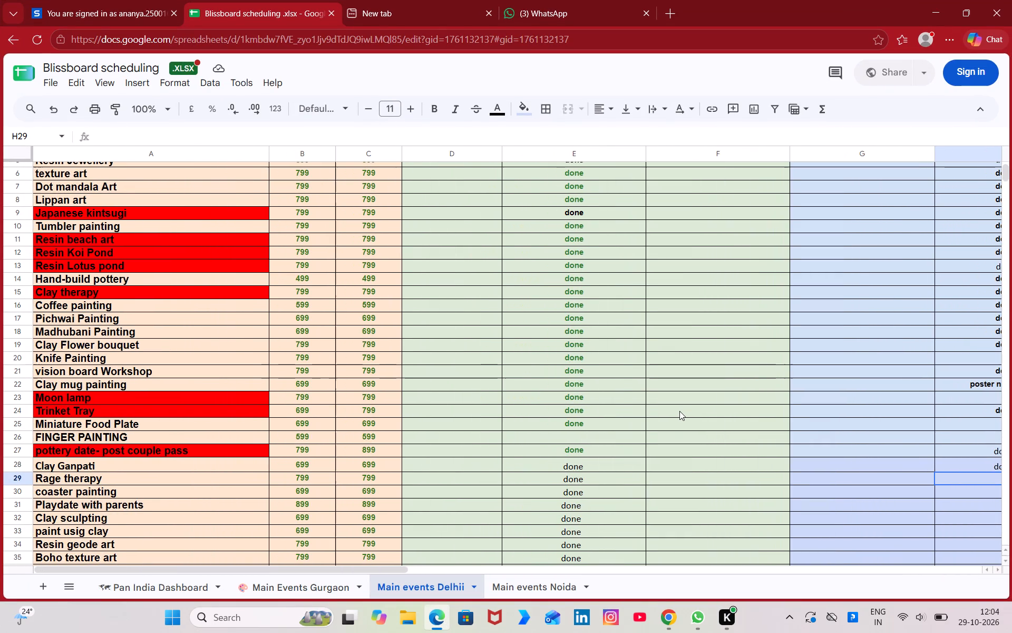
{"action": "scroll", "coordinate": [679, 411], "scroll_direction": "right", "scroll_amount": 1}
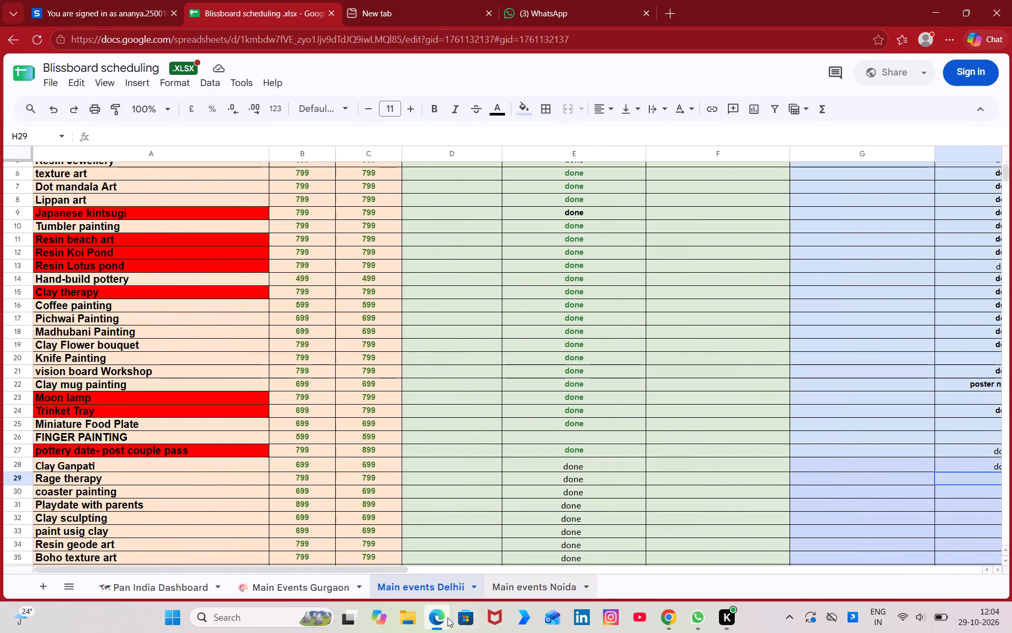
{"action": "left_click", "coordinate": [435, 613]}
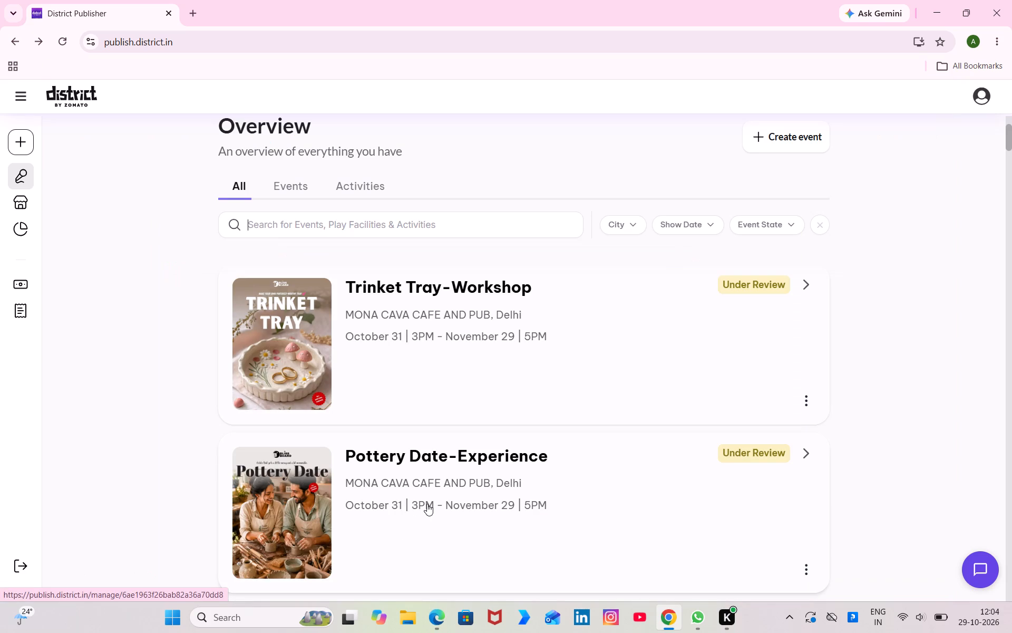
Open the Rage Therapy-Workshop draft and set its shows up as a recurring event that repeats weekly.
{"action": "scroll", "coordinate": [369, 406], "scroll_direction": "down", "scroll_amount": 1}
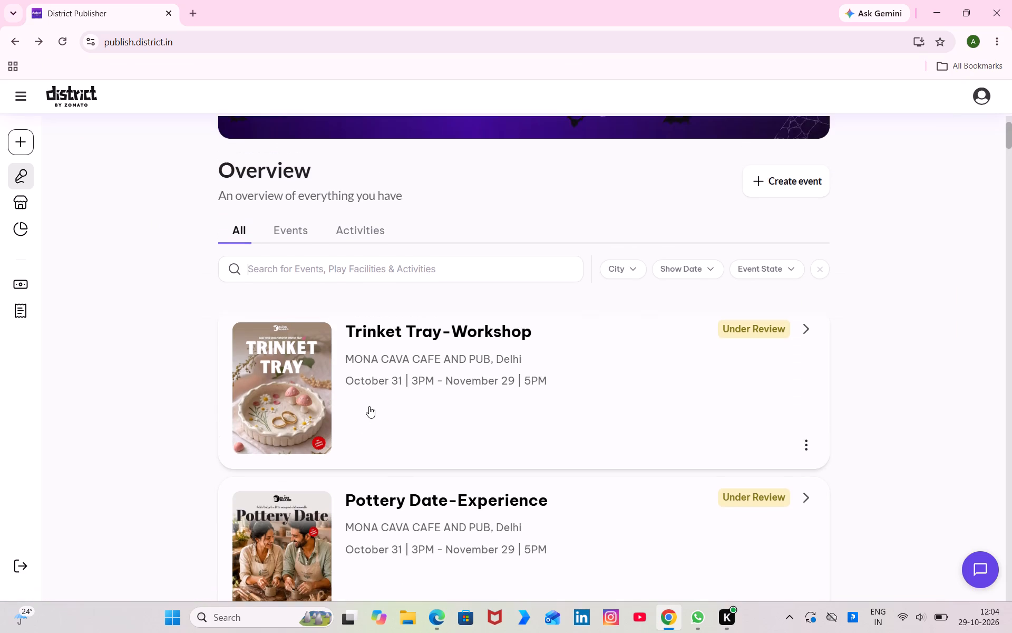
{"action": "scroll", "coordinate": [369, 406], "scroll_direction": "down", "scroll_amount": 3}
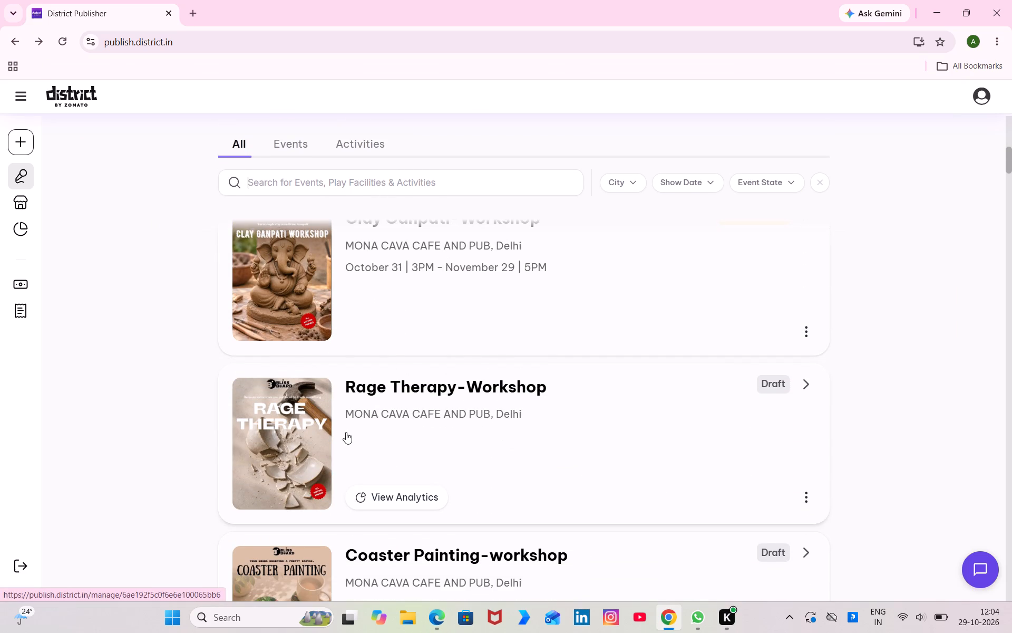
{"action": "left_click", "coordinate": [346, 432]}
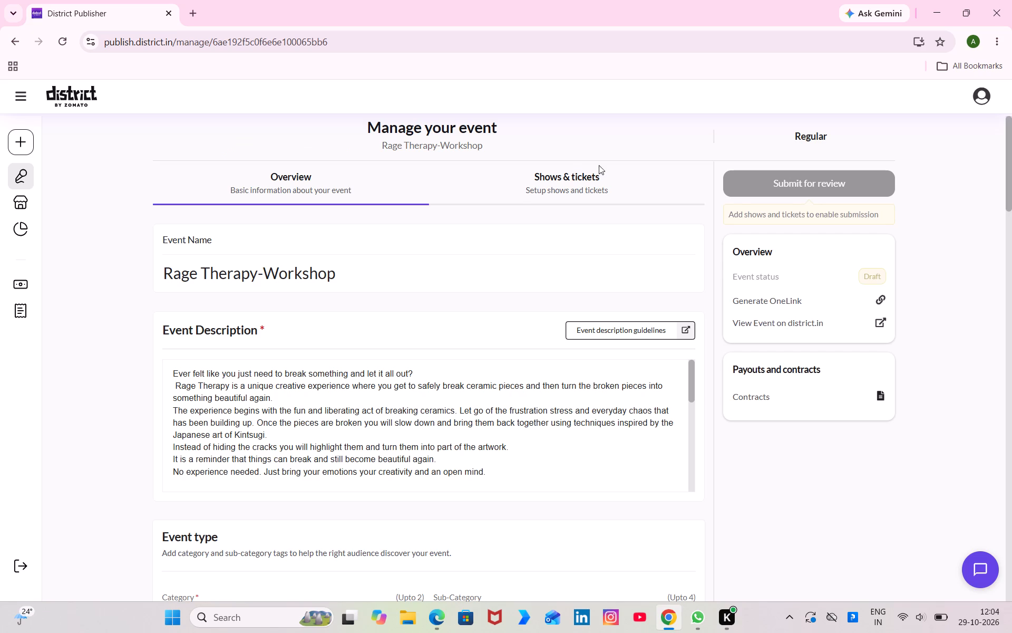
{"action": "left_click", "coordinate": [592, 173]}
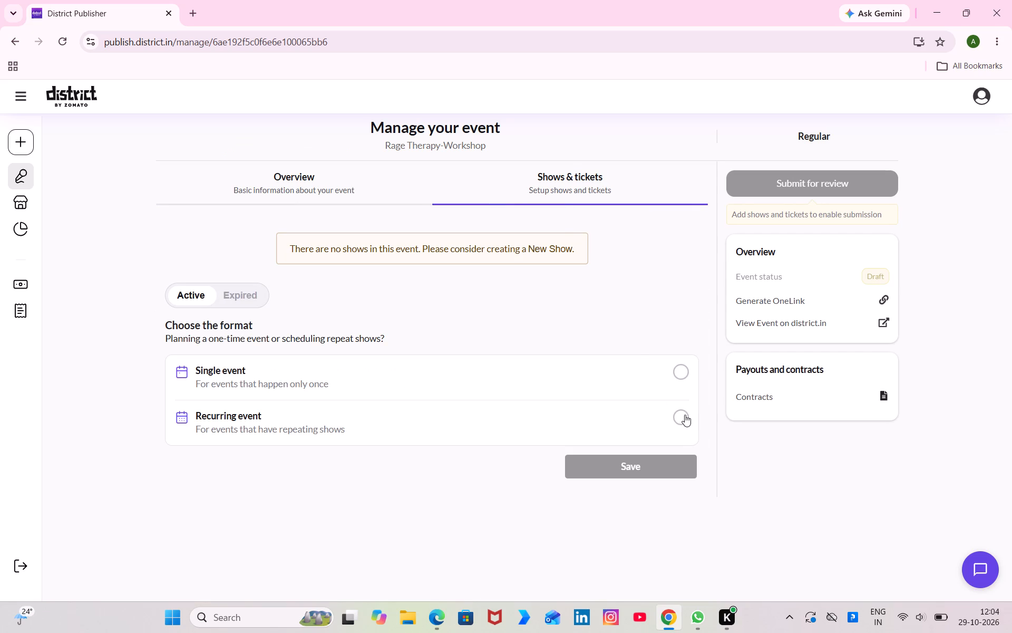
{"action": "left_click", "coordinate": [685, 415]}
{"action": "left_click", "coordinate": [606, 520]}
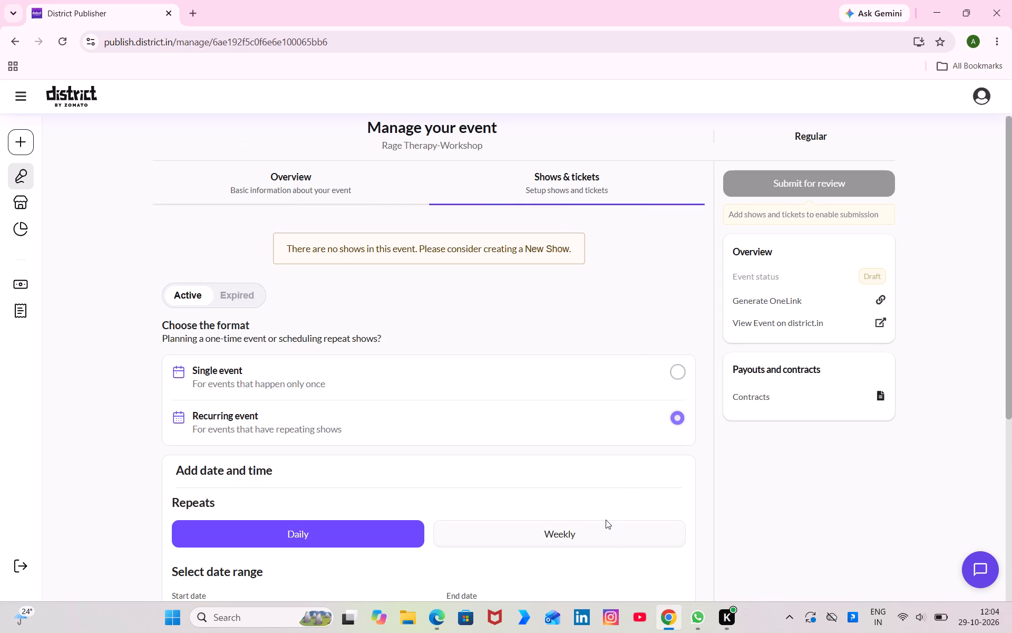
{"action": "left_click", "coordinate": [603, 531]}
{"action": "scroll", "coordinate": [603, 531], "scroll_direction": "down", "scroll_amount": 4}
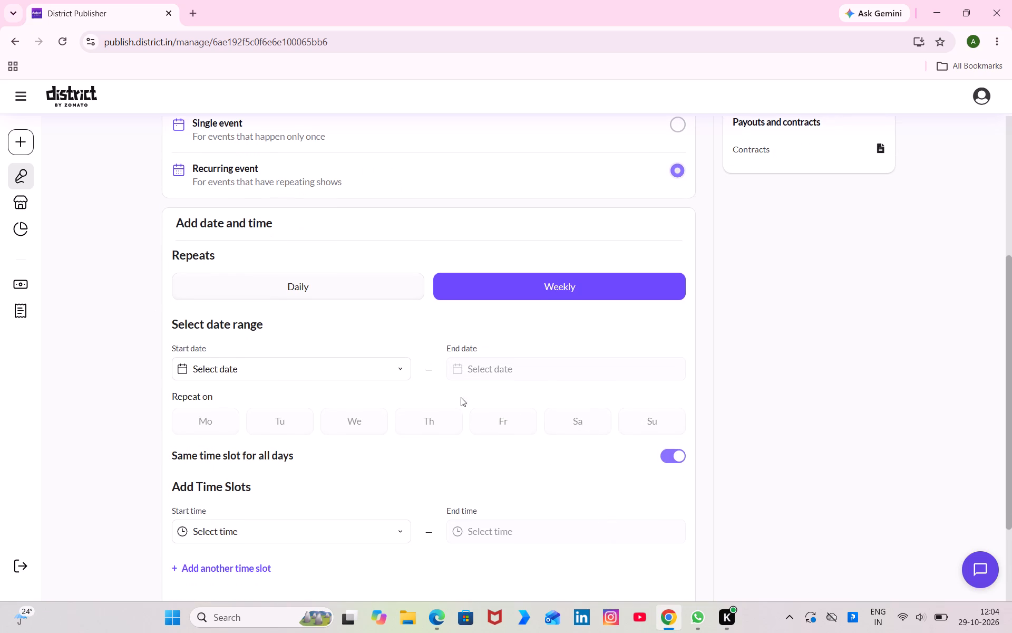
Set the date range from Sat, 31 Oct to Sun, 29 Nov, repeating on Saturday and Sunday.
{"action": "left_click", "coordinate": [404, 369]}
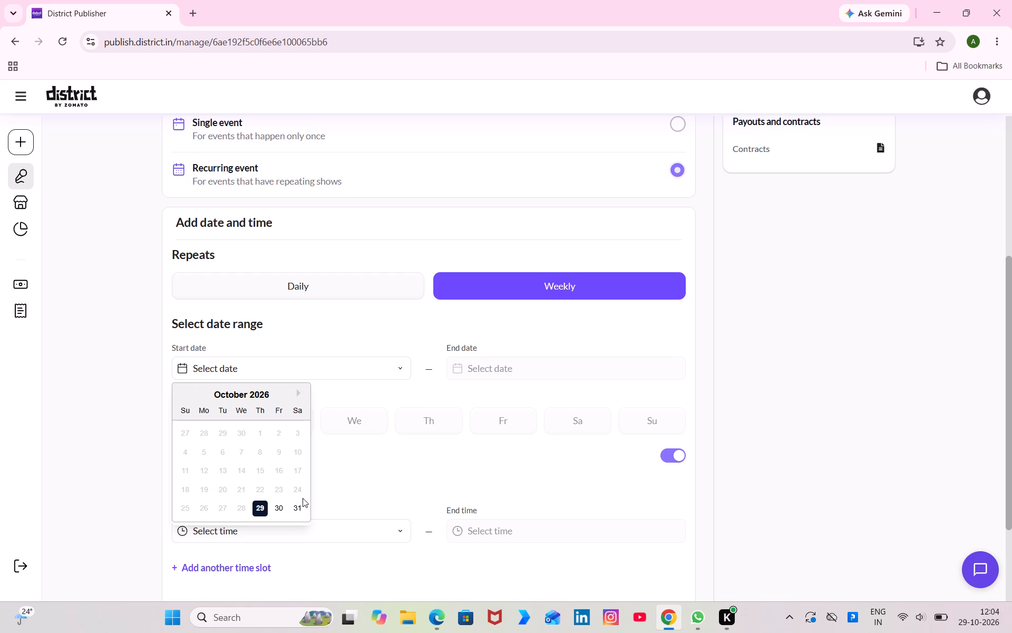
{"action": "left_click", "coordinate": [300, 505]}
{"action": "left_click", "coordinate": [570, 378]}
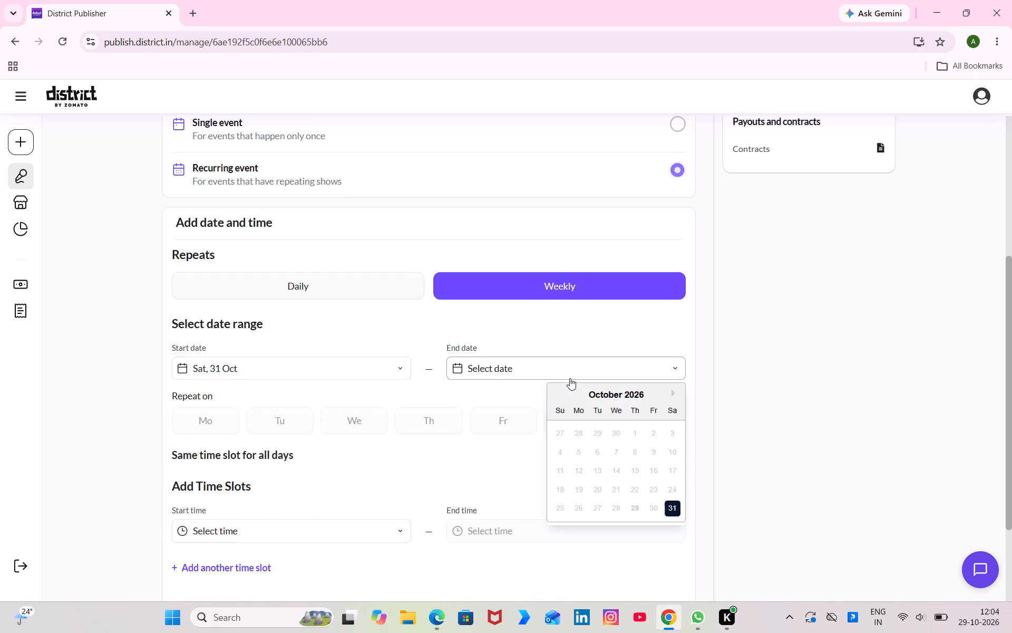
{"action": "left_click", "coordinate": [675, 392]}
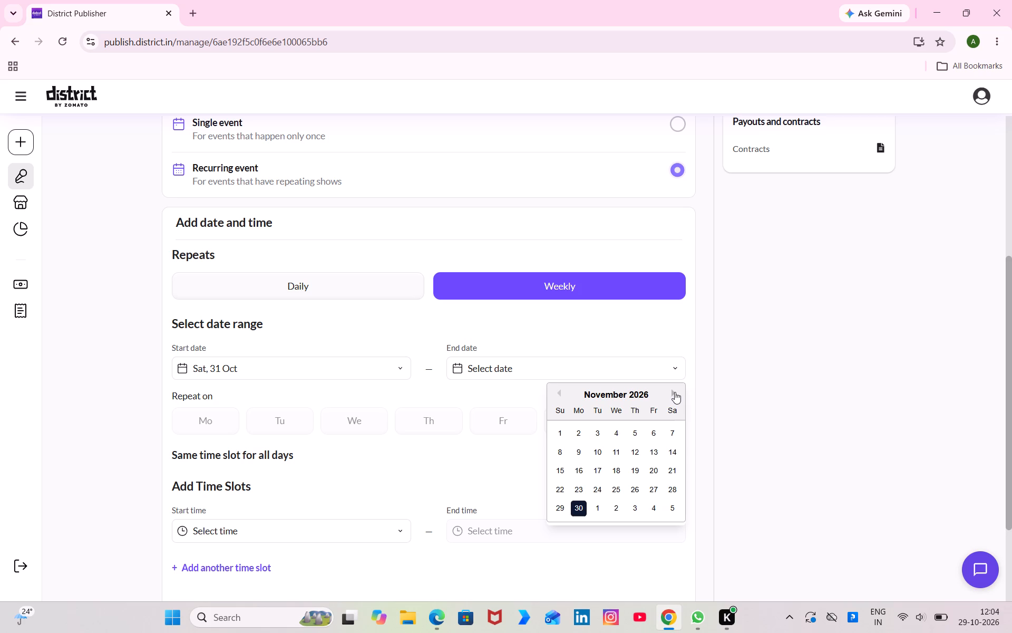
{"action": "left_click", "coordinate": [566, 512]}
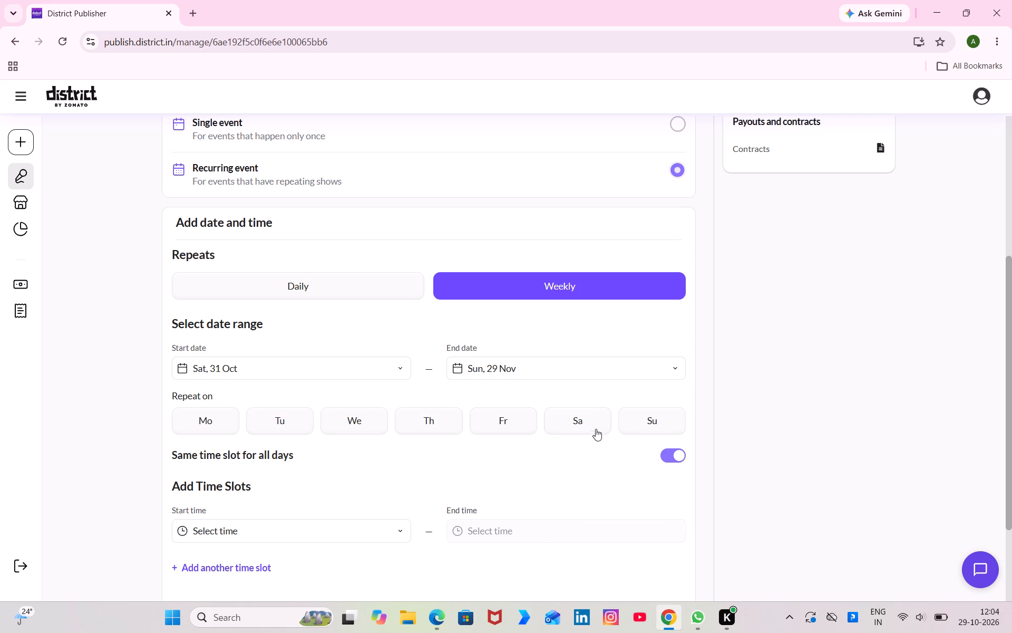
{"action": "left_click", "coordinate": [592, 424]}
{"action": "left_click", "coordinate": [638, 420]}
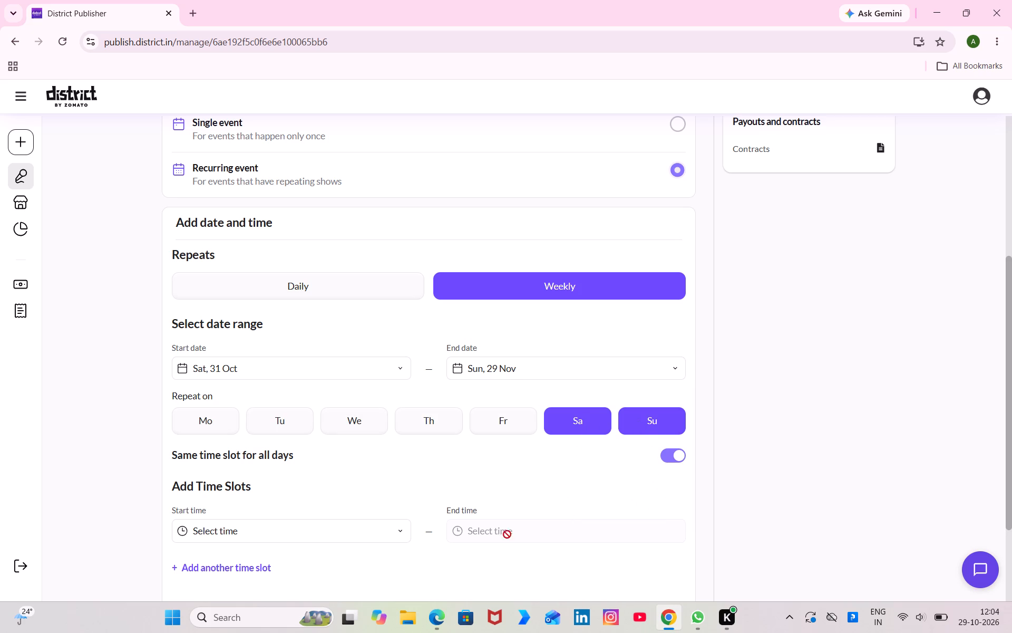
Set the first time slot from 03:00 PM to 04:00 PM for all days.
{"action": "scroll", "coordinate": [500, 539], "scroll_direction": "down", "scroll_amount": 1}
{"action": "left_click", "coordinate": [394, 439]}
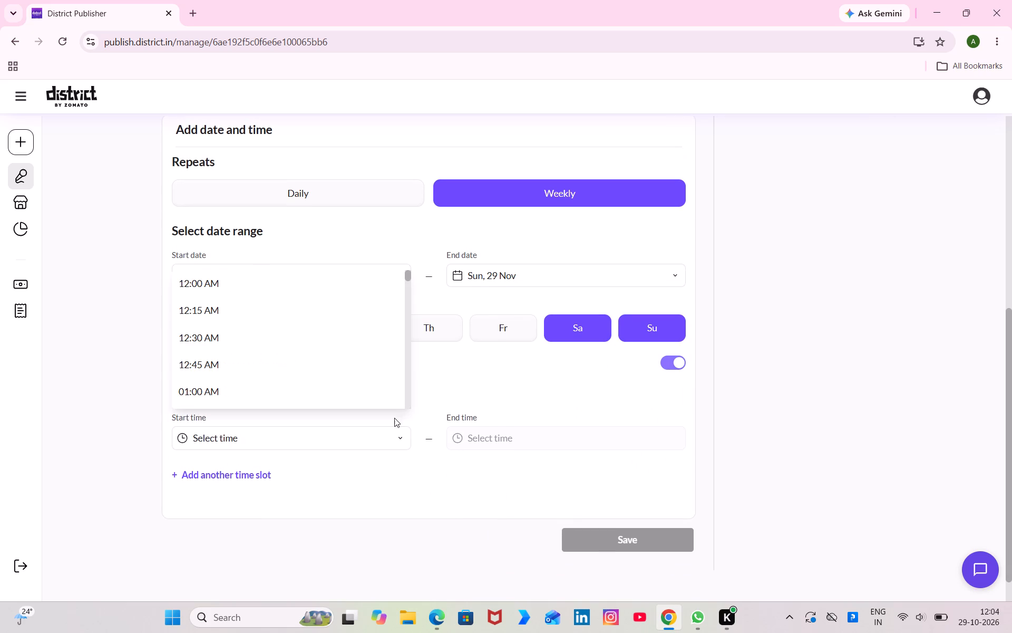
{"action": "left_click", "coordinate": [407, 373]}
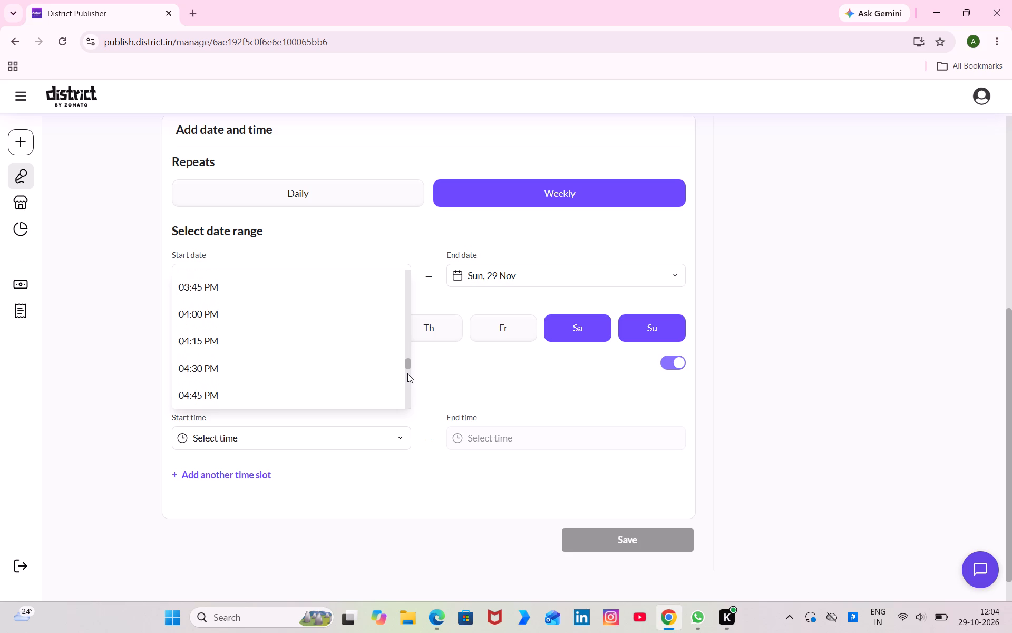
{"action": "scroll", "coordinate": [328, 352], "scroll_direction": "up", "scroll_amount": 2}
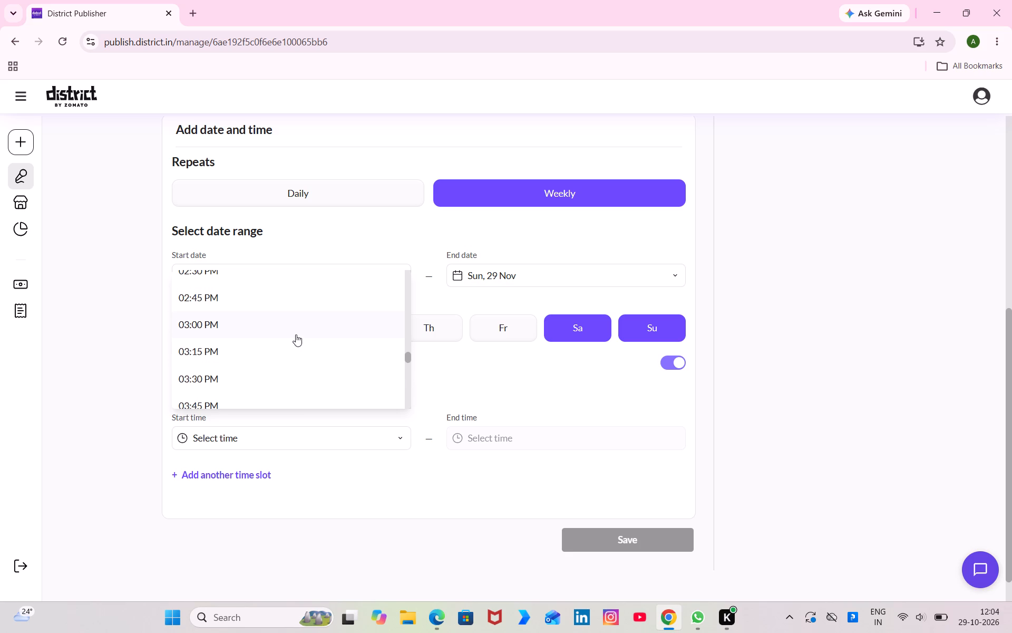
{"action": "left_click", "coordinate": [296, 334]}
{"action": "left_click", "coordinate": [484, 438]}
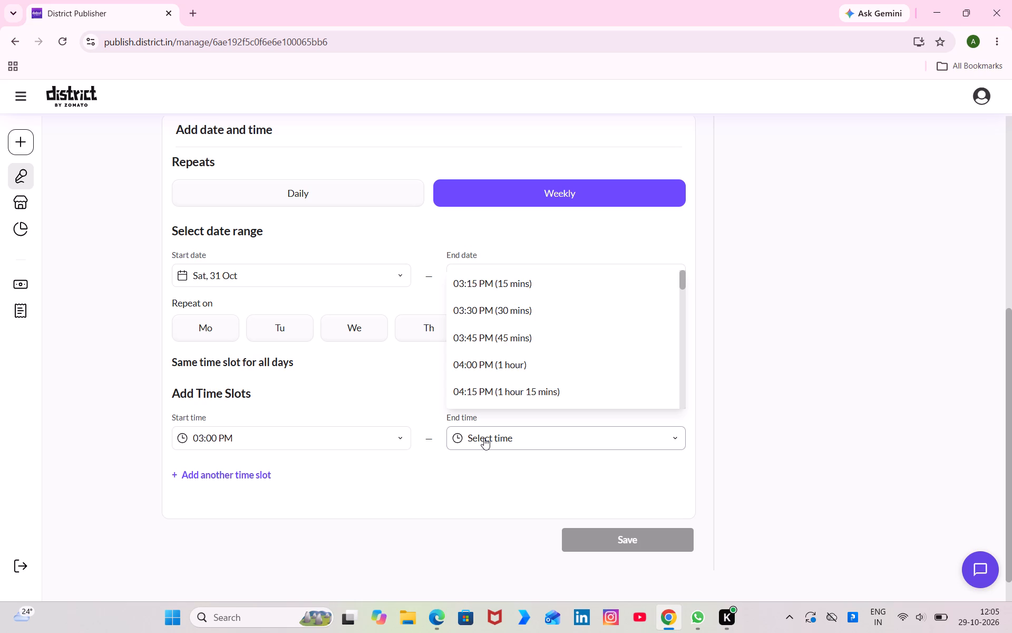
{"action": "left_click", "coordinate": [489, 365]}
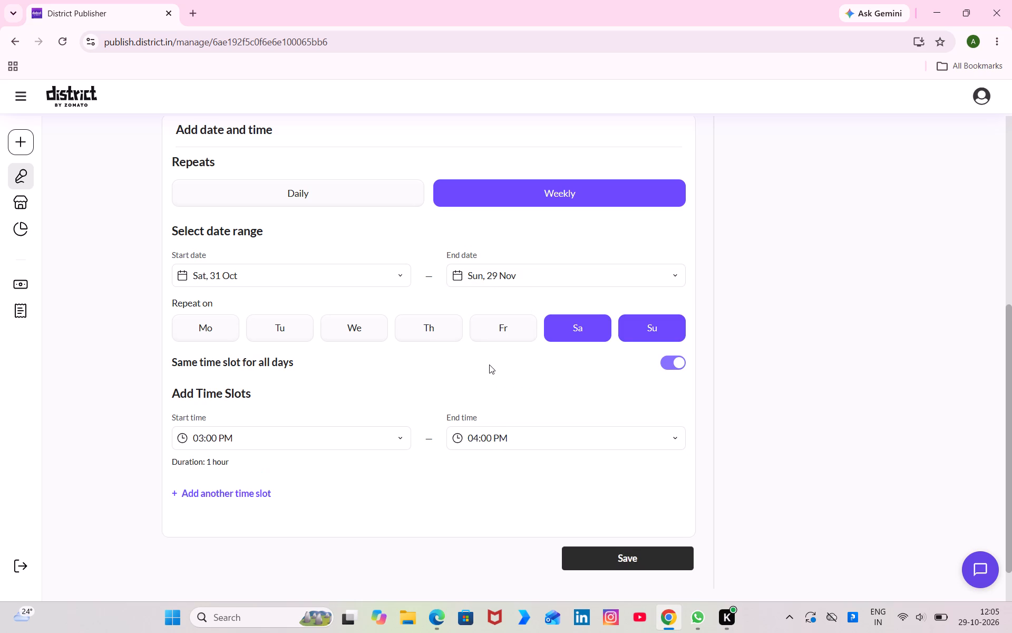
Add a second time slot from 04:00 PM to 05:00 PM and save the recurring shows.
{"action": "left_click", "coordinate": [261, 490]}
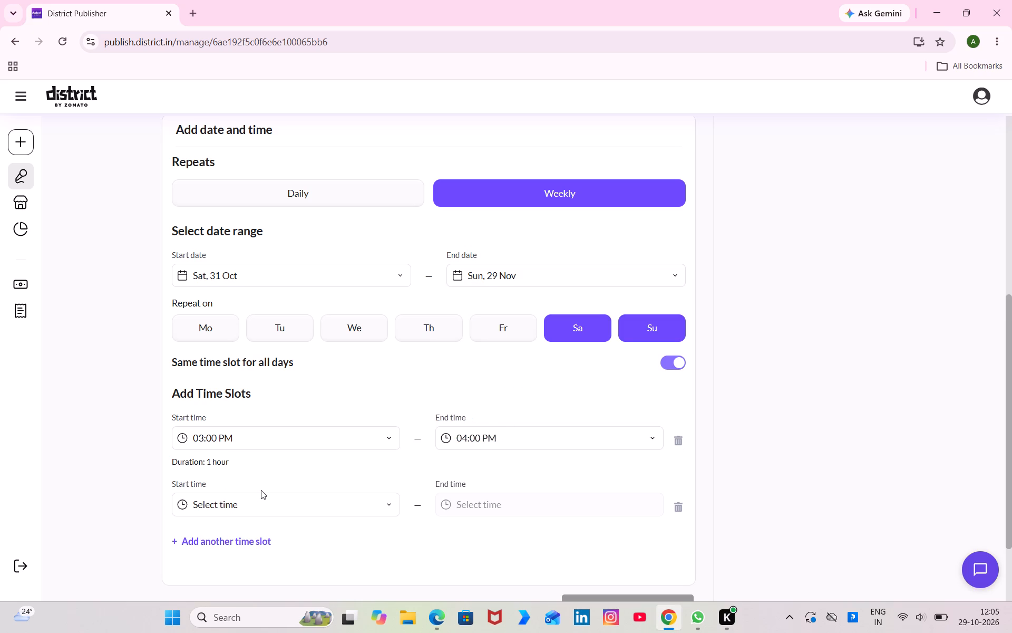
{"action": "left_click", "coordinate": [298, 505]}
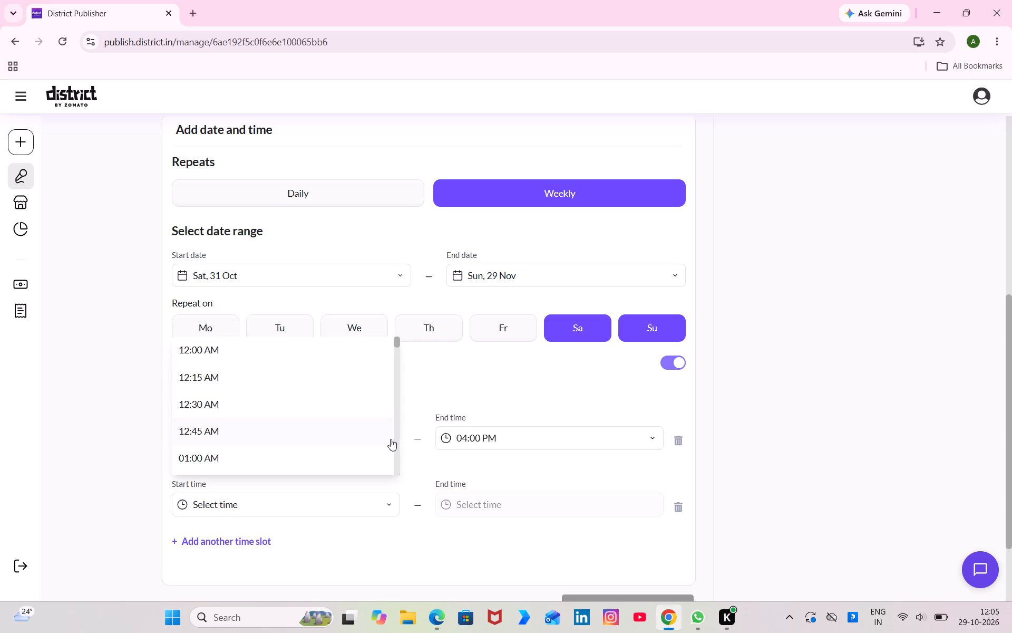
{"action": "double_click", "coordinate": [398, 439]}
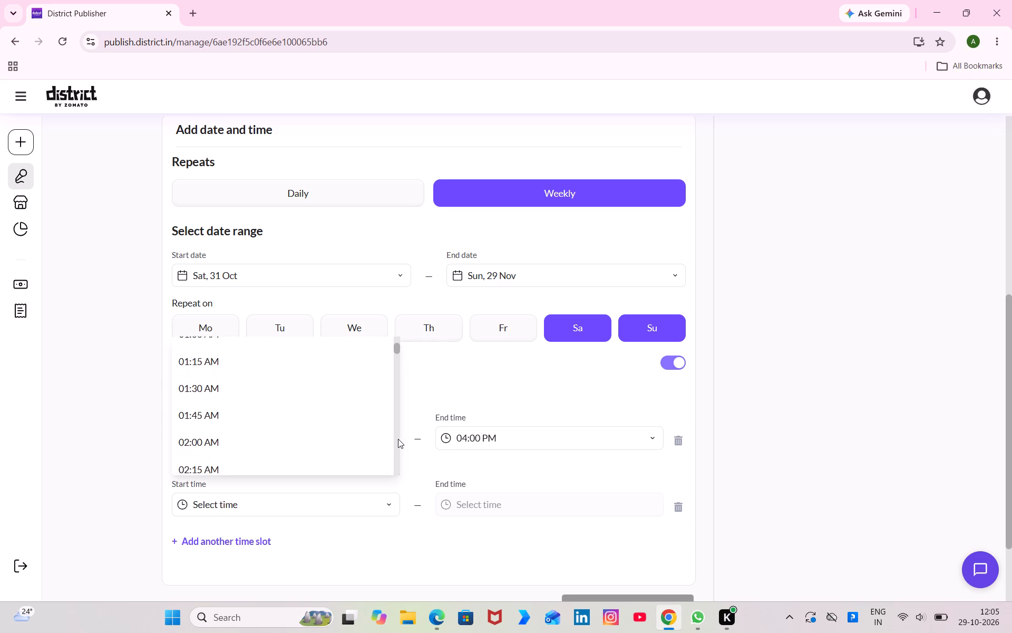
{"action": "left_click", "coordinate": [277, 381]}
{"action": "left_click", "coordinate": [498, 497]}
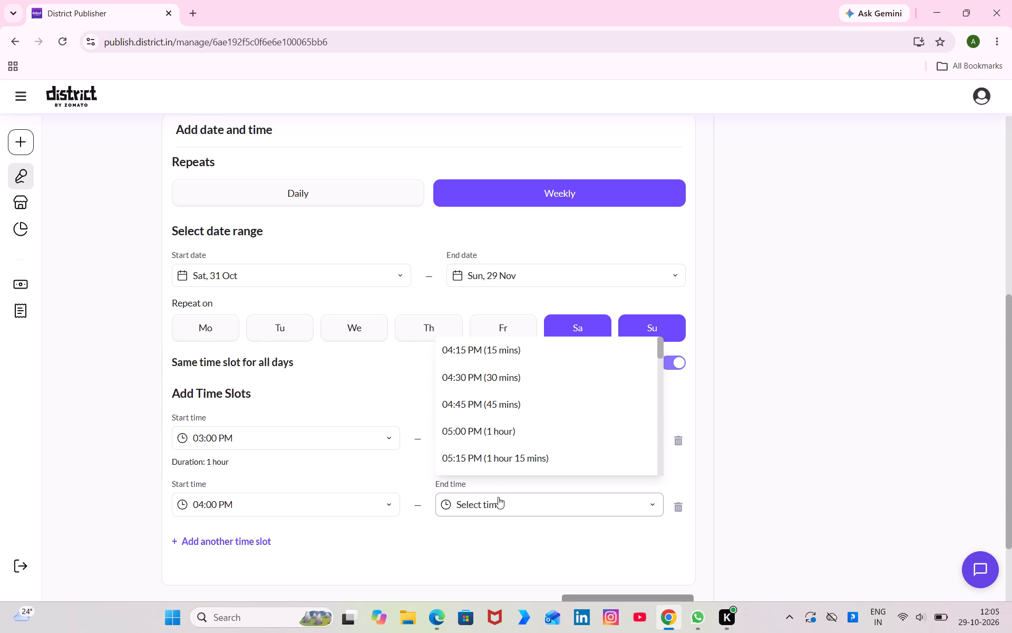
{"action": "left_click", "coordinate": [474, 435]}
{"action": "scroll", "coordinate": [474, 435], "scroll_direction": "down", "scroll_amount": 2}
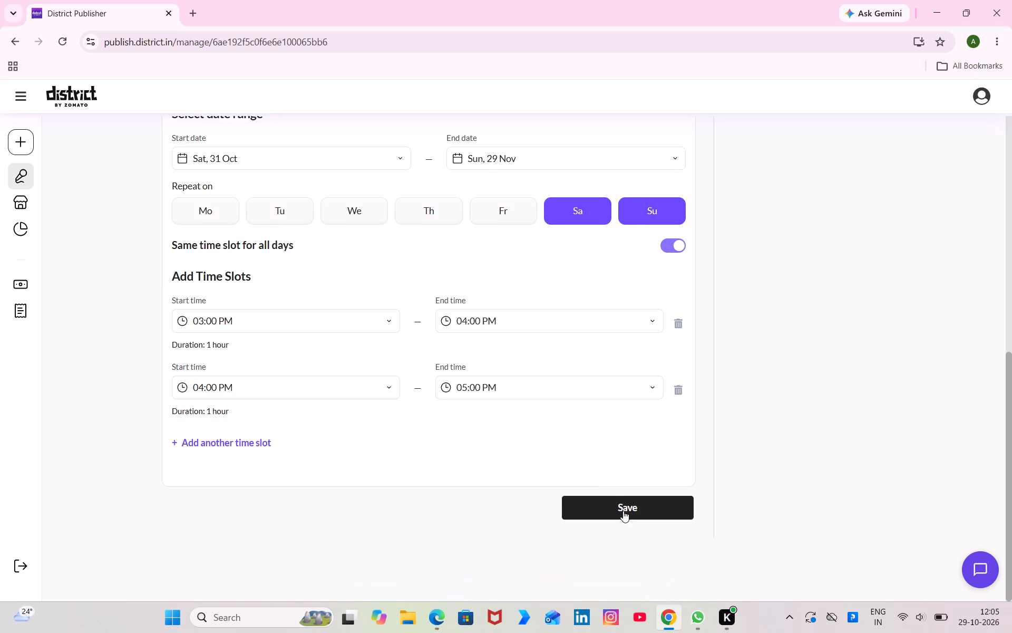
{"action": "left_click", "coordinate": [624, 511]}
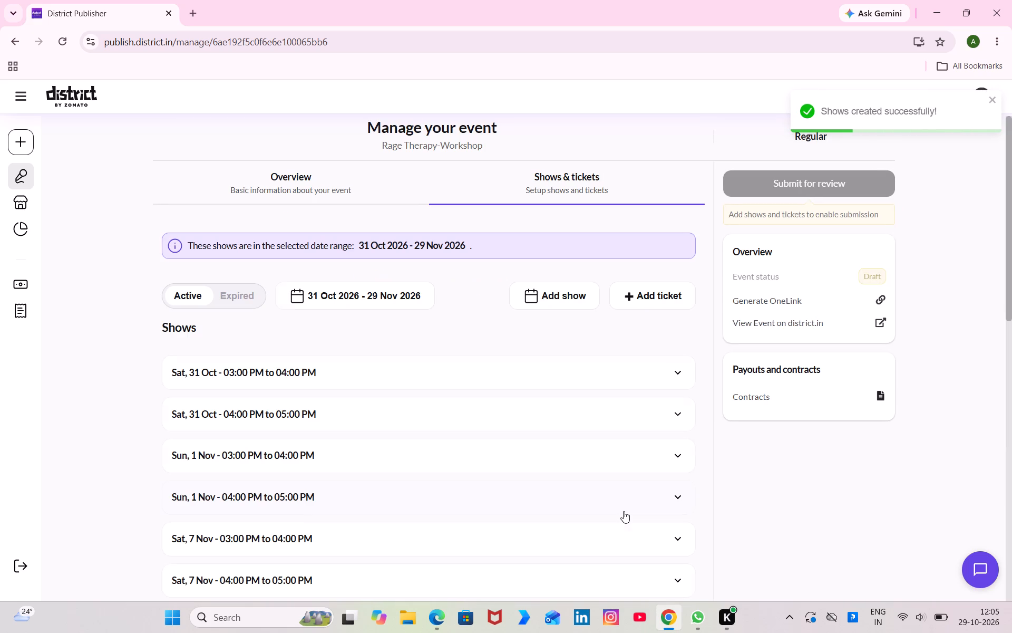
Start a ticket with the custom name ENTRY PASS and the copied note about the redeemable ₹250 per person cover charge as its description.
{"action": "left_click", "coordinate": [638, 298]}
{"action": "left_click", "coordinate": [722, 259]}
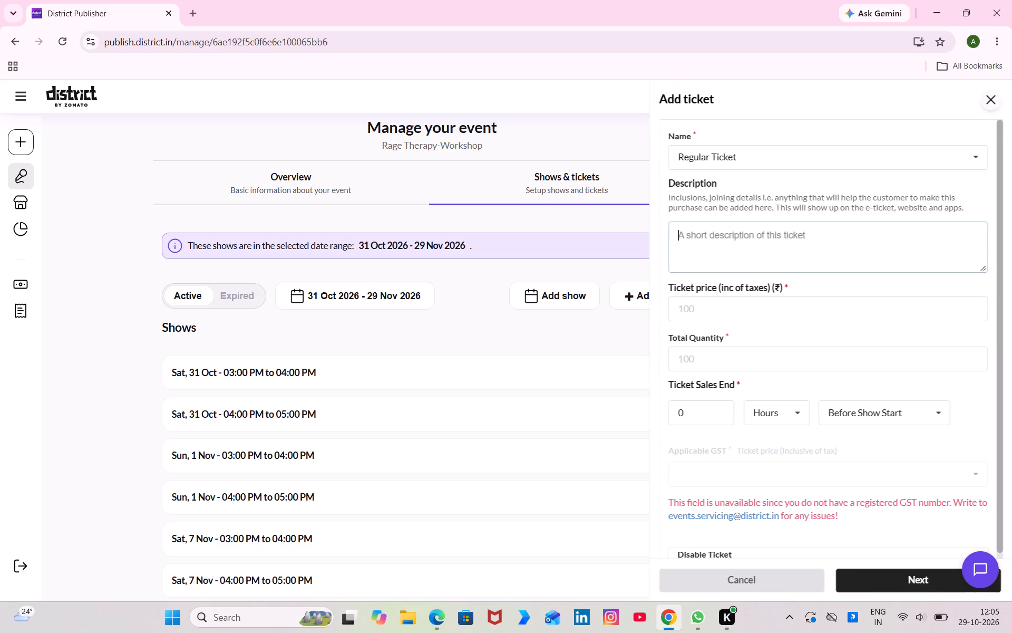
{"action": "key", "text": "ctrl+v"}
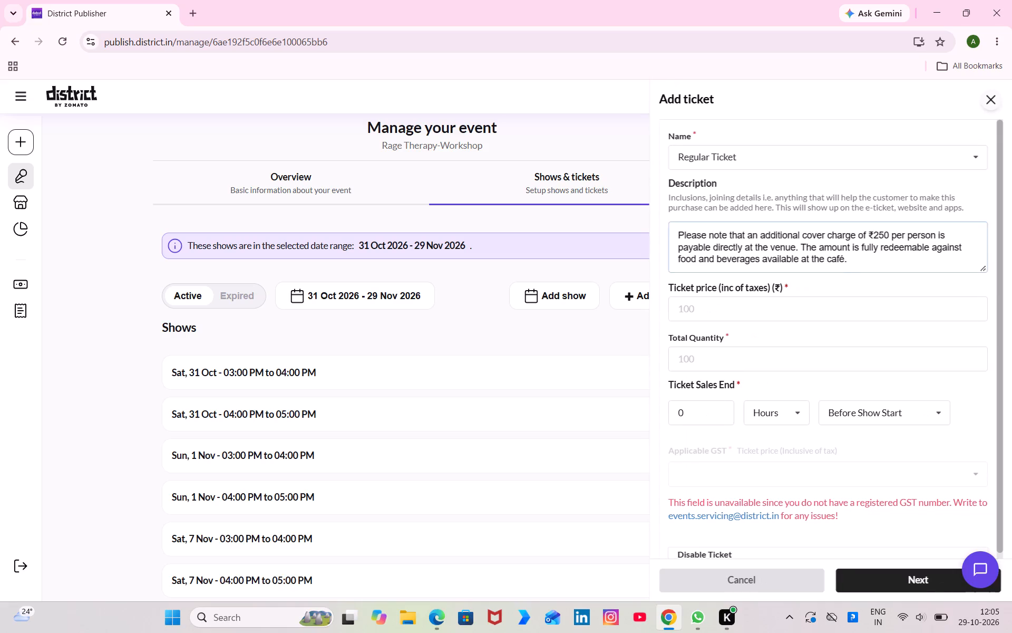
{"action": "left_click", "coordinate": [715, 162]}
{"action": "left_click", "coordinate": [736, 208]}
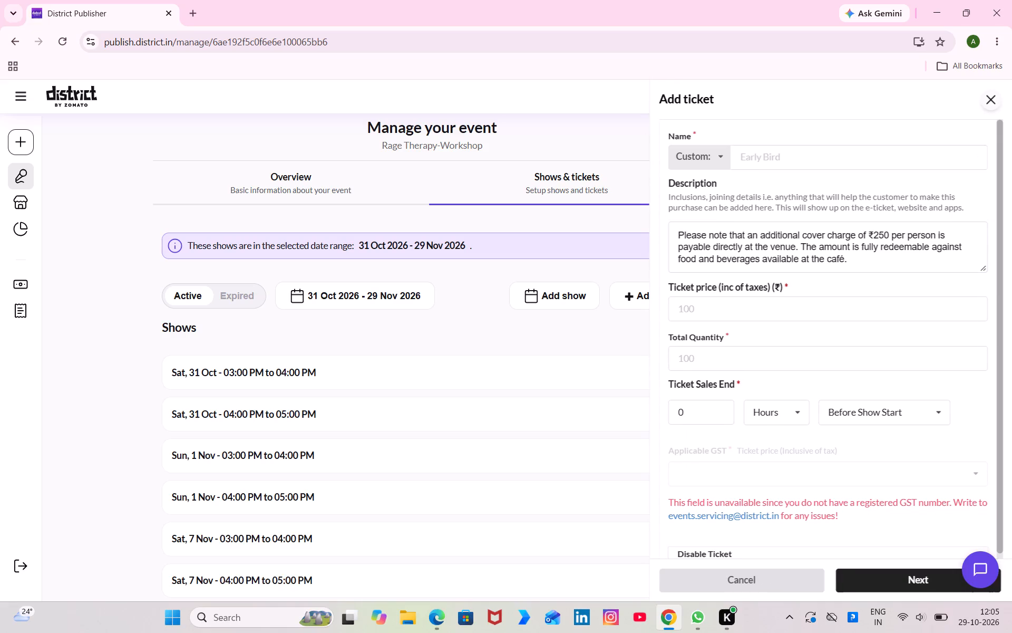
{"action": "left_click", "coordinate": [750, 161]}
{"action": "left_click", "coordinate": [823, 199]}
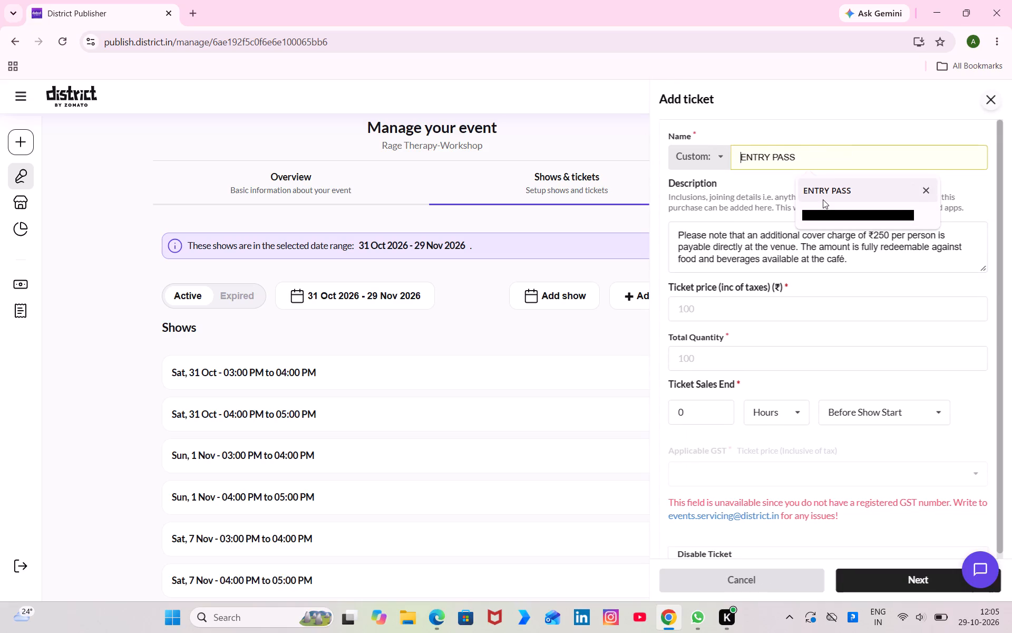
Set the ticket's total quantity to 10 and end its sales 30 minutes before show start.
{"action": "left_click", "coordinate": [728, 364]}
{"action": "type", "text": "10"}
{"action": "left_click", "coordinate": [677, 416]}
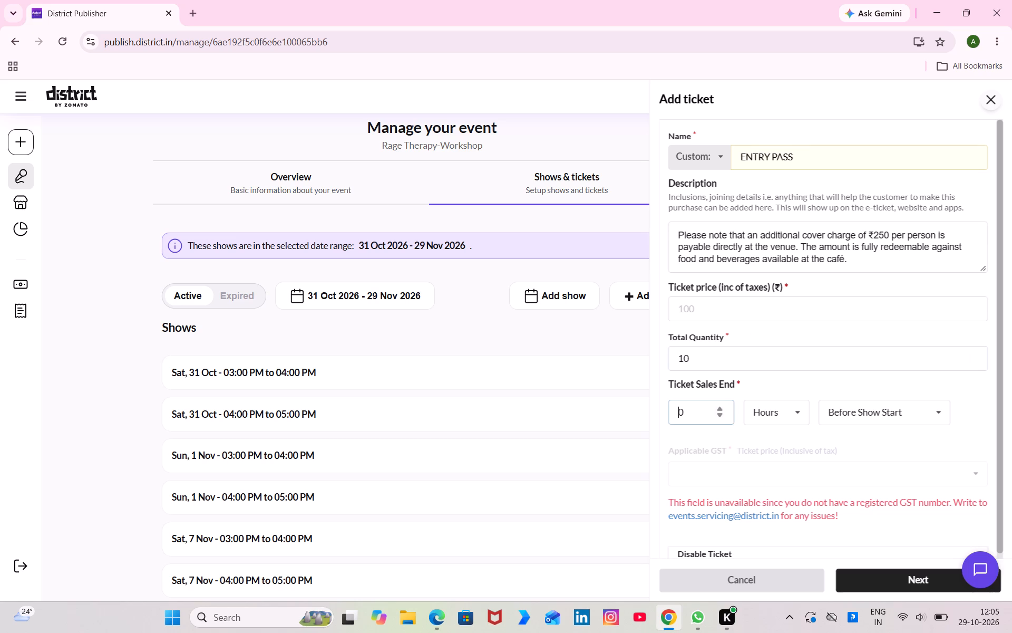
{"action": "key", "text": "3"}
{"action": "left_click", "coordinate": [783, 407]}
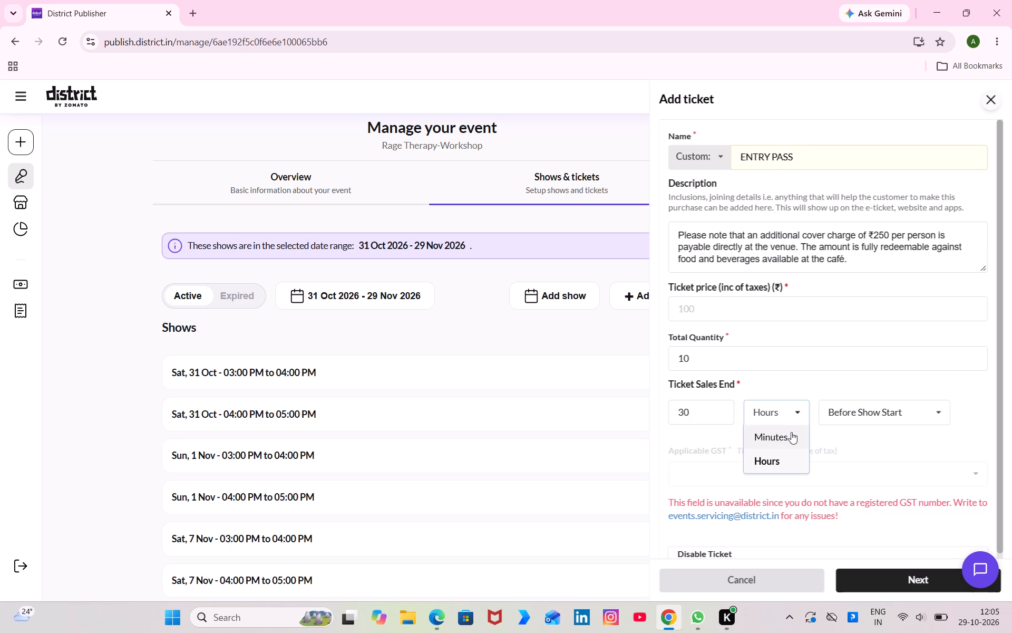
{"action": "left_click", "coordinate": [791, 432]}
Check the Rage therapy price in the Delhi events sheet in Edge, set the ticket price to ₹799, and add the ticket to all shows.
{"action": "left_click", "coordinate": [771, 312]}
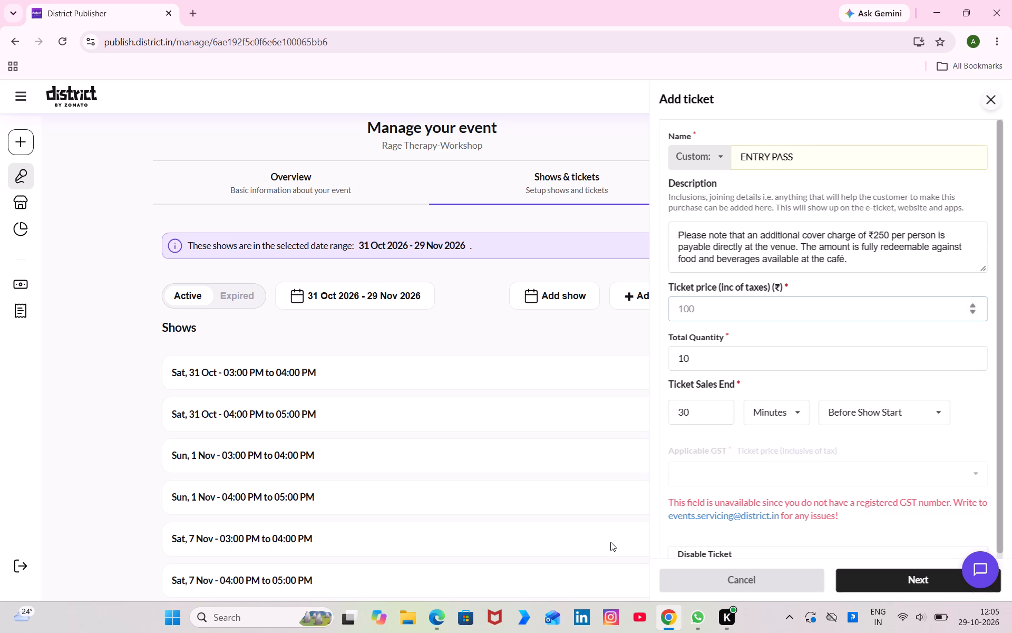
{"action": "left_click", "coordinate": [437, 611]}
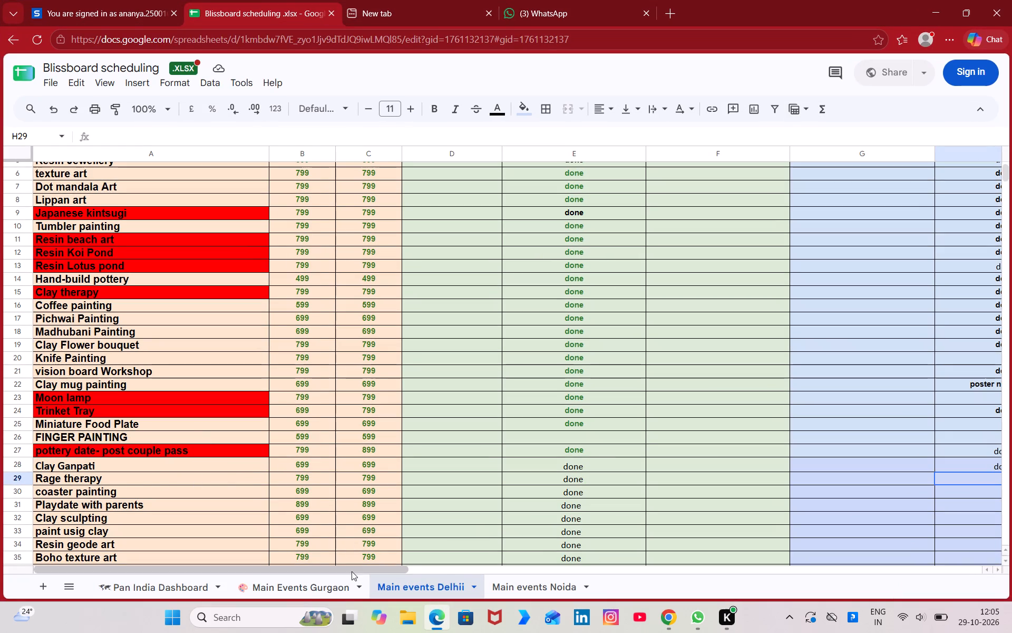
{"action": "left_click", "coordinate": [436, 622]}
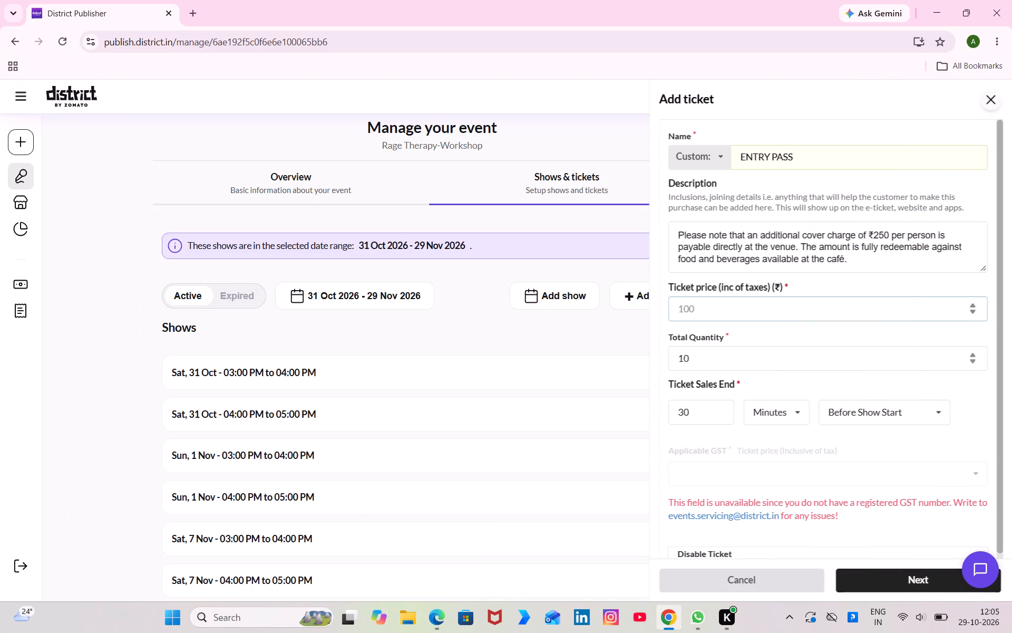
{"action": "type", "text": "799"}
{"action": "left_click", "coordinate": [898, 584]}
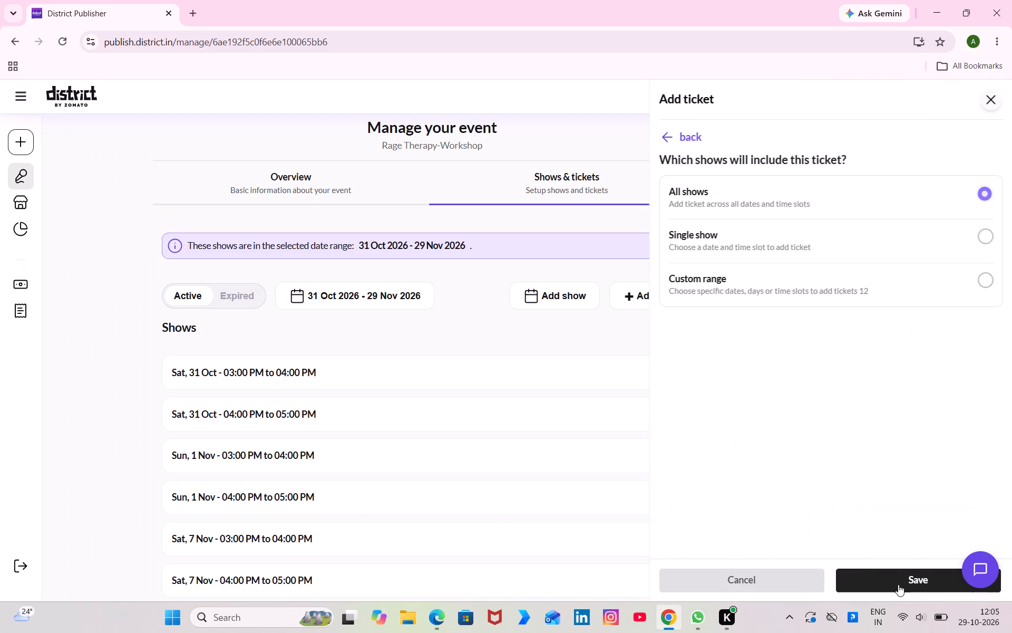
{"action": "left_click", "coordinate": [898, 584]}
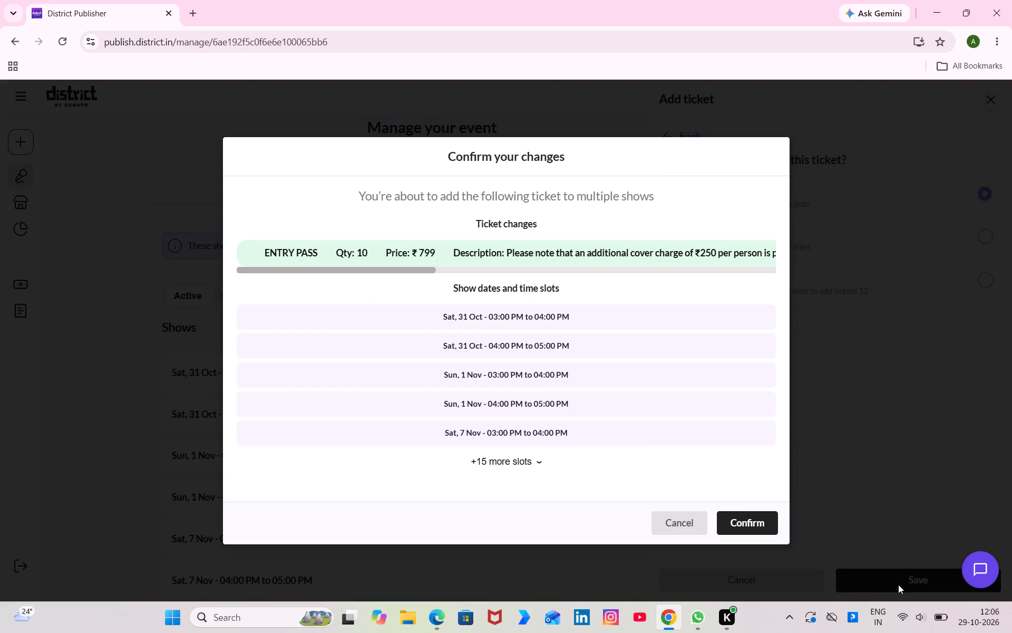
{"action": "left_click", "coordinate": [767, 526]}
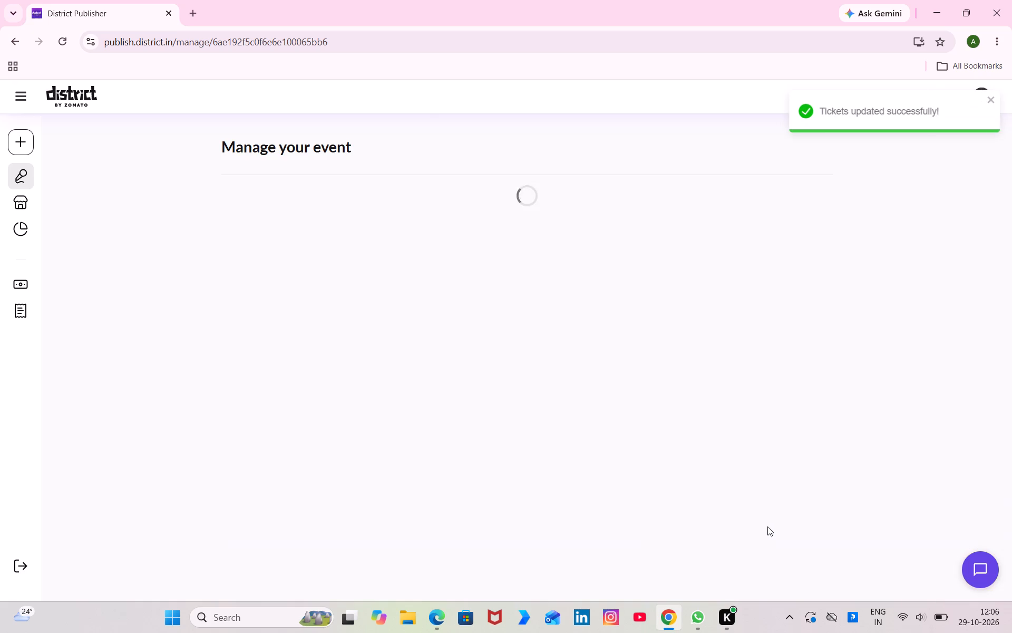
Disable only the Sun, 8 Nov show from 04:00 PM to 05:00 PM.
{"action": "left_click", "coordinate": [591, 193]}
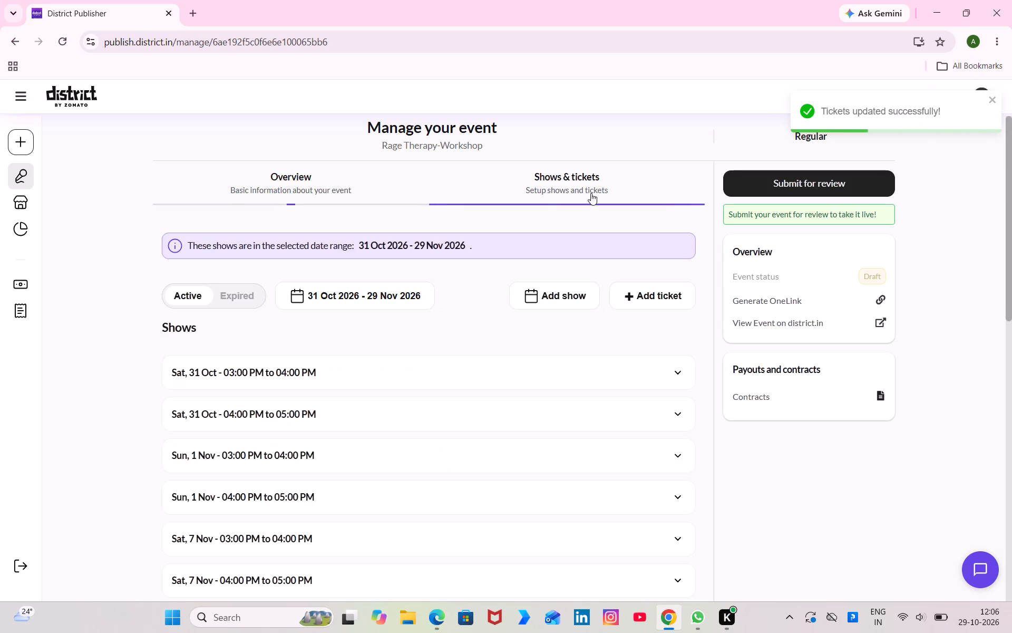
{"action": "scroll", "coordinate": [541, 451], "scroll_direction": "down", "scroll_amount": 4}
{"action": "left_click", "coordinate": [511, 324]}
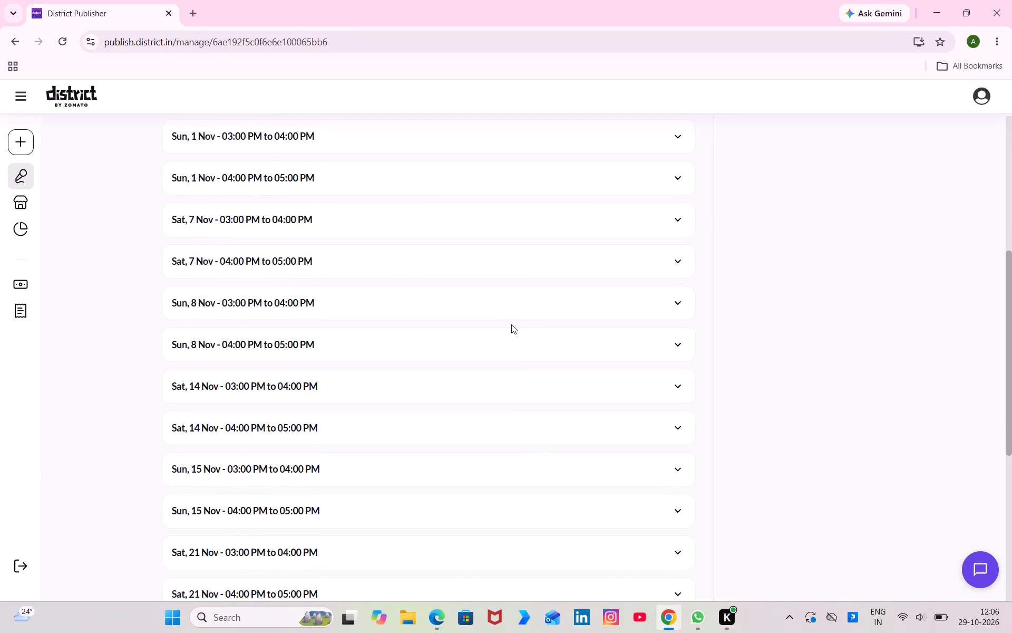
{"action": "left_click", "coordinate": [512, 339]}
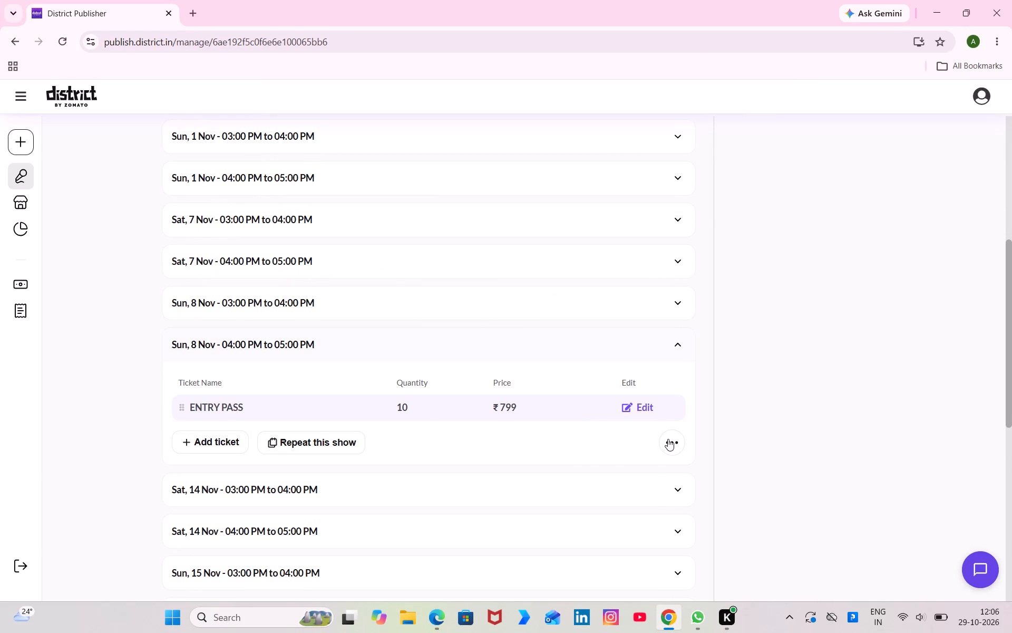
{"action": "left_click", "coordinate": [668, 439]}
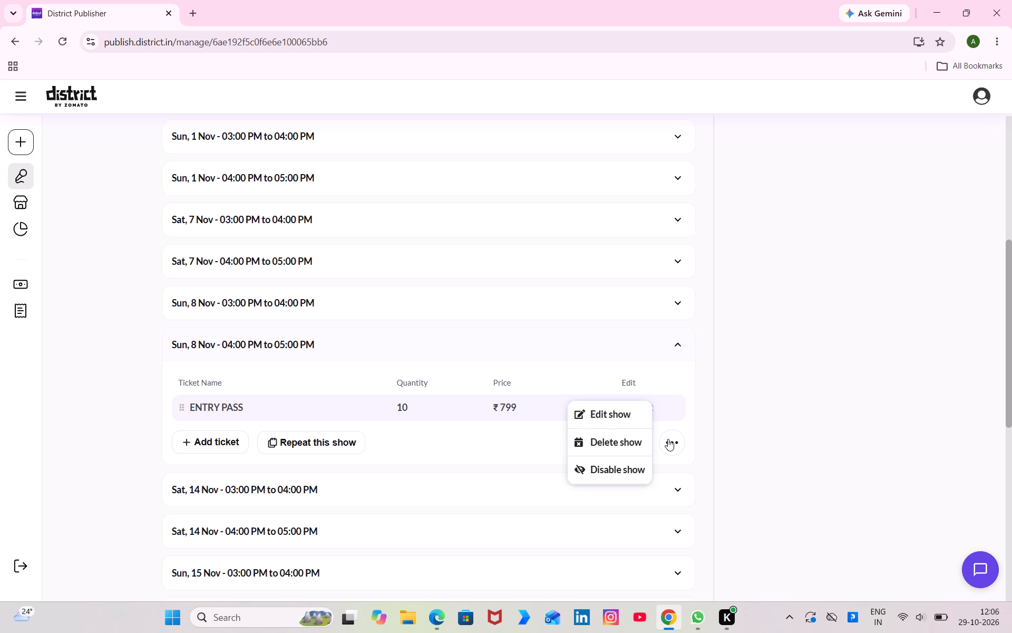
{"action": "left_click", "coordinate": [630, 461]}
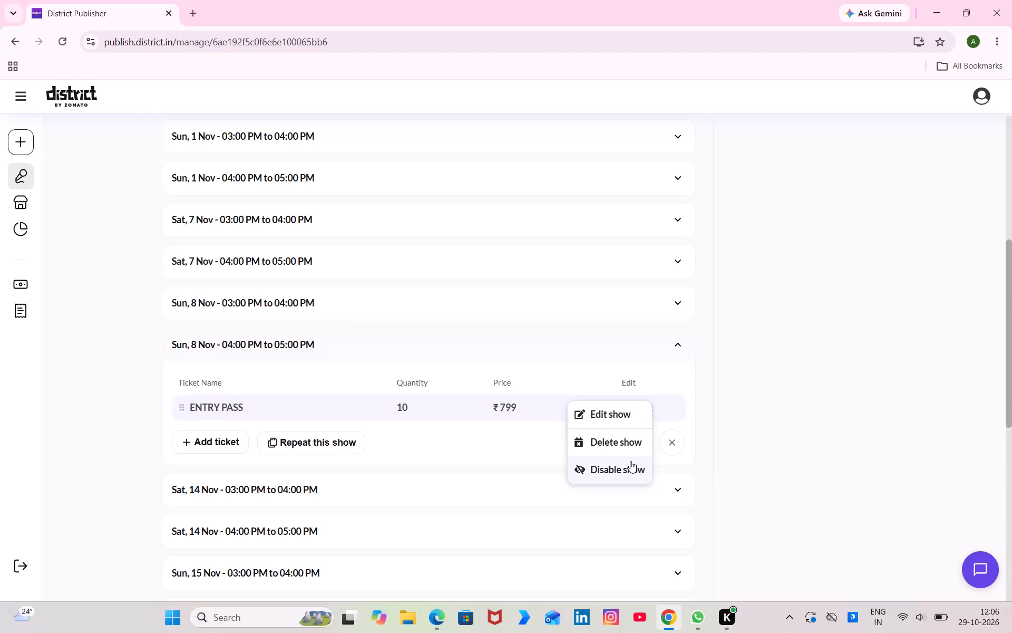
{"action": "left_click", "coordinate": [706, 529]}
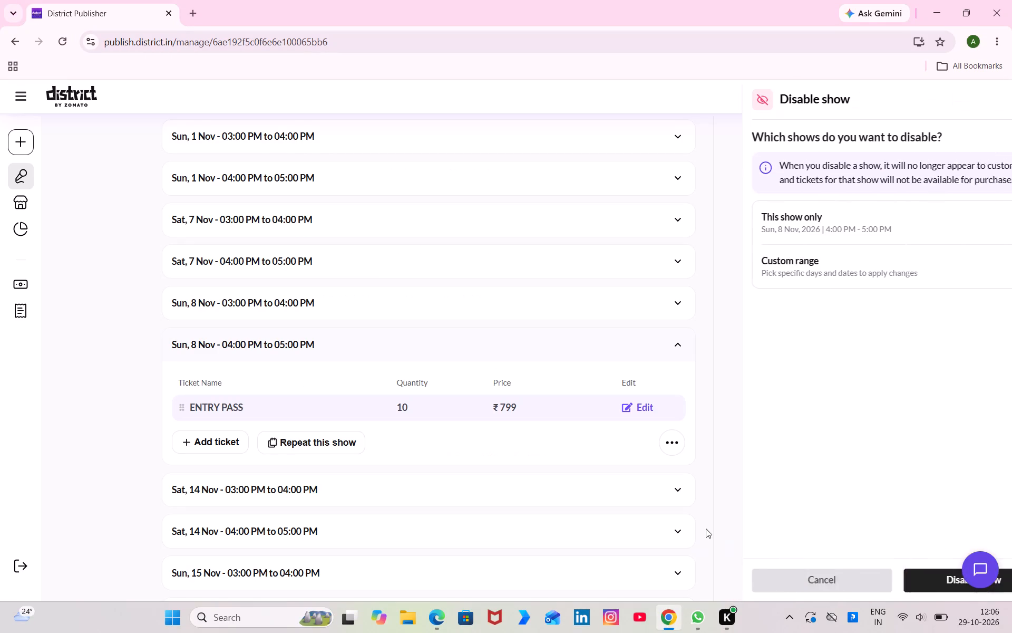
{"action": "left_click", "coordinate": [888, 578]}
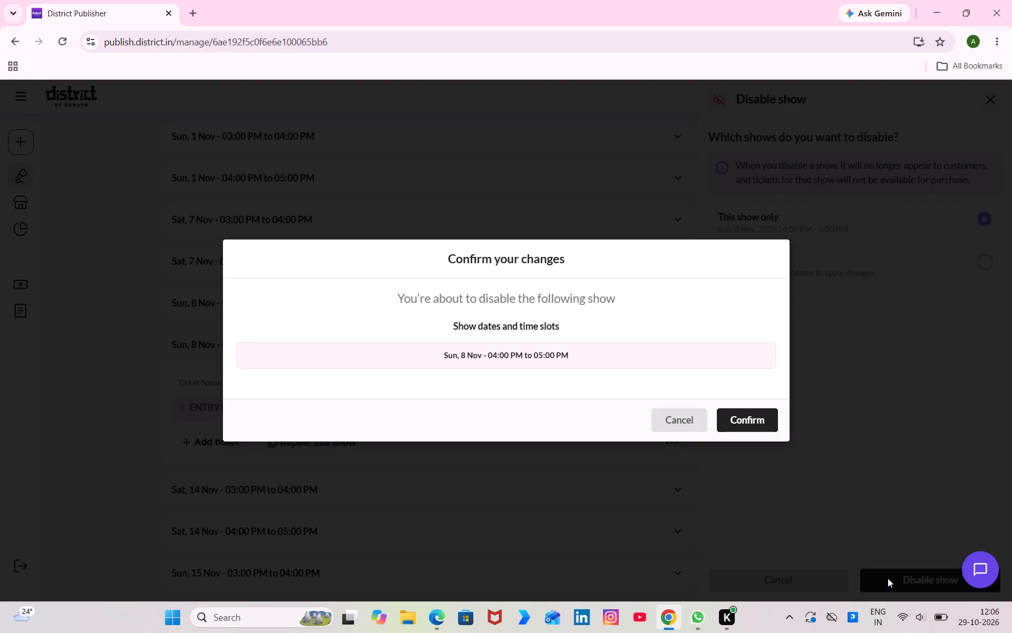
{"action": "left_click", "coordinate": [763, 422]}
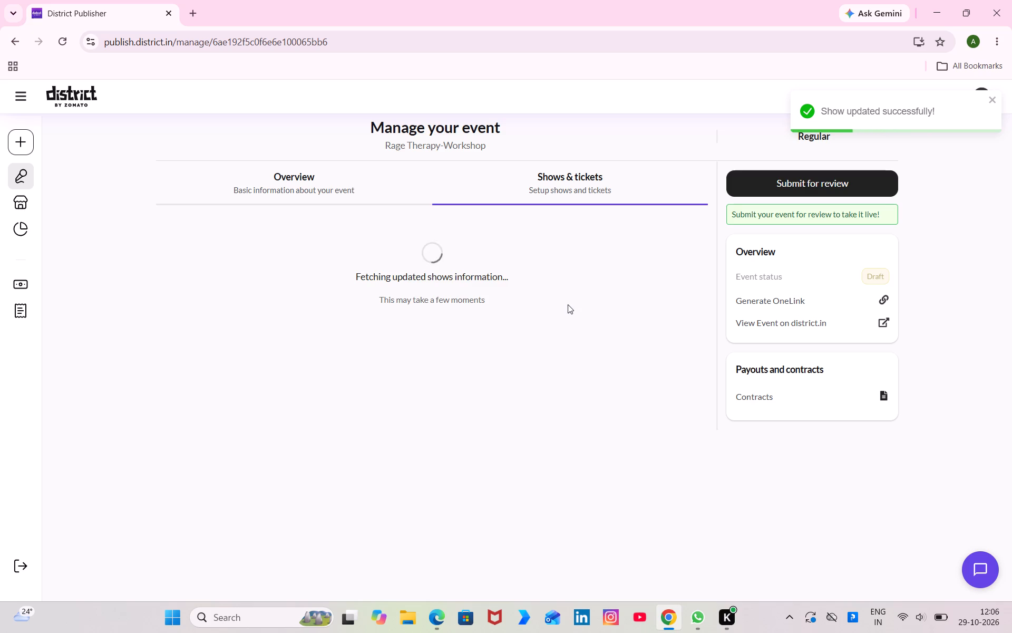
Disable only the Sun, 8 Nov show from 03:00 PM to 04:00 PM.
{"action": "scroll", "coordinate": [568, 304], "scroll_direction": "down", "scroll_amount": 5}
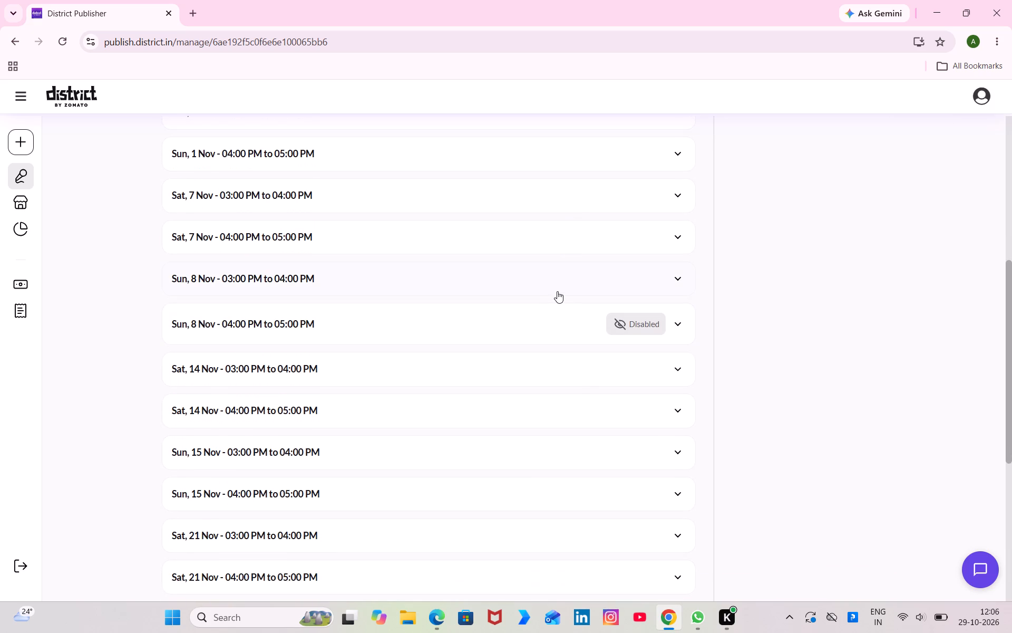
{"action": "left_click", "coordinate": [557, 291]}
{"action": "left_click", "coordinate": [672, 378]}
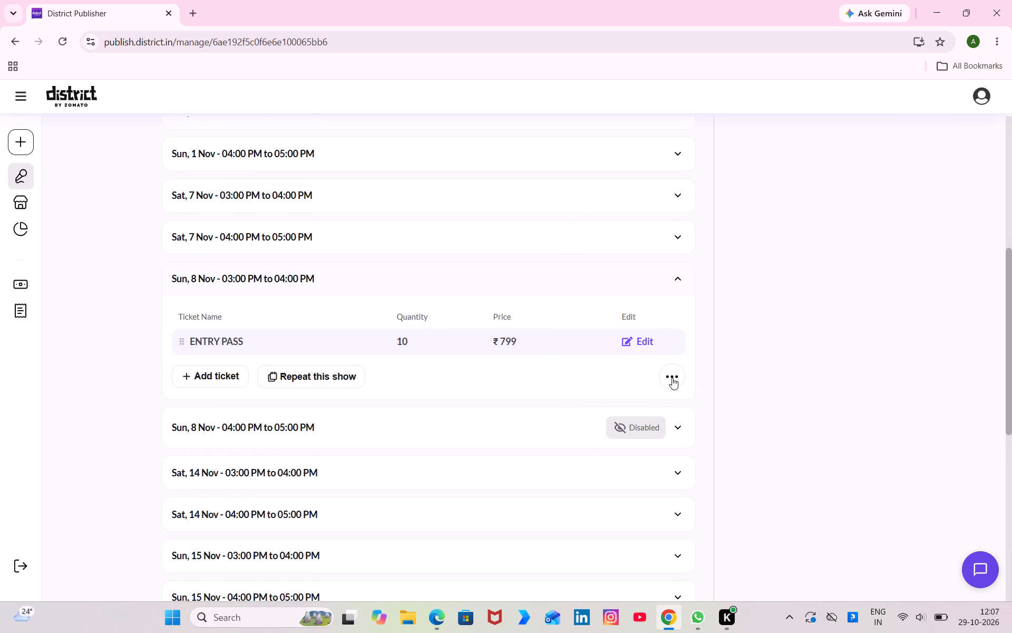
{"action": "left_click", "coordinate": [630, 401]}
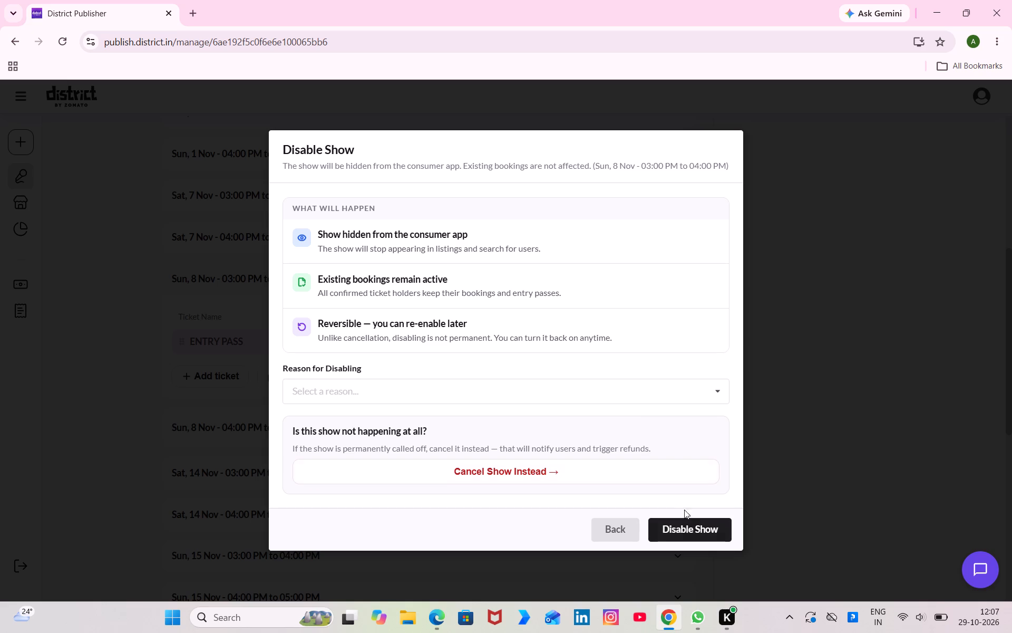
{"action": "left_click", "coordinate": [690, 526]}
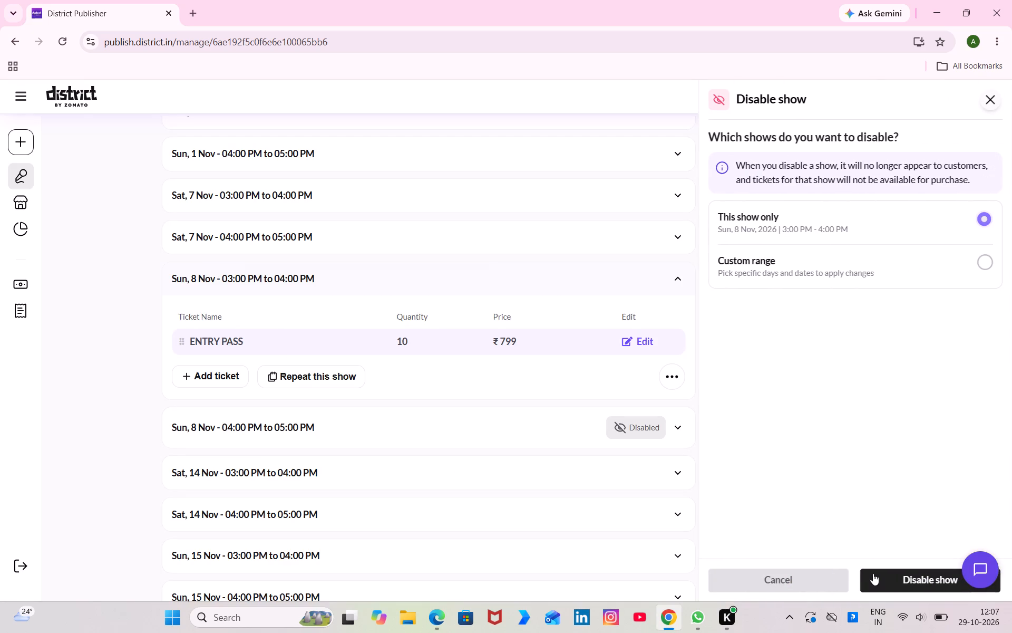
{"action": "left_click", "coordinate": [873, 573]}
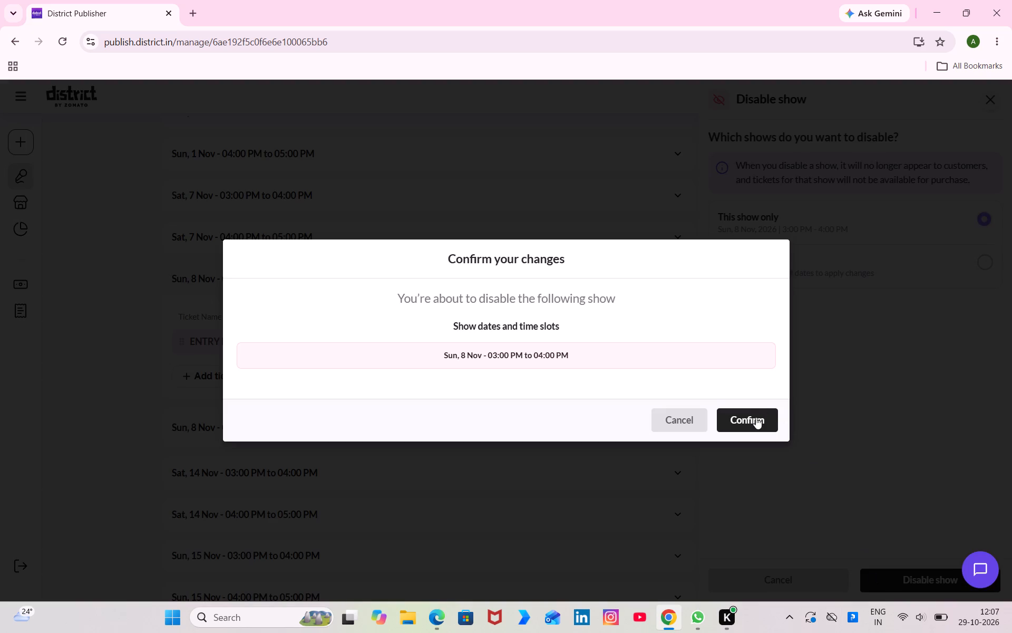
{"action": "left_click", "coordinate": [756, 417]}
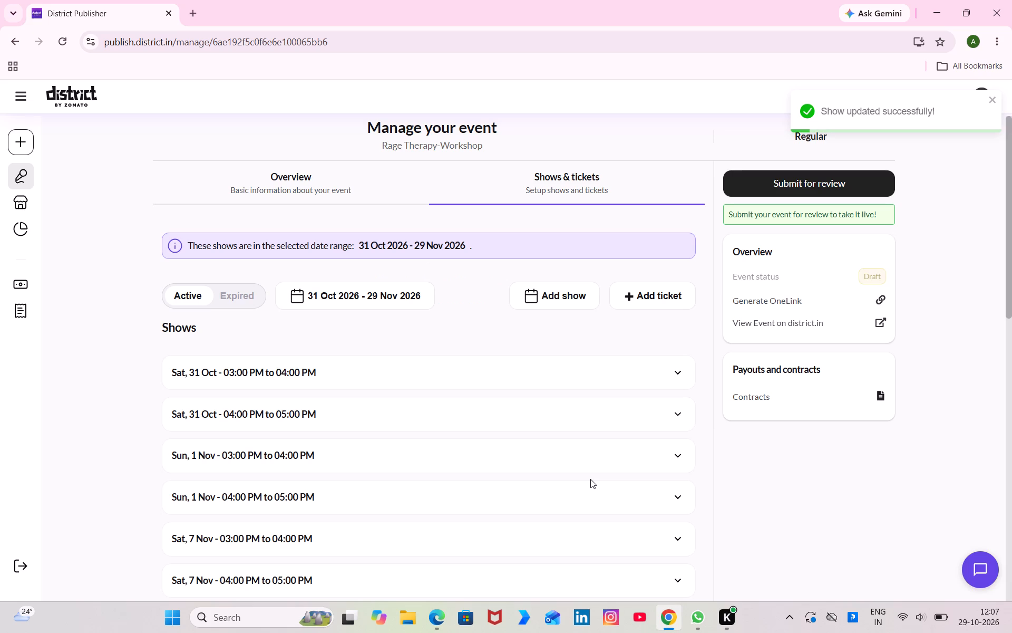
Submit the Rage Therapy-Workshop event for review and acknowledge the moderation notice.
{"action": "scroll", "coordinate": [590, 479], "scroll_direction": "down", "scroll_amount": 4}
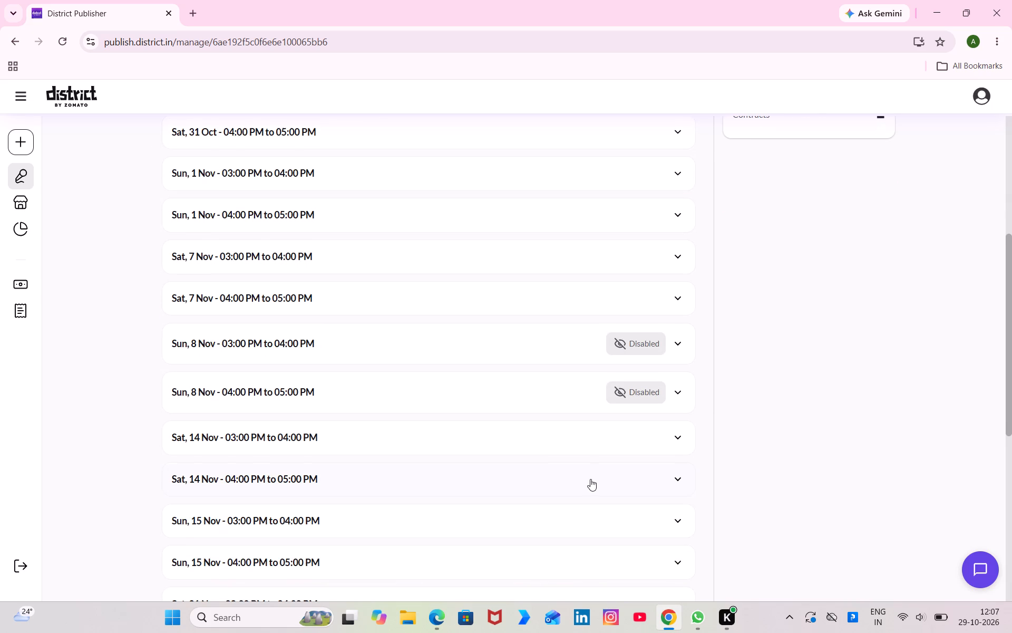
{"action": "scroll", "coordinate": [514, 443], "scroll_direction": "up", "scroll_amount": 3}
{"action": "left_click", "coordinate": [558, 415]}
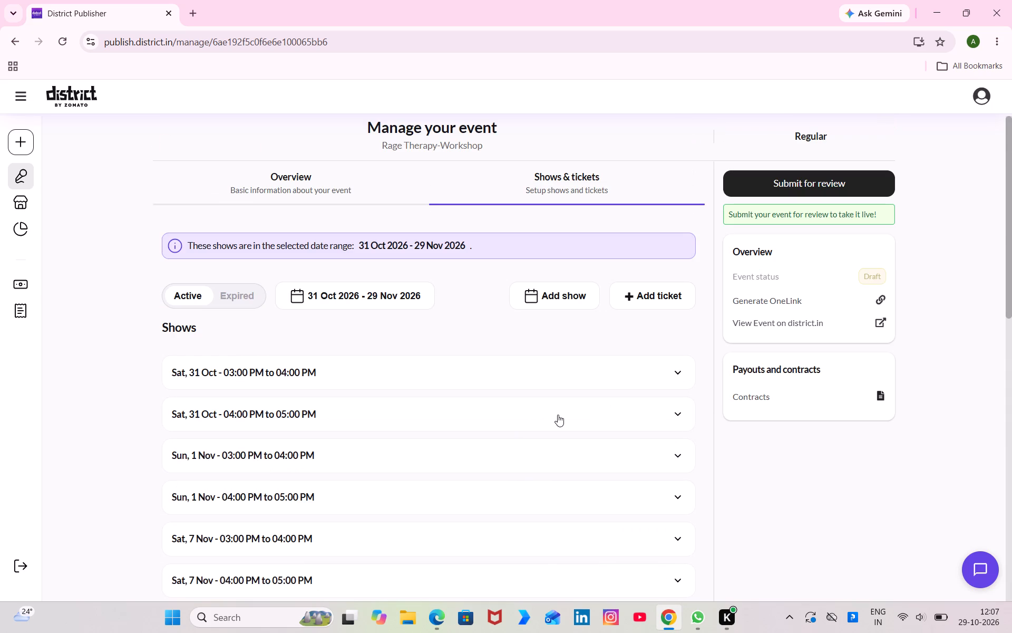
{"action": "left_click", "coordinate": [794, 183]}
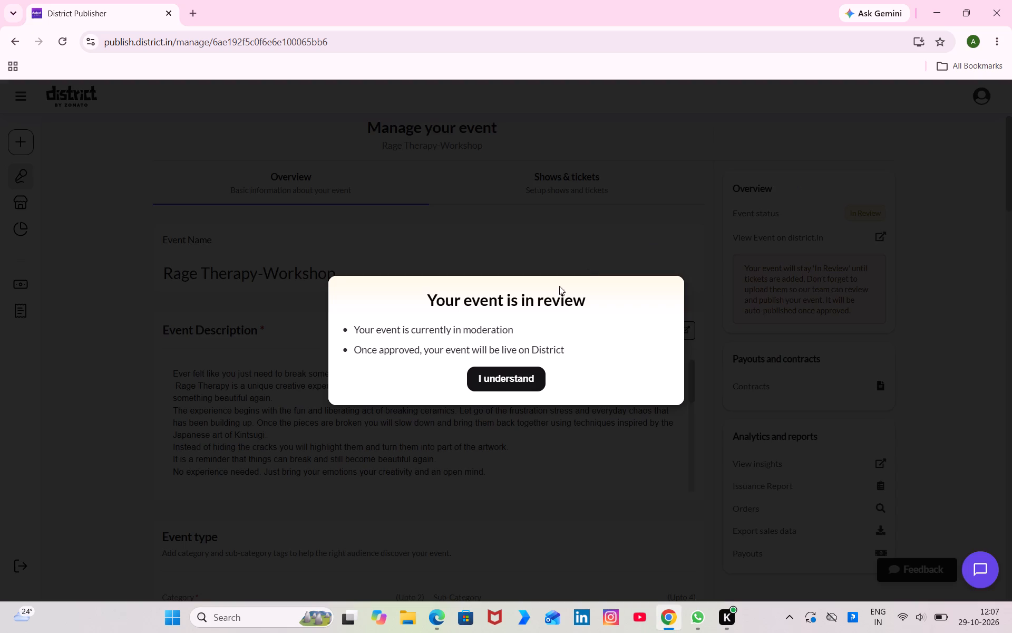
{"action": "left_click", "coordinate": [493, 385]}
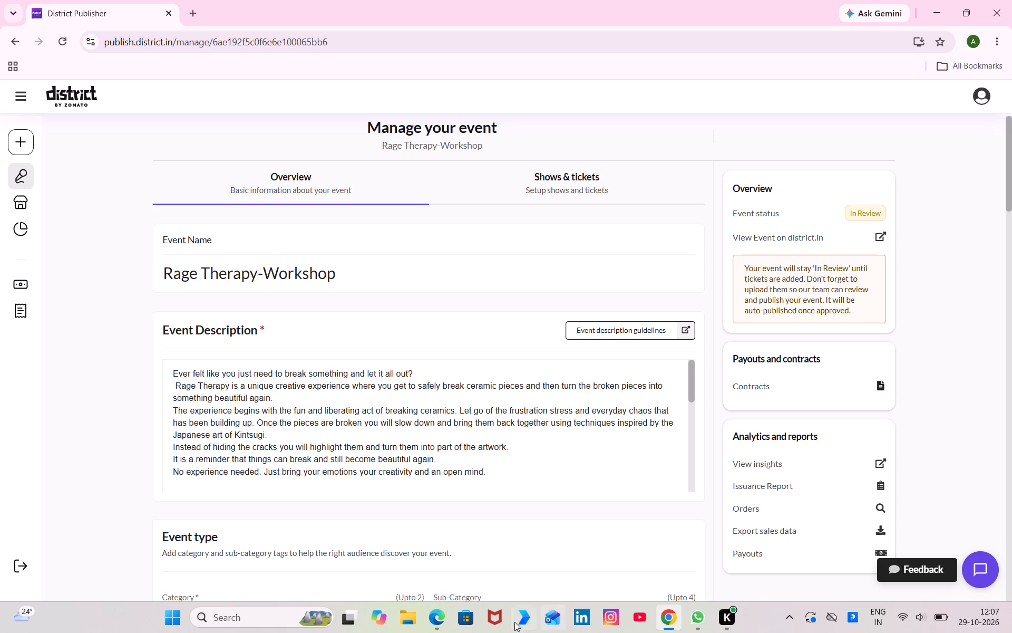
In the Main events Delhii sheet in Edge, enter "done", padded with leading spaces, in column H of the Rage therapy row.
{"action": "left_click", "coordinate": [444, 623]}
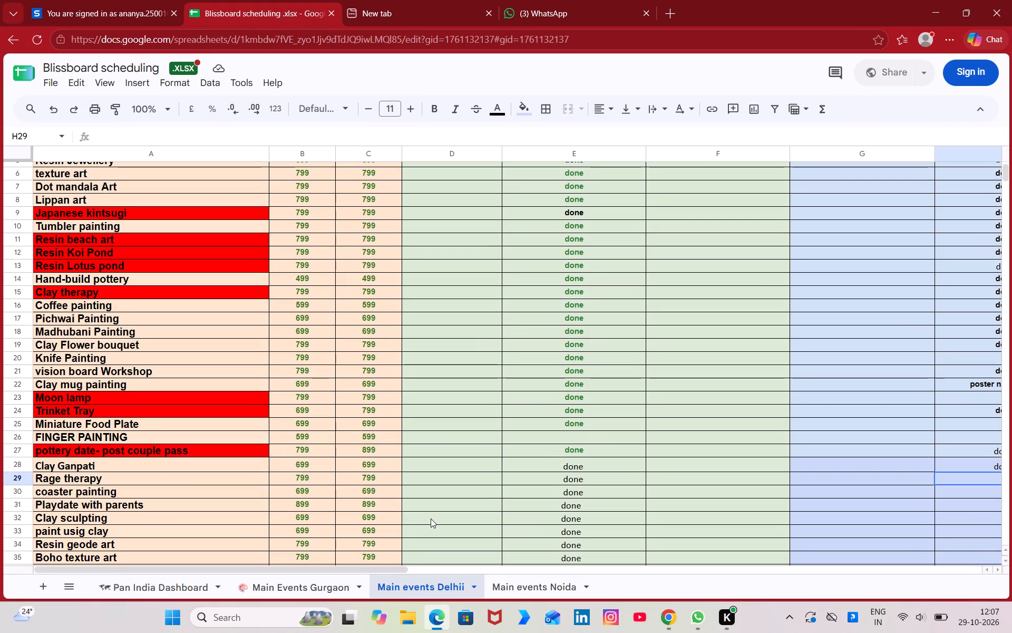
{"action": "key", "text": "d"}
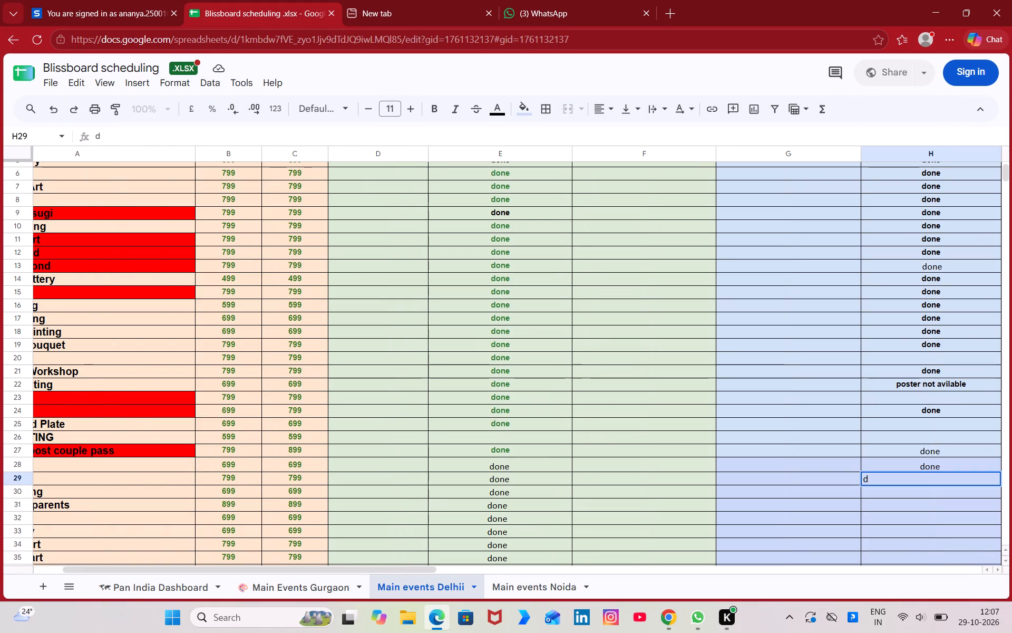
{"action": "key", "text": "BackSpace"}
{"action": "key", "text": "space"}
{"action": "key", "text": "space"}
{"action": "key", "text": "space"}
{"action": "key", "text": "space"}
{"action": "key", "text": "space"}
{"action": "key", "text": "space"}
{"action": "key", "text": "space"}
{"action": "key", "text": "space"}
{"action": "key", "text": "space"}
{"action": "key", "text": "space"}
{"action": "key", "text": "space"}
{"action": "key", "text": "space"}
{"action": "key", "text": "space"}
{"action": "key", "text": "space"}
{"action": "key", "text": "space"}
{"action": "key", "text": "space"}
{"action": "key", "text": "space"}
{"action": "key", "text": "space"}
{"action": "key", "text": "space"}
{"action": "key", "text": "space"}
{"action": "key", "text": "space"}
{"action": "key", "text": "space"}
{"action": "type", "text": "d"}
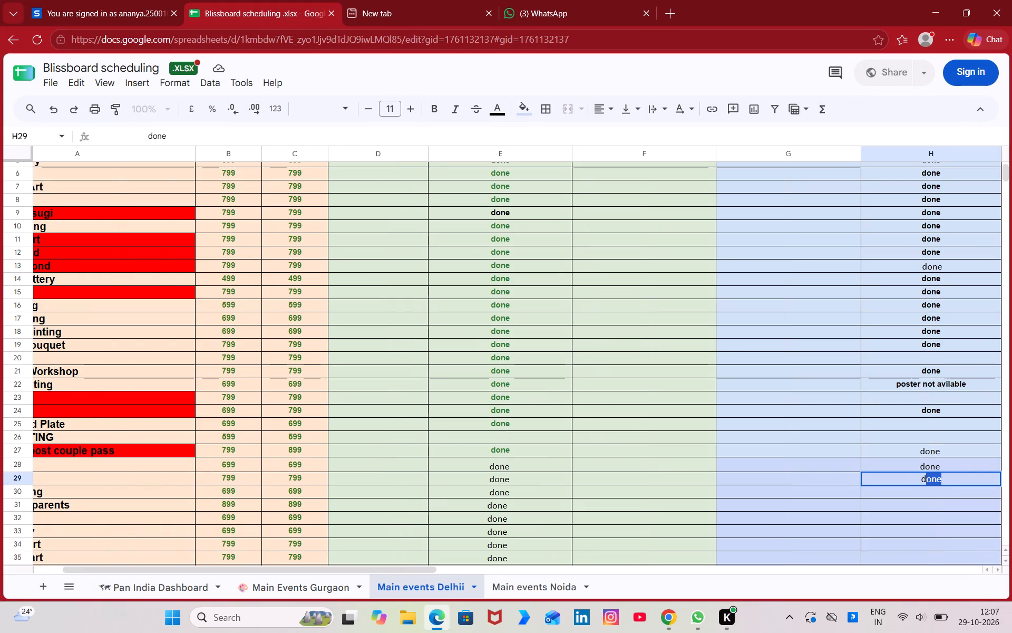
{"action": "key", "text": "Return"}
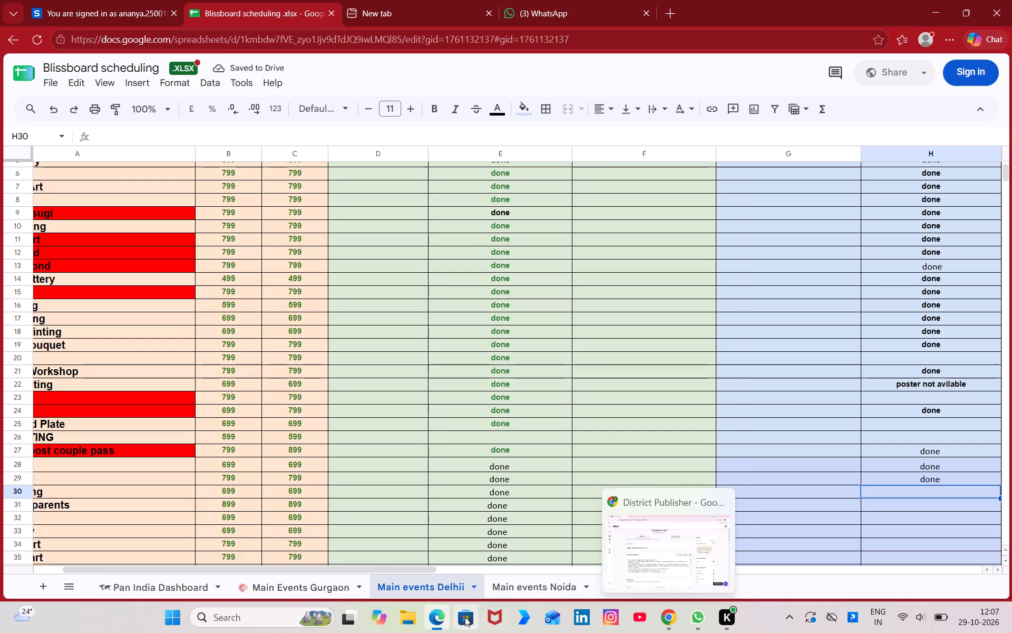
Switch to District Publisher in Chrome, go back to the overview of all listings, and browse the event list.
{"action": "left_click", "coordinate": [439, 624]}
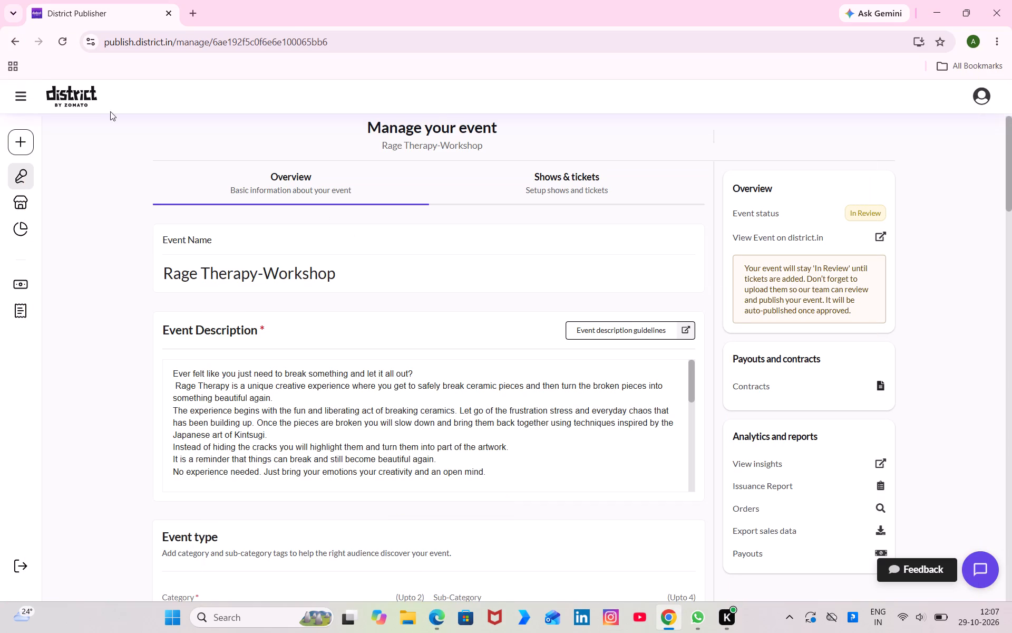
{"action": "left_click", "coordinate": [6, 43]}
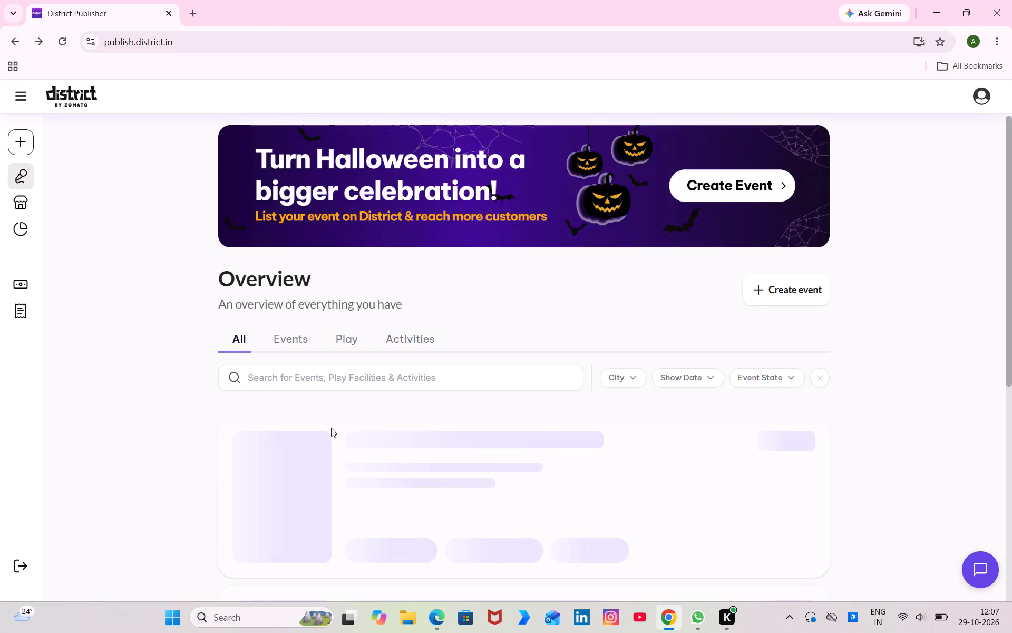
{"action": "scroll", "coordinate": [355, 467], "scroll_direction": "down", "scroll_amount": 5}
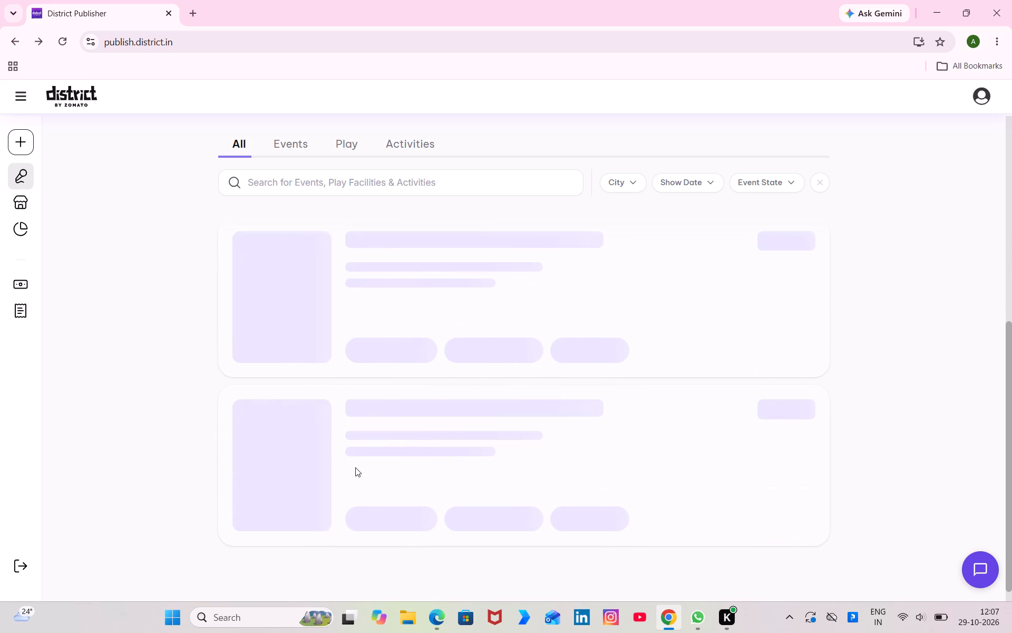
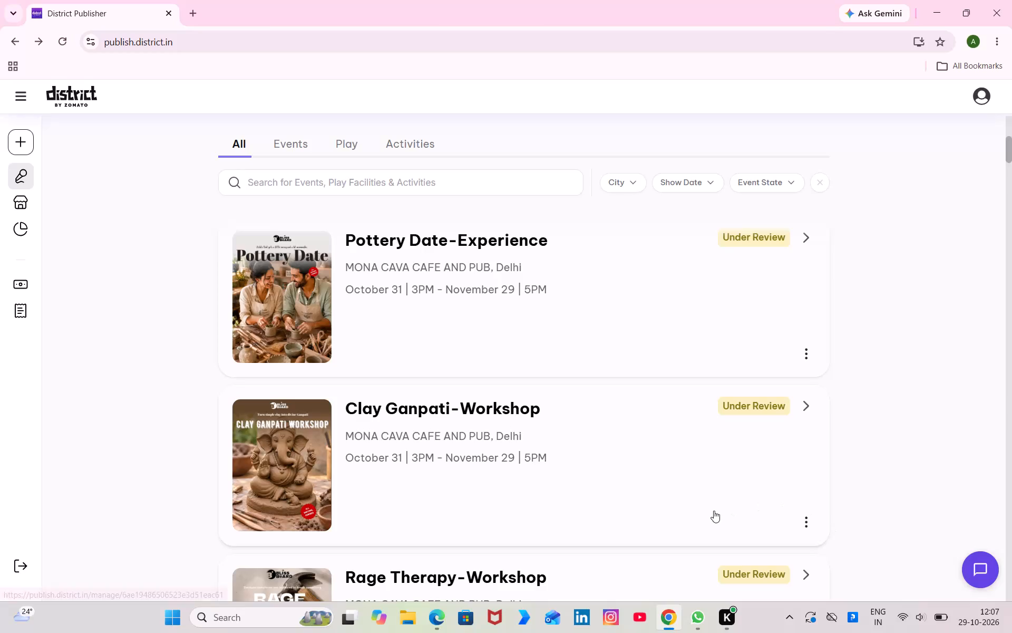
Open the Coaster Painting-workshop draft at its shows and tickets setup.
{"action": "scroll", "coordinate": [714, 511], "scroll_direction": "down", "scroll_amount": 7}
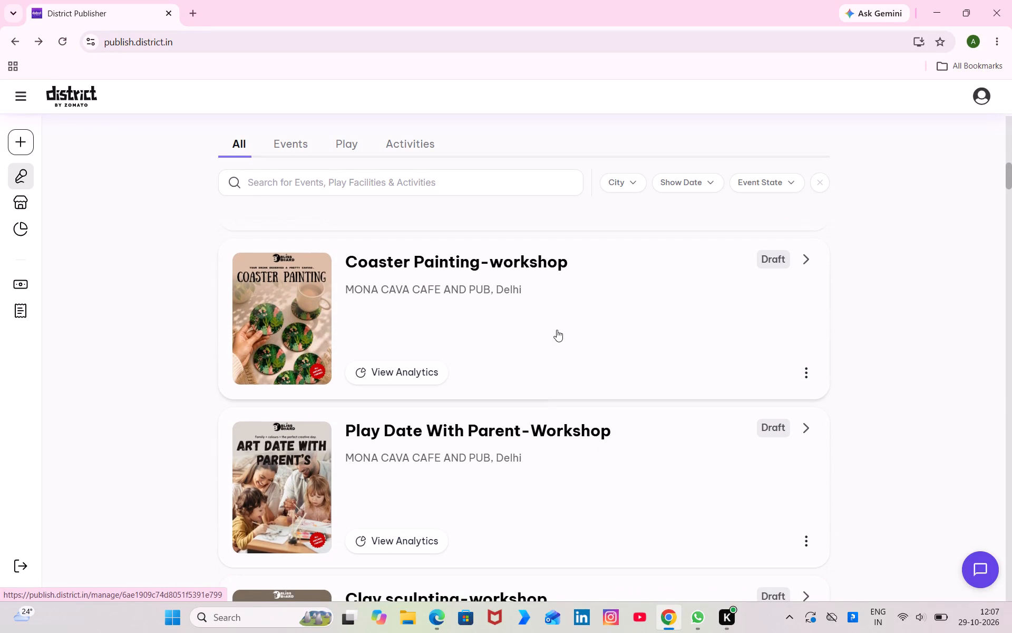
{"action": "left_click", "coordinate": [557, 330]}
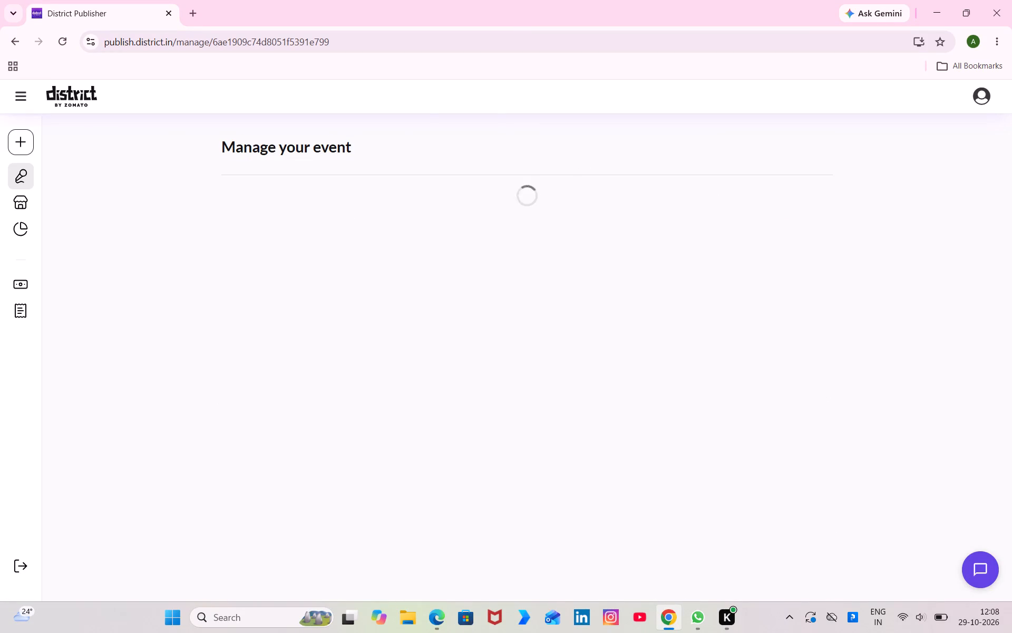
{"action": "left_click", "coordinate": [600, 188]}
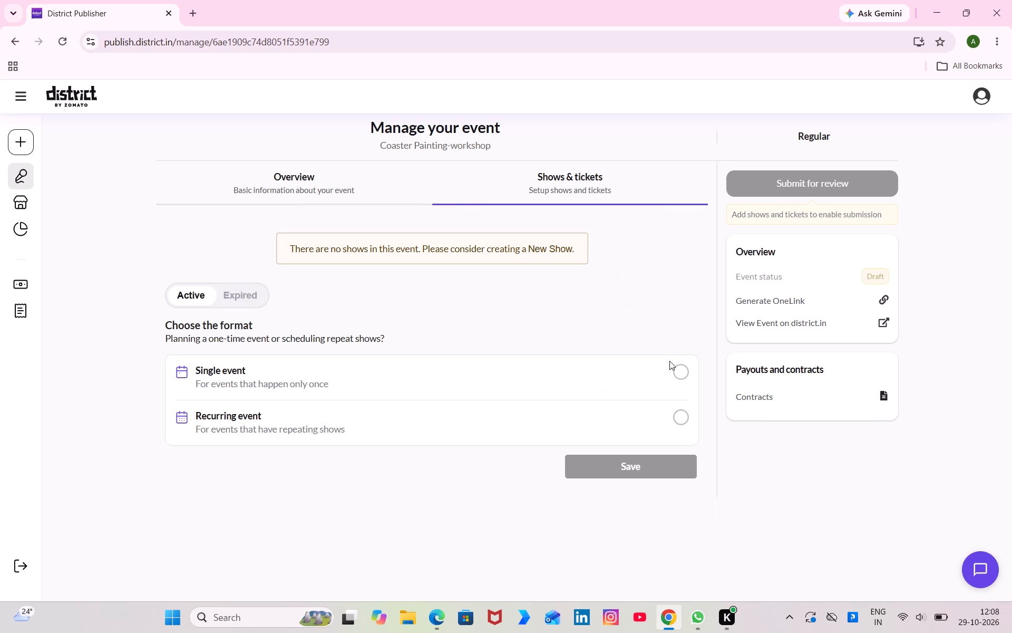
Set the event as recurring weekly from Sat, 31 Oct to Sun, 29 Nov, repeating on Saturdays and Sundays.
{"action": "left_click", "coordinate": [683, 401]}
{"action": "left_click", "coordinate": [624, 525]}
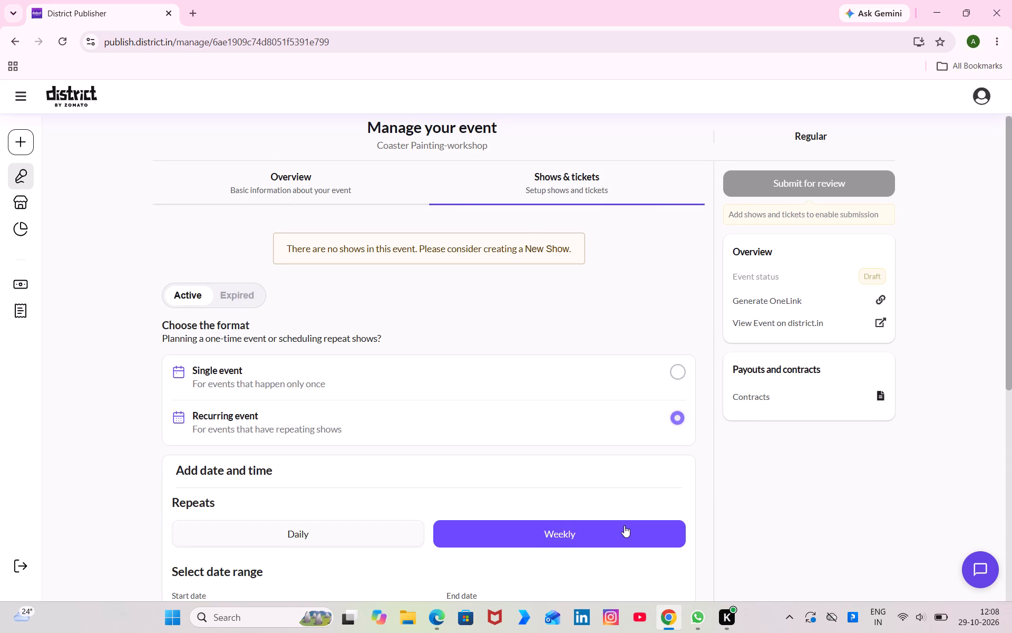
{"action": "scroll", "coordinate": [624, 525], "scroll_direction": "down", "scroll_amount": 3}
{"action": "left_click", "coordinate": [406, 371]}
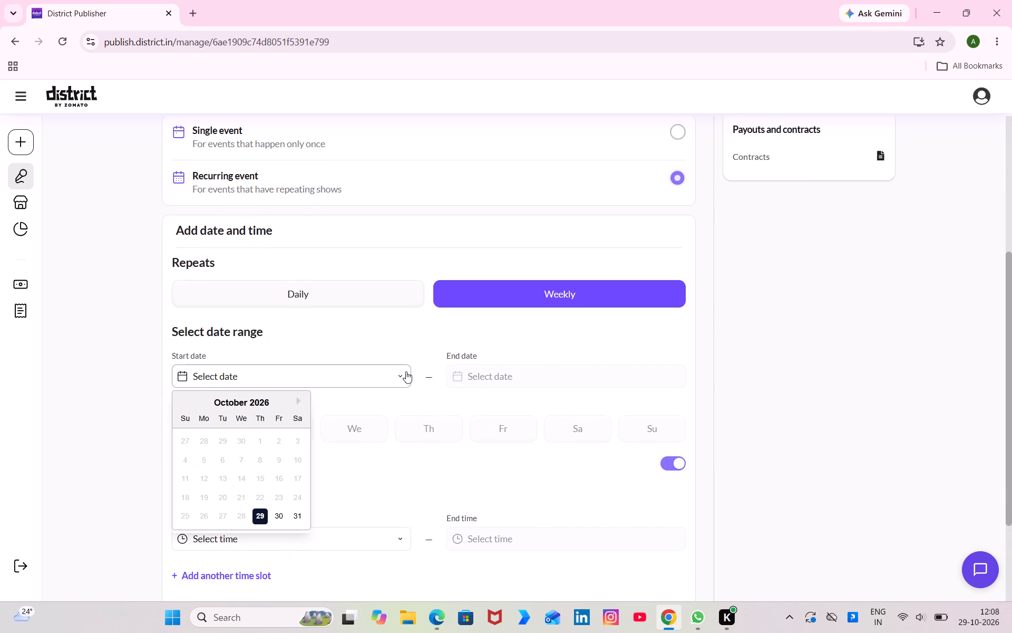
{"action": "left_click_drag", "start_coordinate": [286, 521], "coordinate": [291, 518]}
{"action": "left_click", "coordinate": [291, 518]}
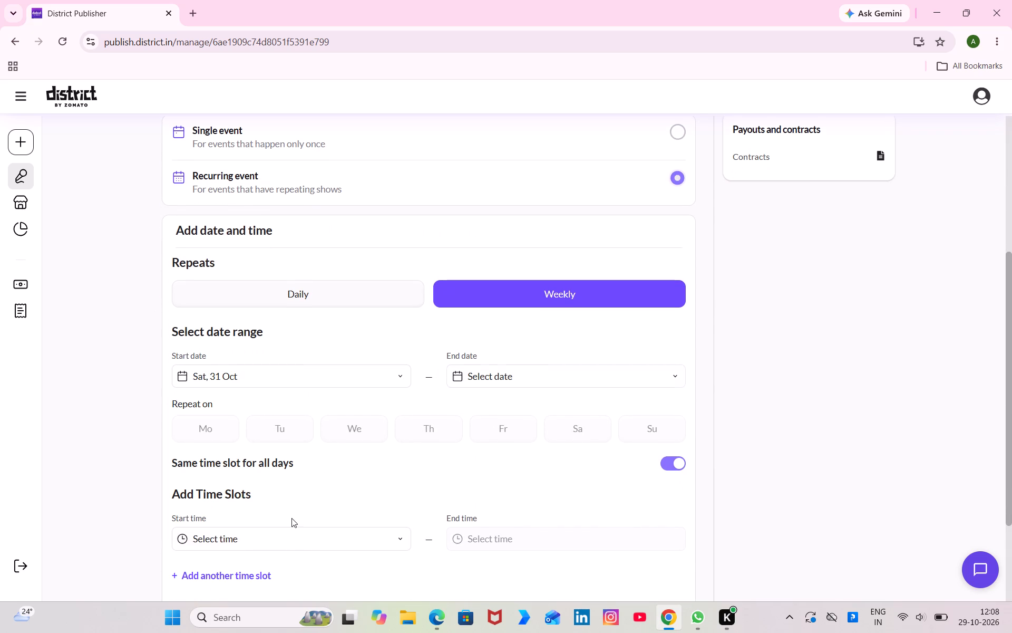
{"action": "left_click", "coordinate": [556, 382]}
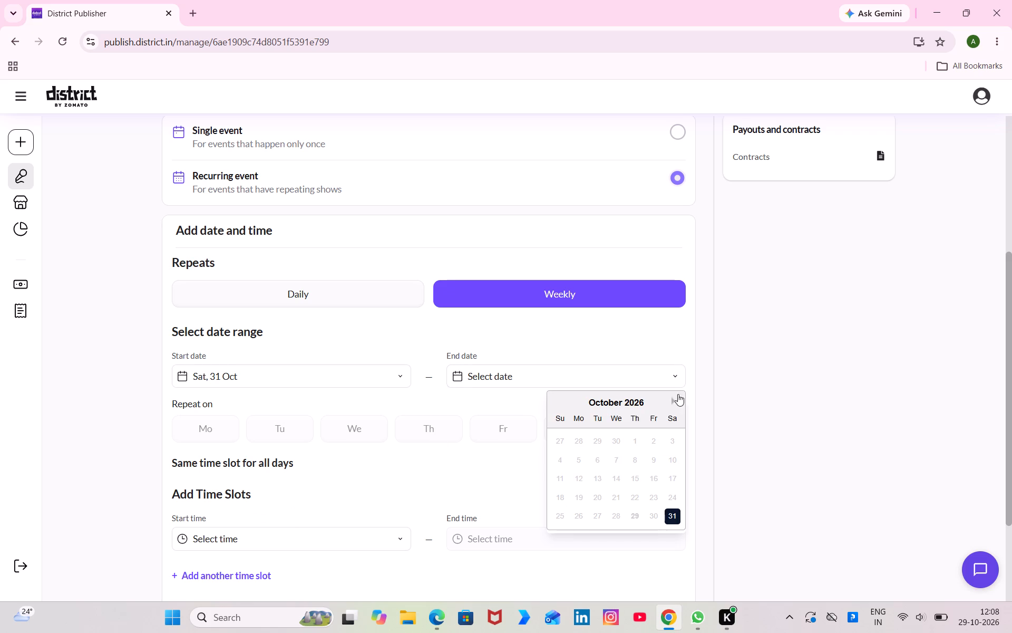
{"action": "left_click", "coordinate": [672, 400]}
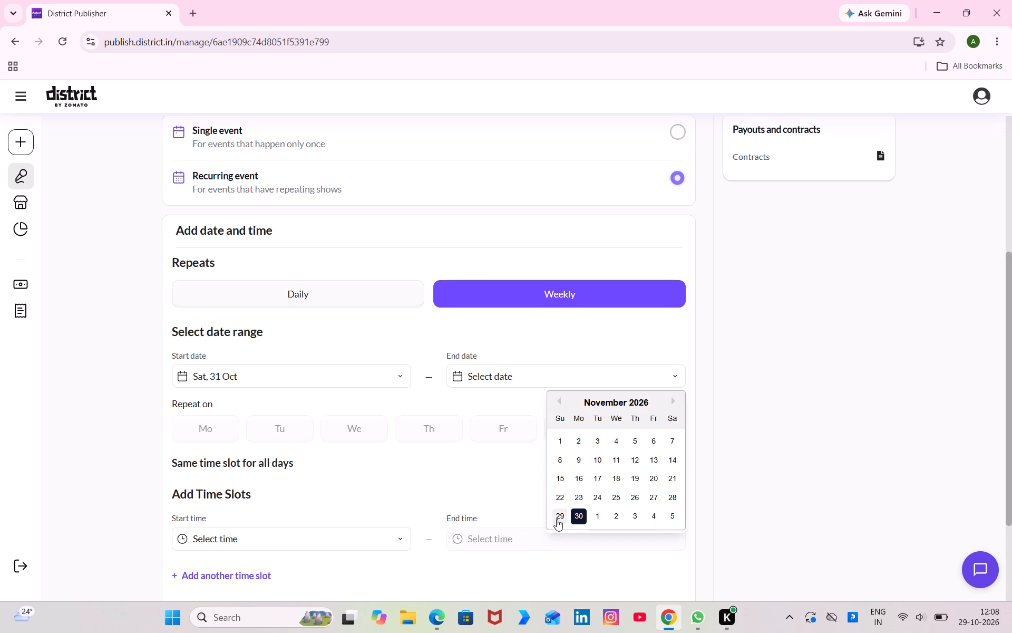
{"action": "left_click", "coordinate": [557, 519]}
{"action": "left_click_drag", "start_coordinate": [581, 423], "coordinate": [646, 430]}
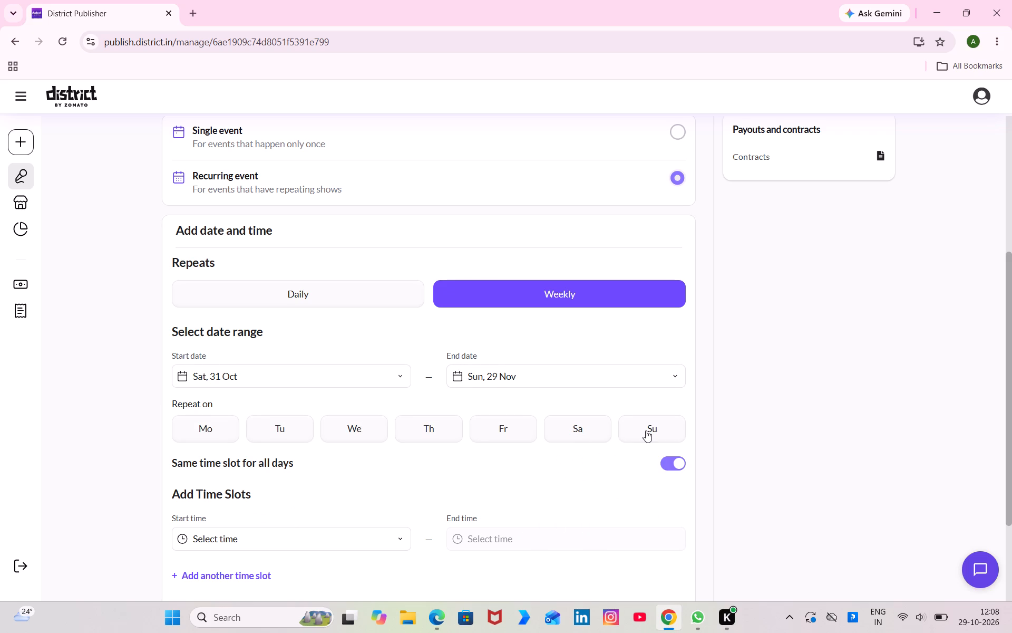
{"action": "left_click", "coordinate": [646, 430]}
{"action": "left_click", "coordinate": [586, 425]}
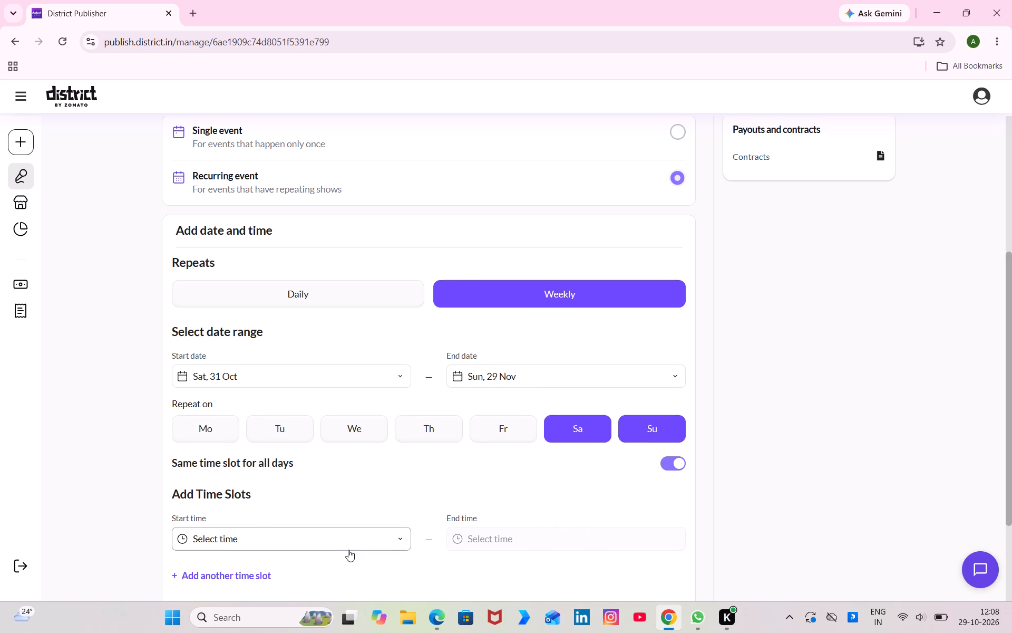
Set the first time slot from 03:00 PM to 04:00 PM.
{"action": "left_click", "coordinate": [357, 544]}
{"action": "triple_click", "coordinate": [405, 482]}
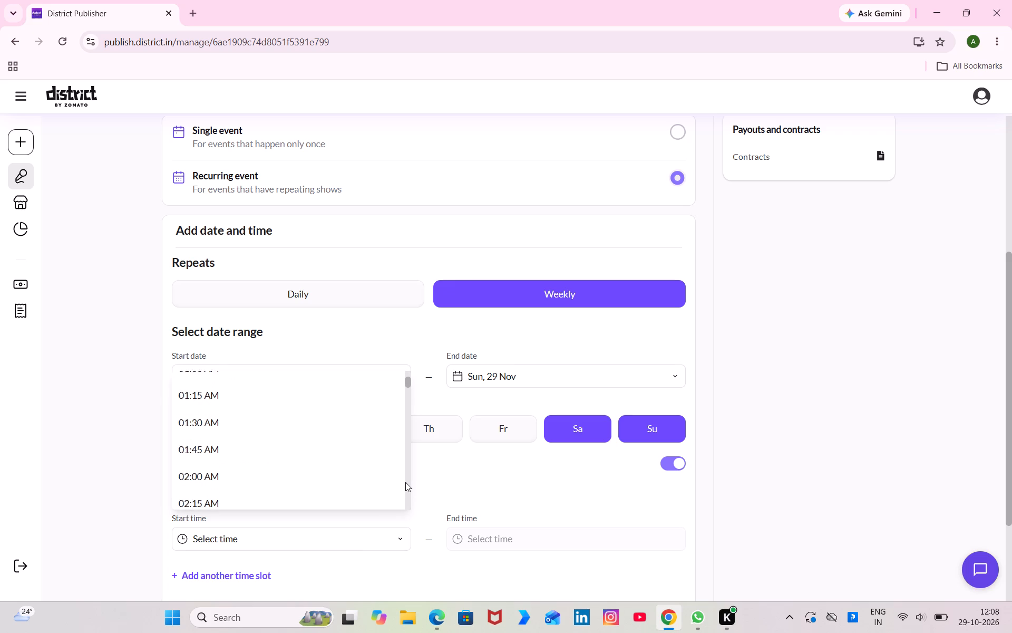
{"action": "left_click", "coordinate": [284, 435]}
{"action": "left_click", "coordinate": [497, 534]}
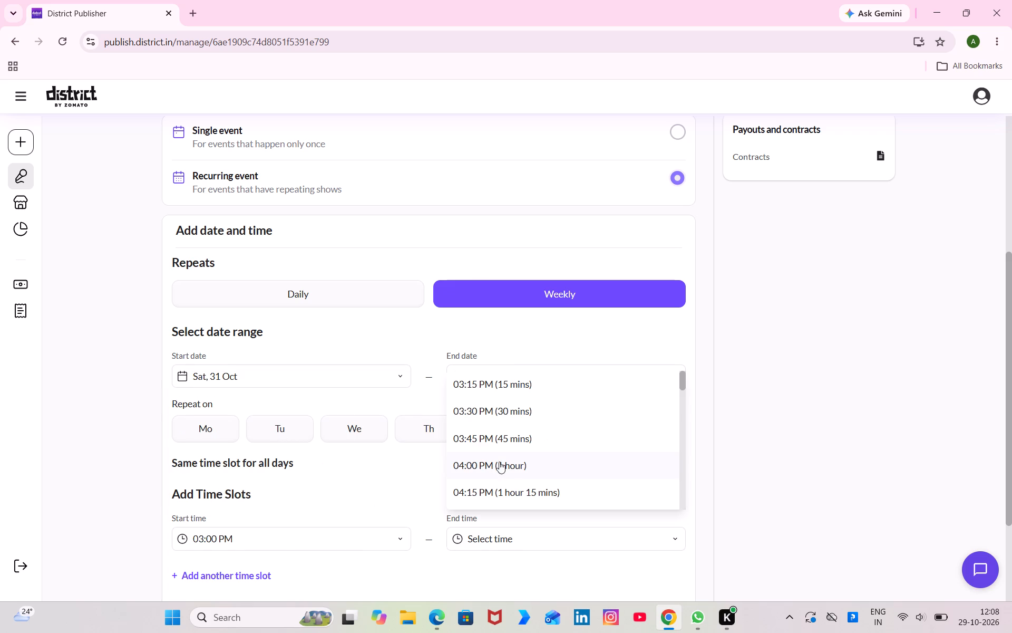
{"action": "left_click", "coordinate": [497, 460]}
Add a second time slot from 04:00 PM to 05:00 PM and save the show schedule.
{"action": "scroll", "coordinate": [497, 460], "scroll_direction": "down", "scroll_amount": 2}
{"action": "left_click", "coordinate": [254, 449]}
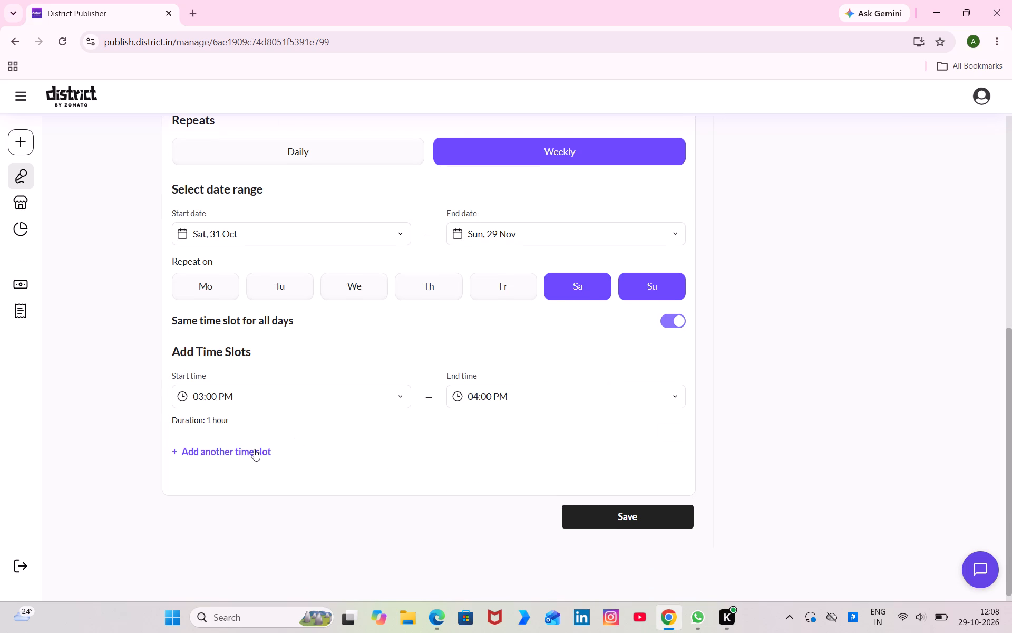
{"action": "left_click", "coordinate": [304, 466]}
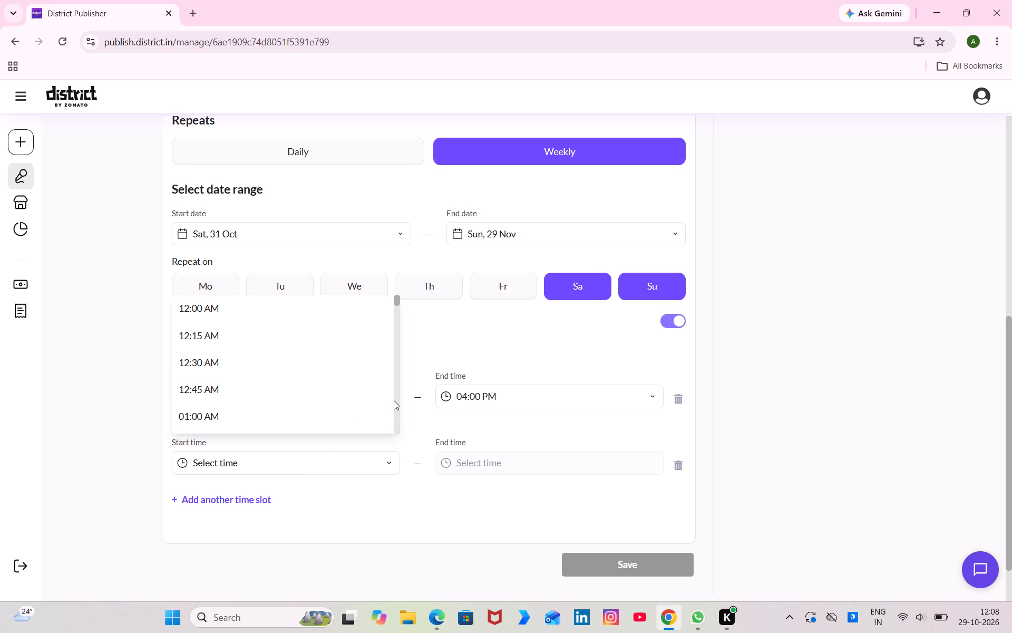
{"action": "left_click", "coordinate": [394, 400]}
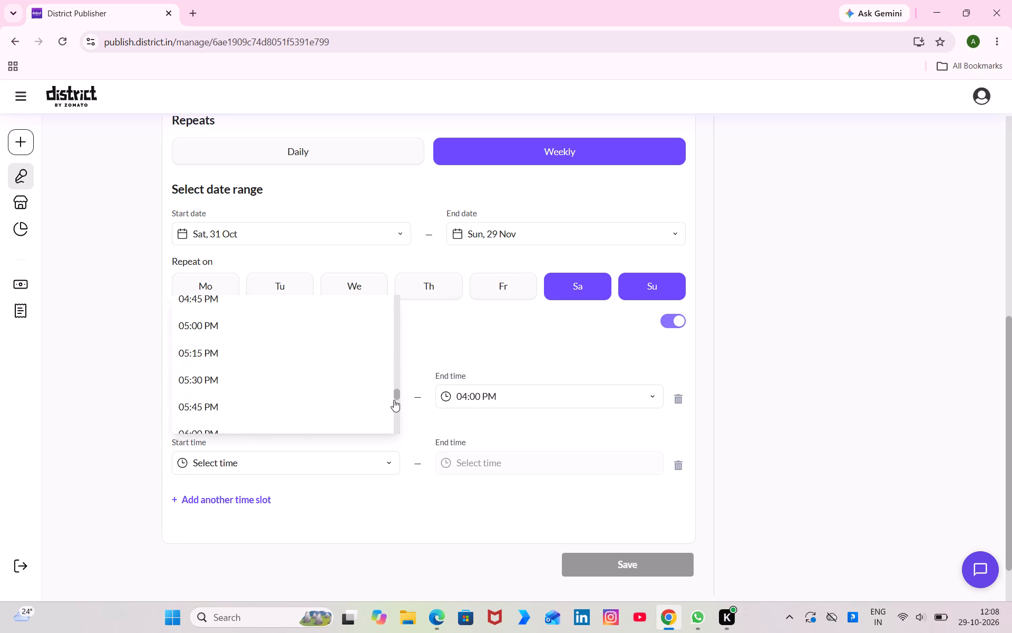
{"action": "scroll", "coordinate": [301, 361], "scroll_direction": "up", "scroll_amount": 2}
{"action": "left_click", "coordinate": [265, 334]}
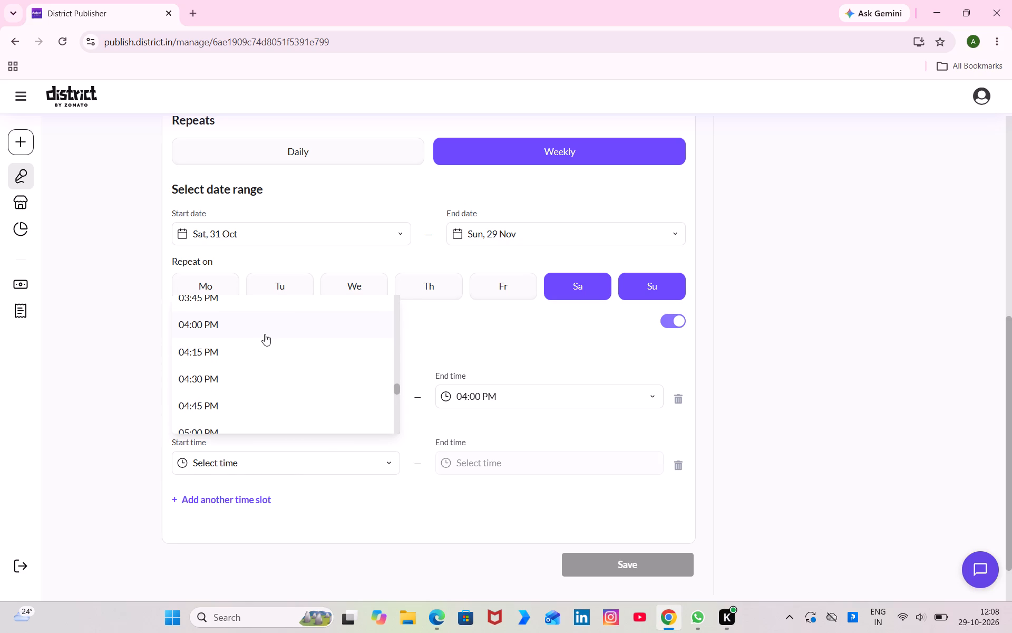
{"action": "left_click", "coordinate": [506, 468]}
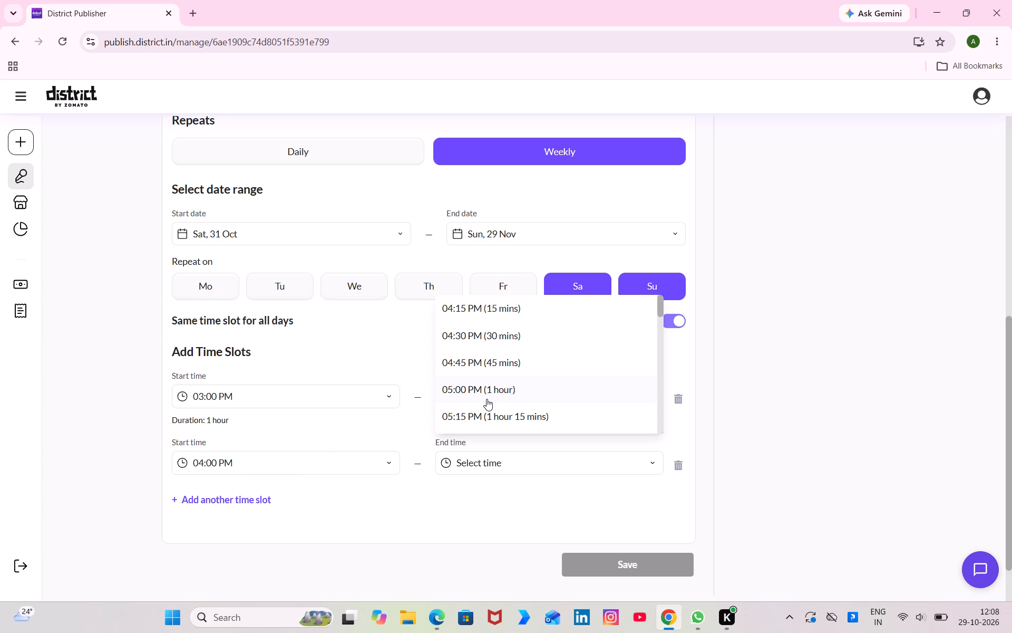
{"action": "left_click", "coordinate": [486, 399]}
{"action": "left_click", "coordinate": [639, 577]}
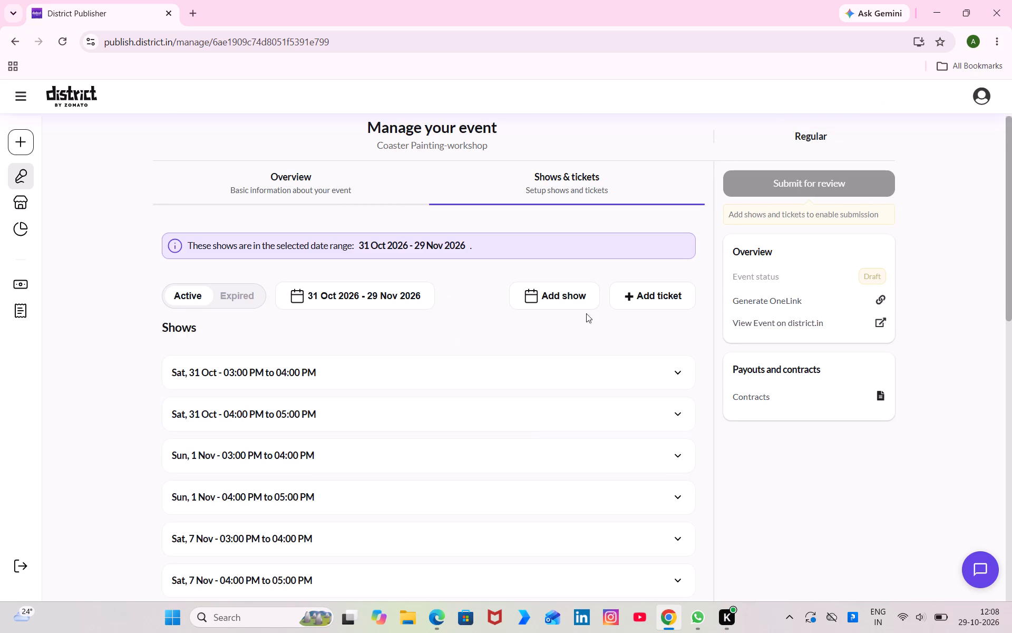
Start a new ticket with the copied ₹250 redeemable cover charge description, price ₹699, quantity 10, and sales ending 30 minutes before show start.
{"action": "left_click", "coordinate": [649, 306]}
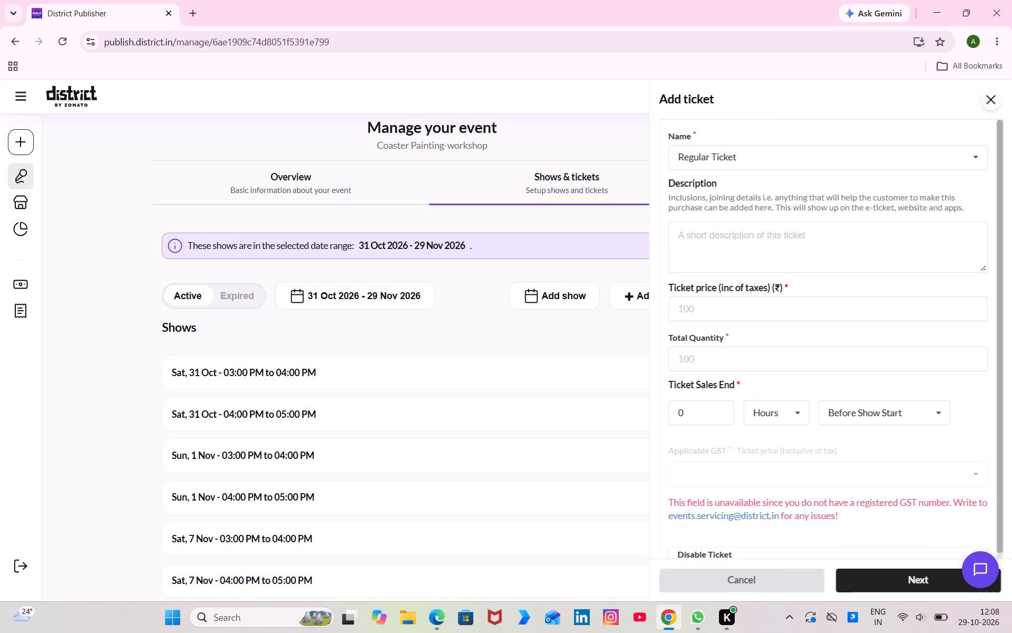
{"action": "left_click", "coordinate": [728, 242]}
{"action": "key", "text": "ctrl+v"}
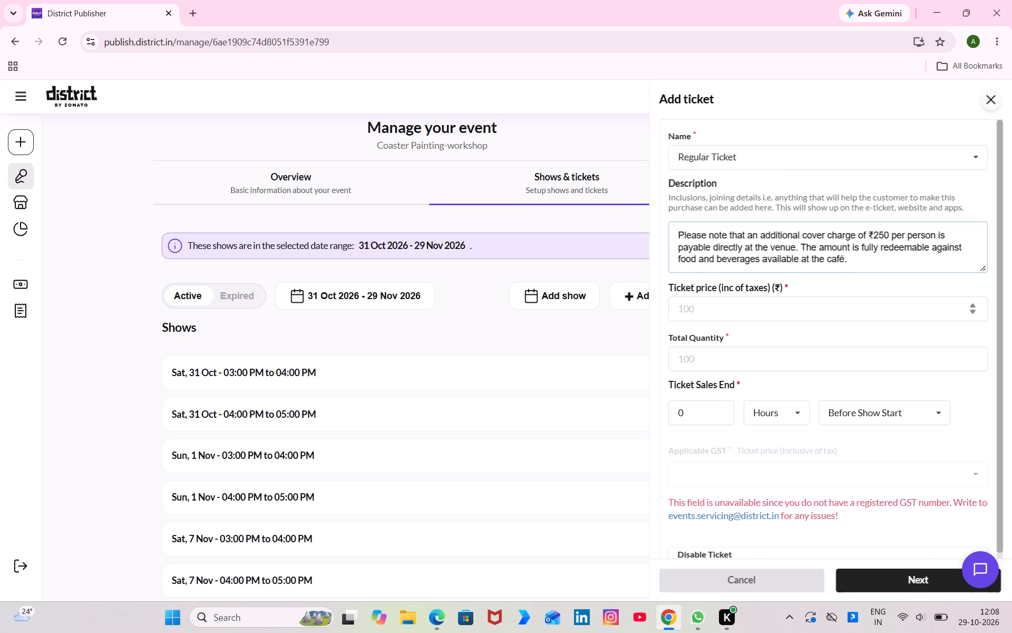
{"action": "left_click", "coordinate": [729, 306]}
{"action": "type", "text": "699"}
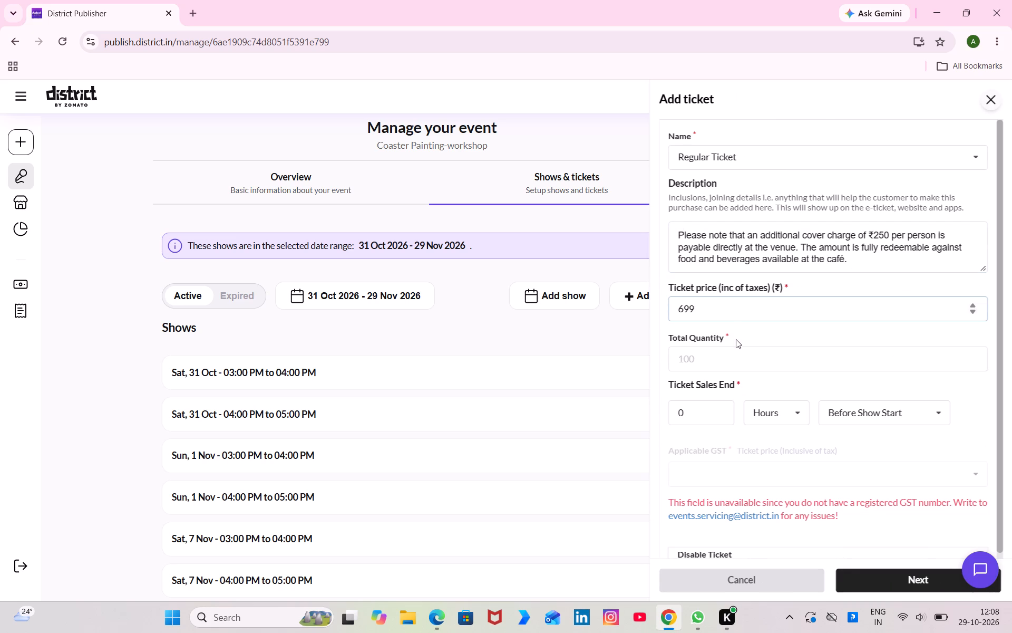
{"action": "left_click", "coordinate": [735, 352]}
{"action": "type", "text": "10"}
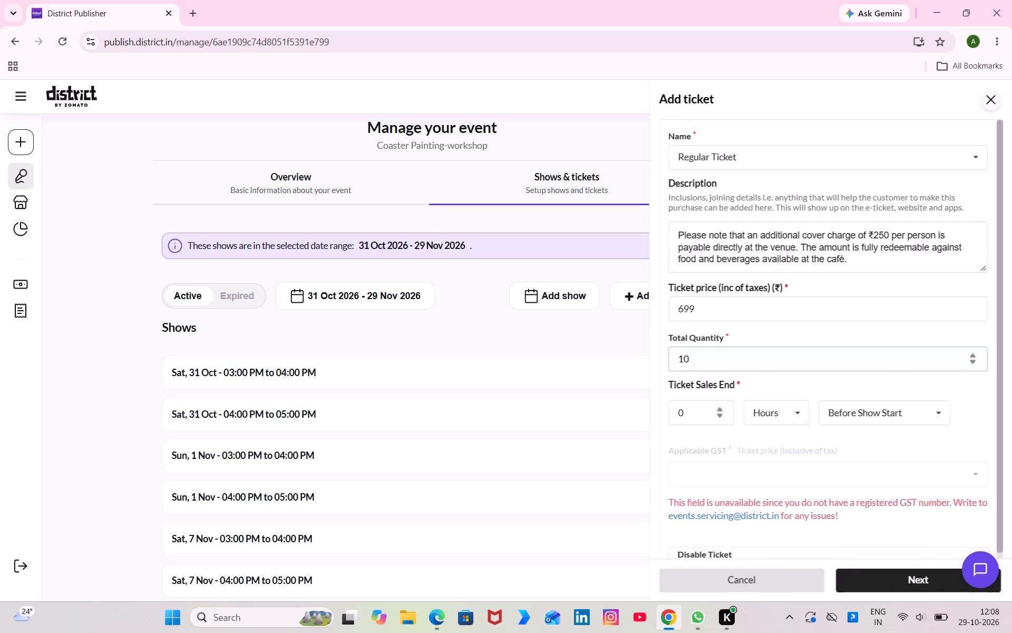
{"action": "left_click", "coordinate": [679, 417]}
{"action": "key", "text": "3"}
{"action": "left_click", "coordinate": [779, 414]}
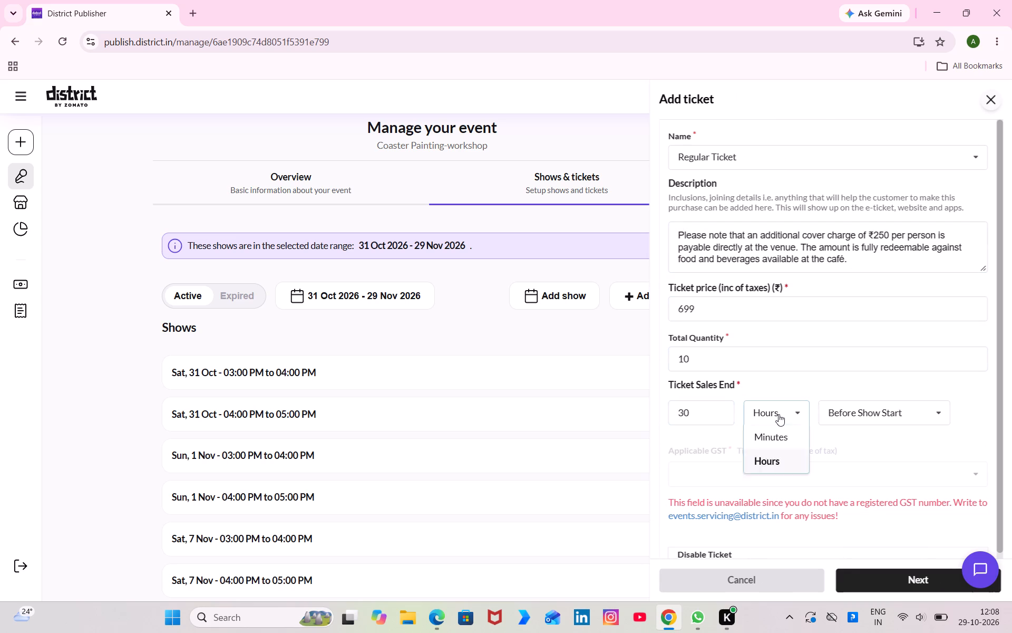
{"action": "left_click", "coordinate": [781, 431]}
Give the ticket the custom name ENTRY PASS, apply it to all shows, and save it.
{"action": "left_click", "coordinate": [766, 154]}
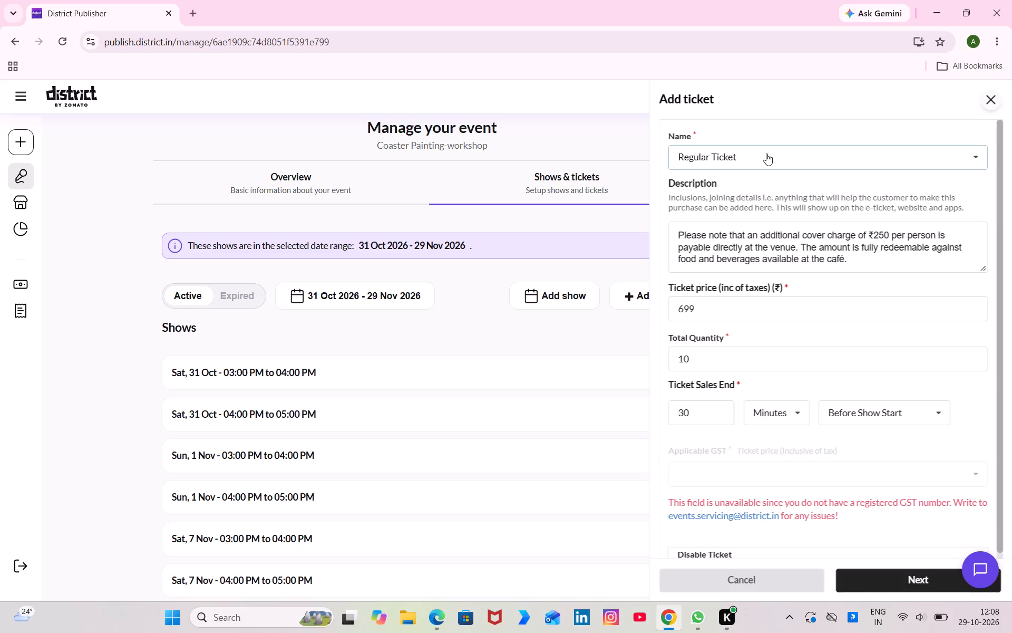
{"action": "left_click", "coordinate": [774, 203]}
{"action": "left_click", "coordinate": [797, 153]}
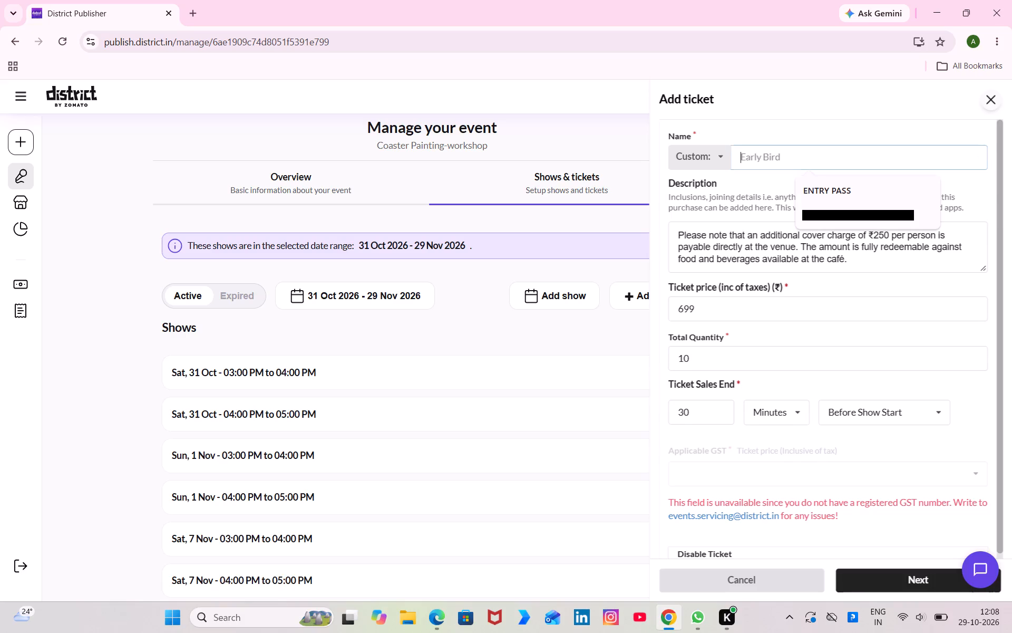
{"action": "left_click", "coordinate": [813, 188]}
{"action": "scroll", "coordinate": [784, 296], "scroll_direction": "down", "scroll_amount": 1}
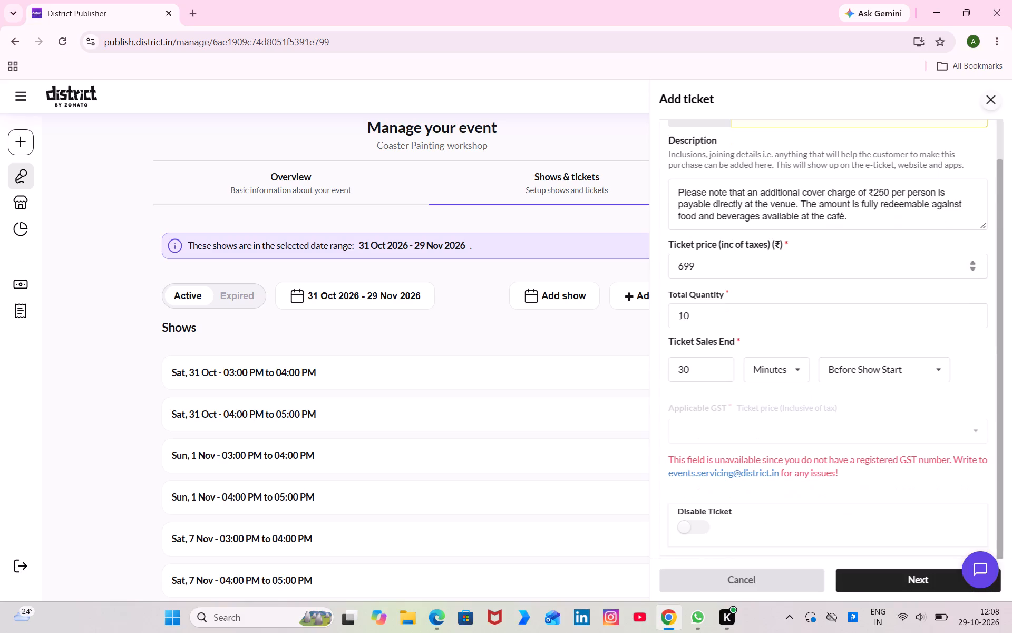
{"action": "left_click", "coordinate": [885, 573]}
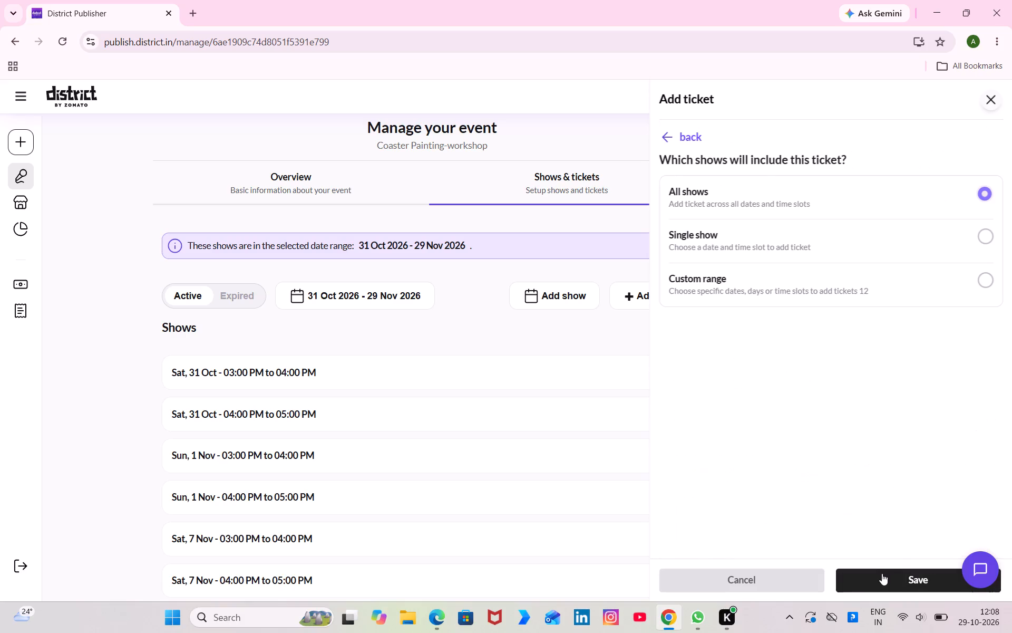
{"action": "left_click", "coordinate": [882, 573]}
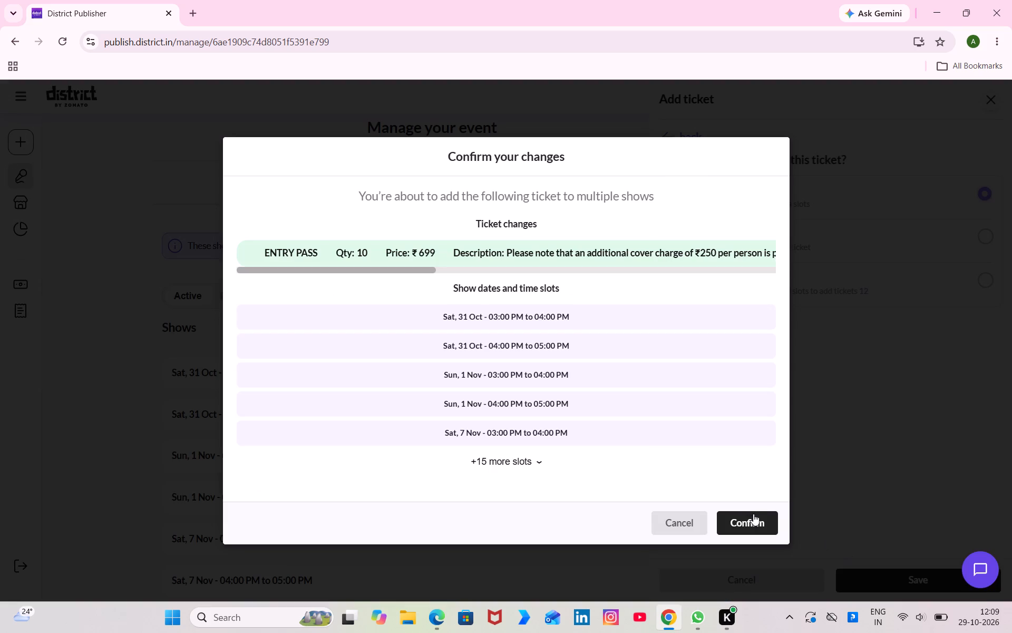
{"action": "left_click", "coordinate": [755, 518]}
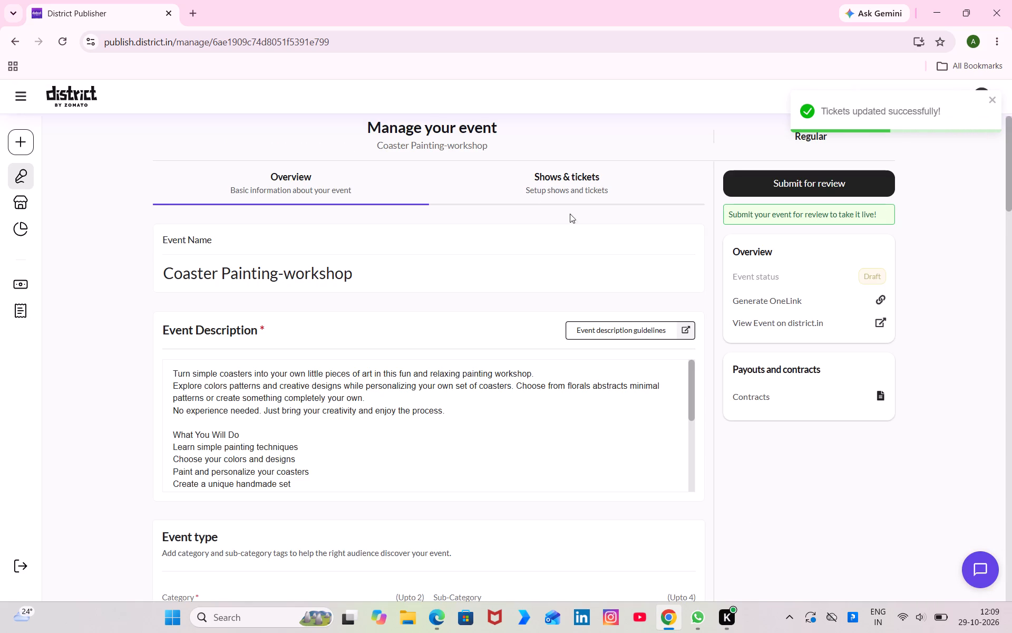
Disable only the Sun, 8 Nov show from 03:00 PM to 04:00 PM.
{"action": "left_click", "coordinate": [562, 197]}
{"action": "scroll", "coordinate": [582, 424], "scroll_direction": "down", "scroll_amount": 3}
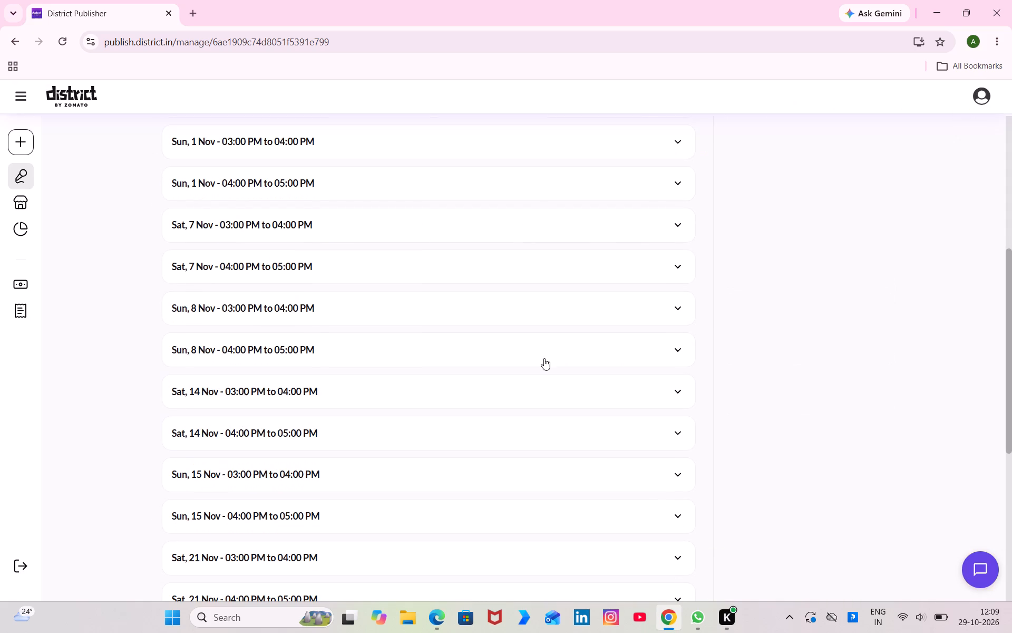
{"action": "left_click", "coordinate": [598, 312]}
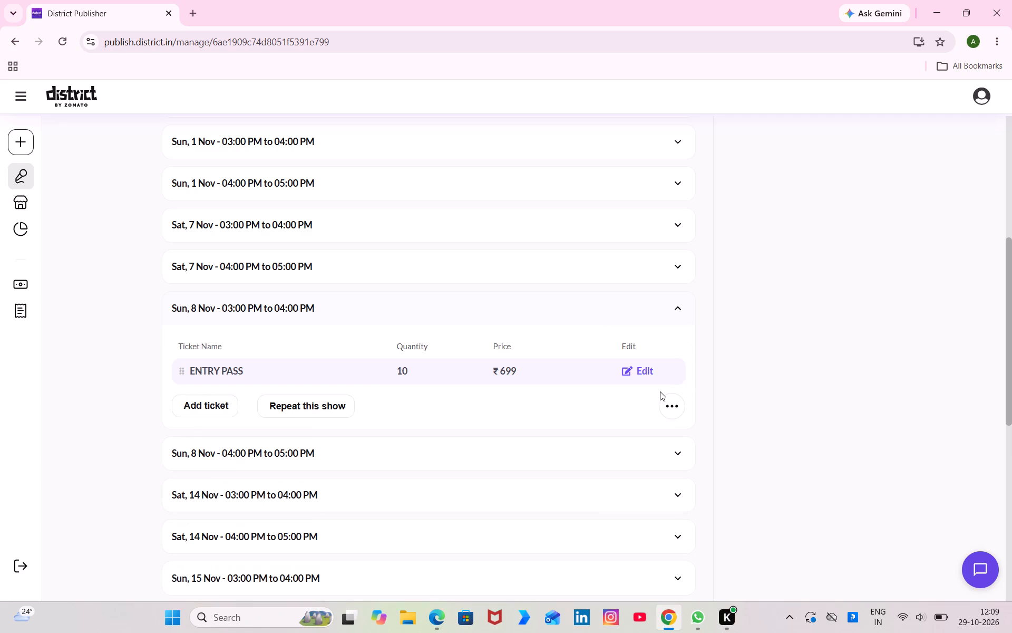
{"action": "left_click", "coordinate": [672, 409]}
{"action": "left_click", "coordinate": [618, 429]}
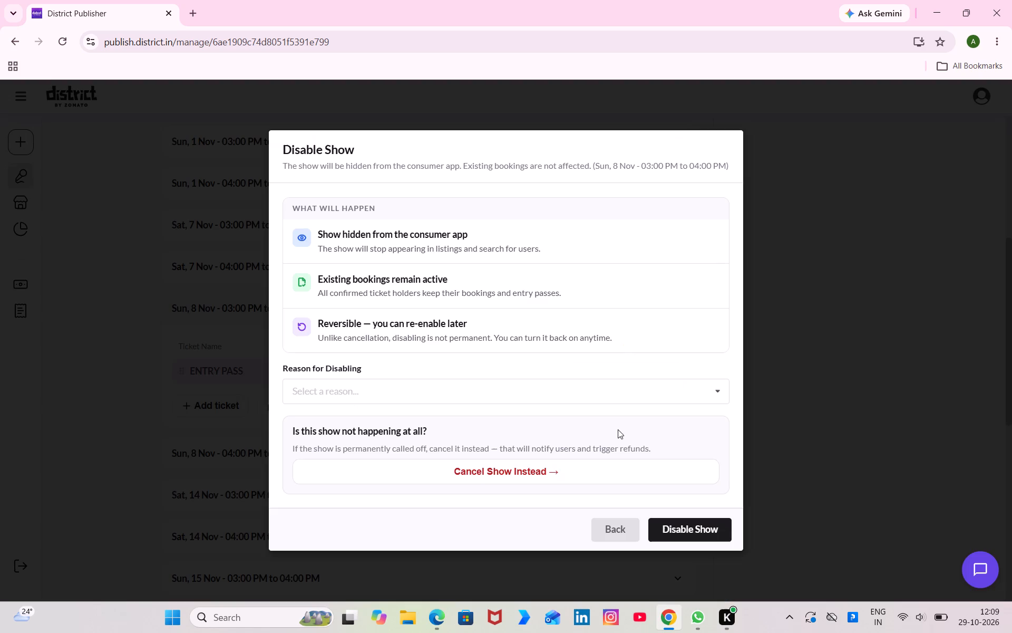
{"action": "left_click", "coordinate": [667, 532]}
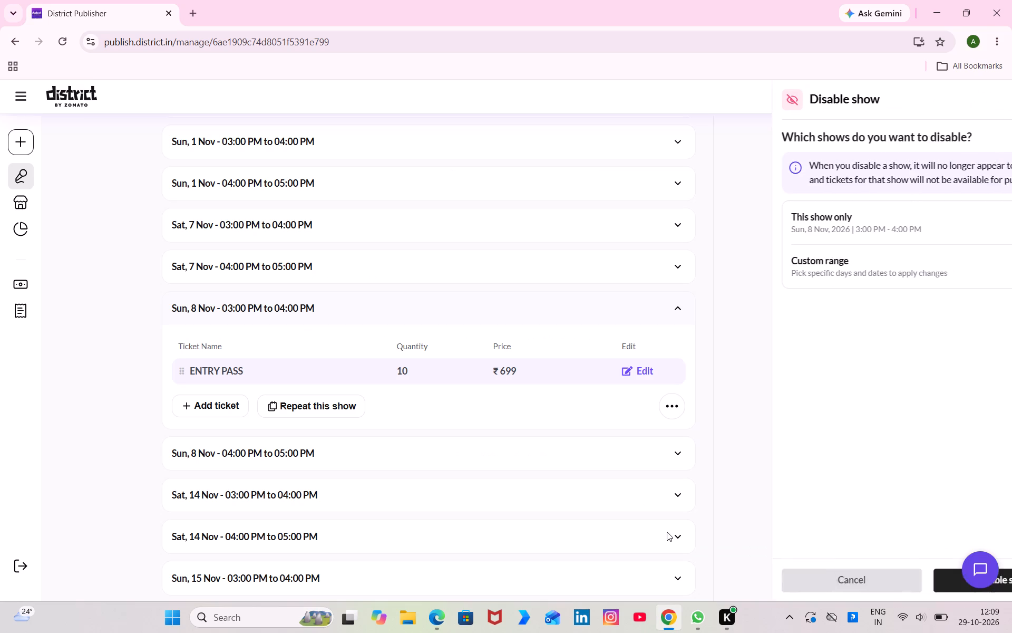
{"action": "left_click", "coordinate": [918, 575]}
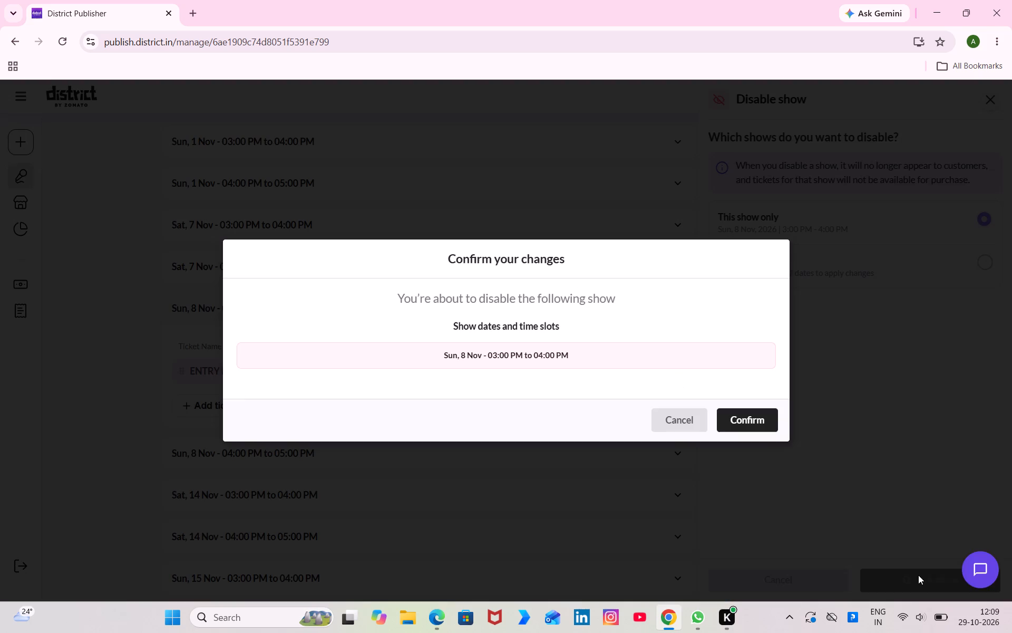
{"action": "left_click", "coordinate": [768, 424]}
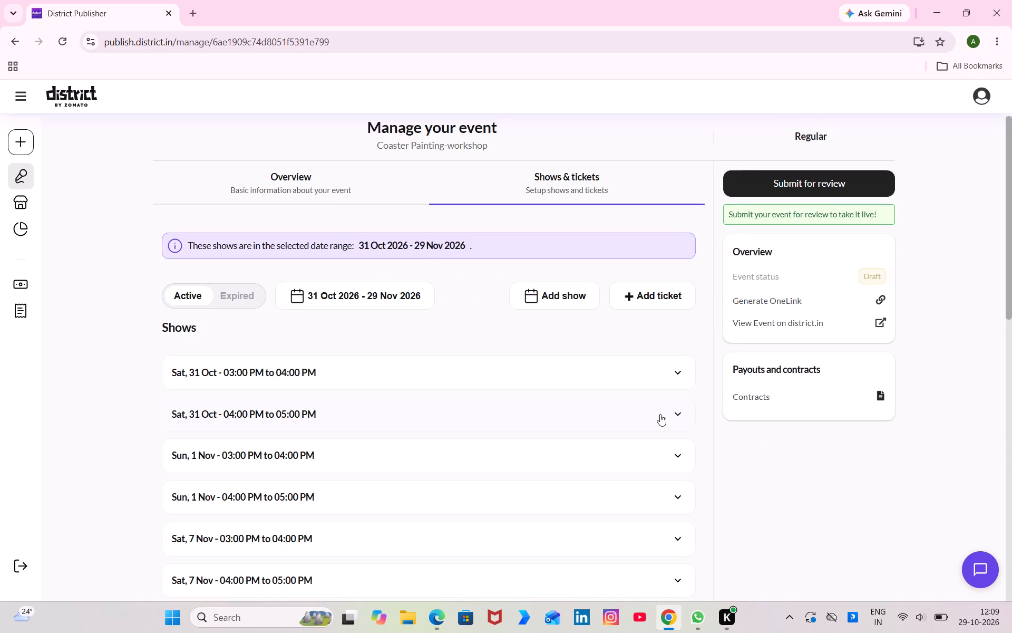
{"action": "scroll", "coordinate": [660, 414], "scroll_direction": "down", "scroll_amount": 3}
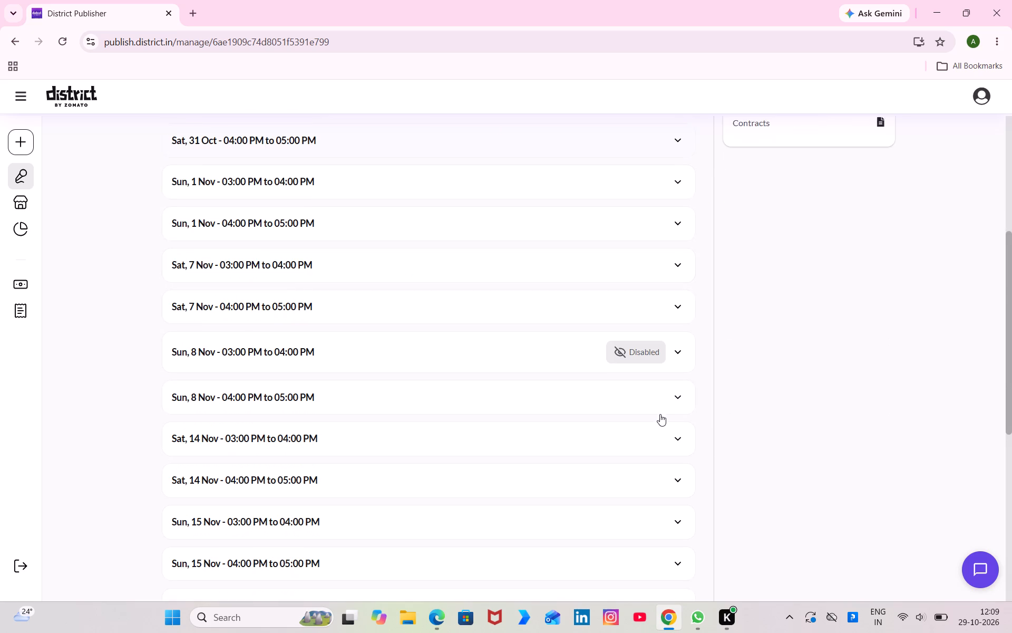
{"action": "scroll", "coordinate": [660, 414], "scroll_direction": "down", "scroll_amount": 1}
{"action": "left_click", "coordinate": [638, 391]}
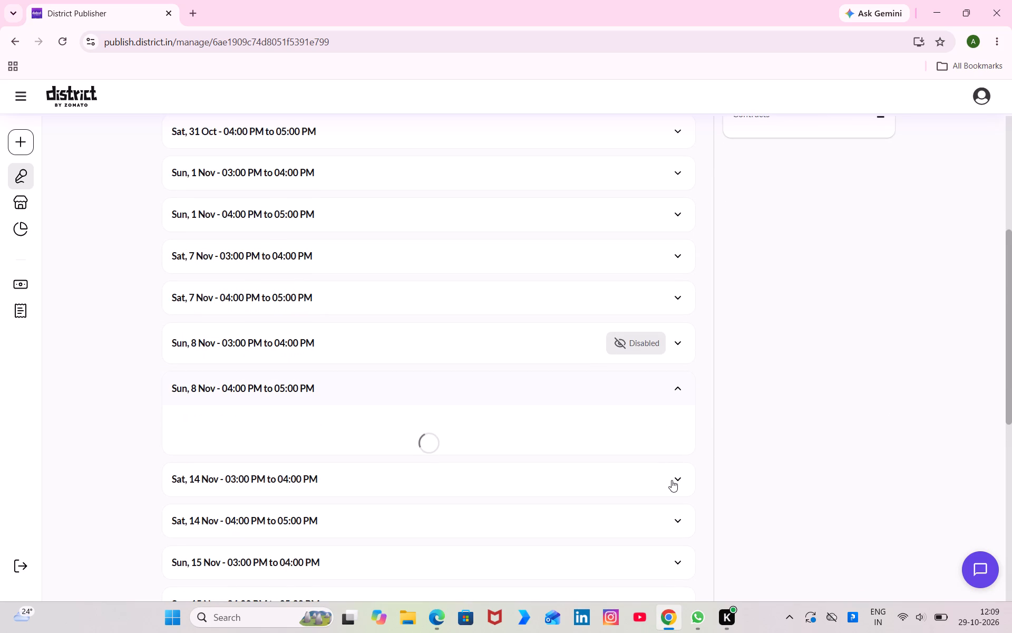
{"action": "left_click", "coordinate": [672, 480]}
{"action": "left_click", "coordinate": [618, 510]}
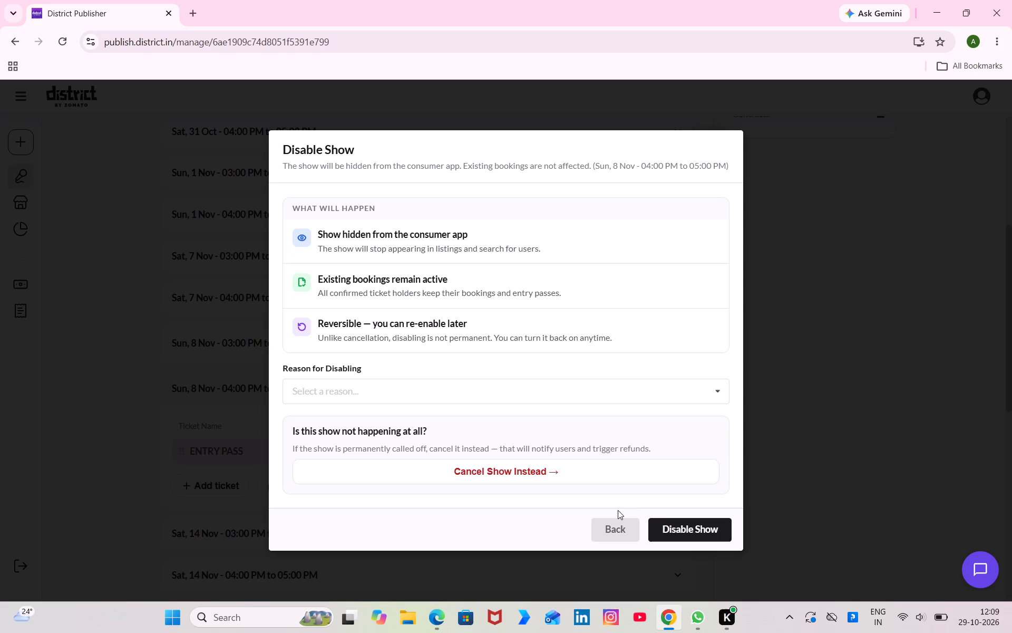
{"action": "left_click", "coordinate": [672, 525]}
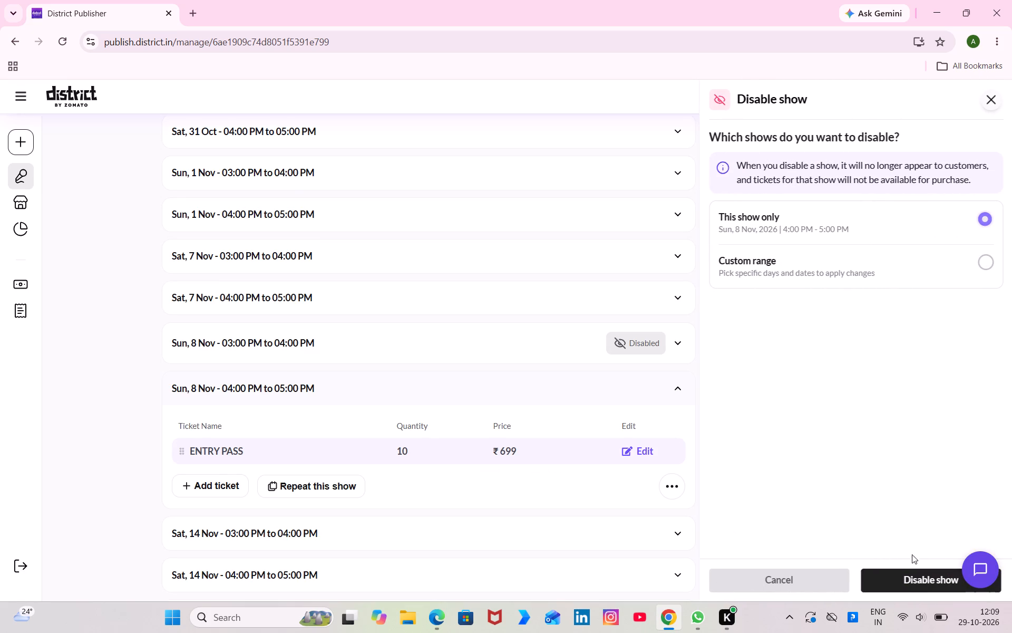
{"action": "left_click", "coordinate": [903, 584]}
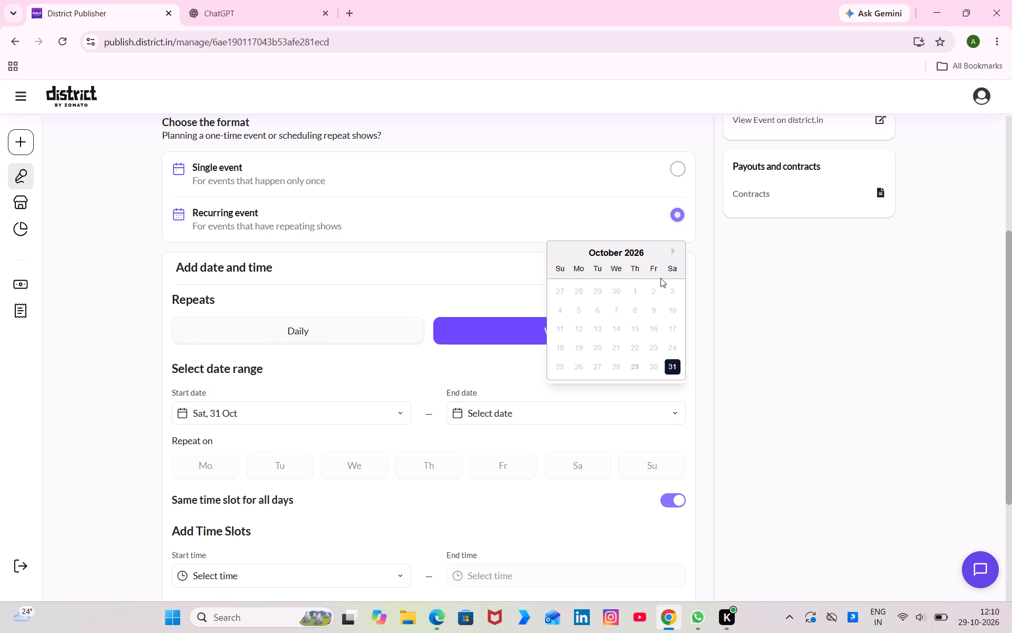
{"action": "left_click", "coordinate": [672, 257]}
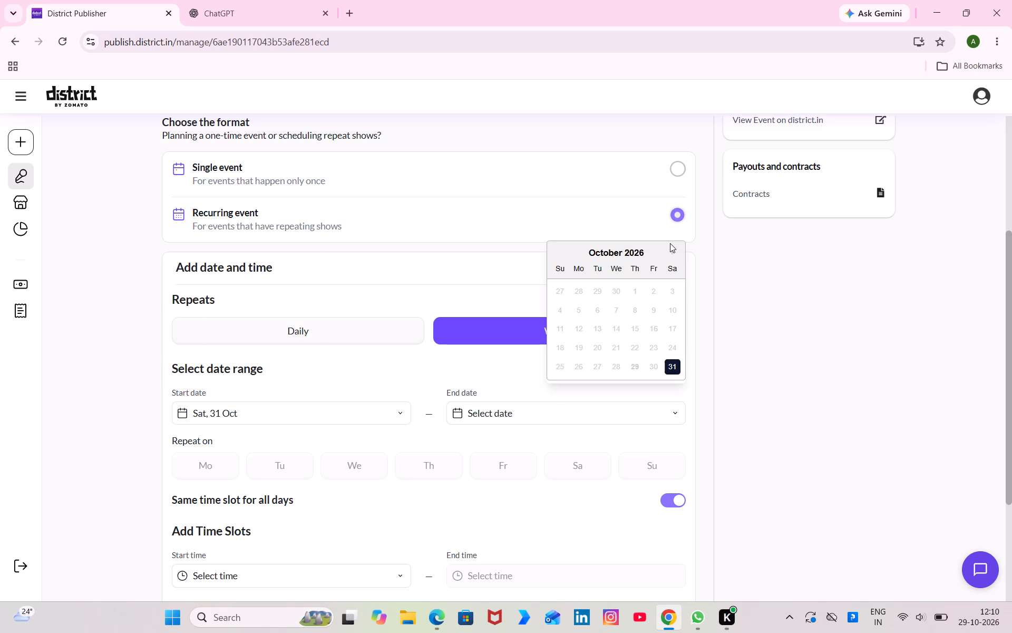
{"action": "left_click", "coordinate": [672, 248]}
{"action": "left_click", "coordinate": [562, 363]}
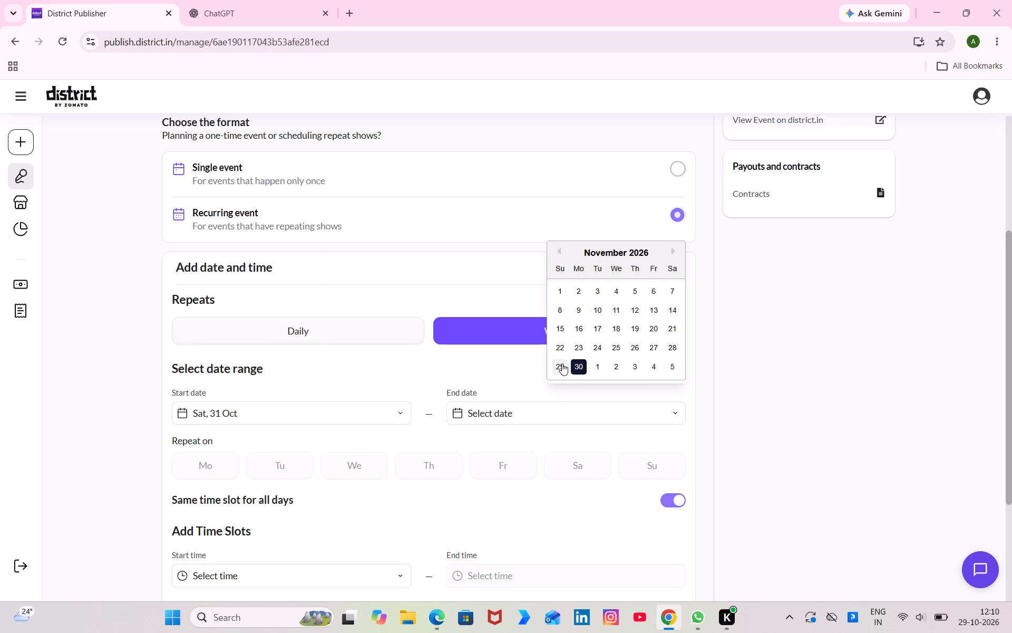
{"action": "left_click", "coordinate": [570, 471]}
{"action": "left_click", "coordinate": [664, 471]}
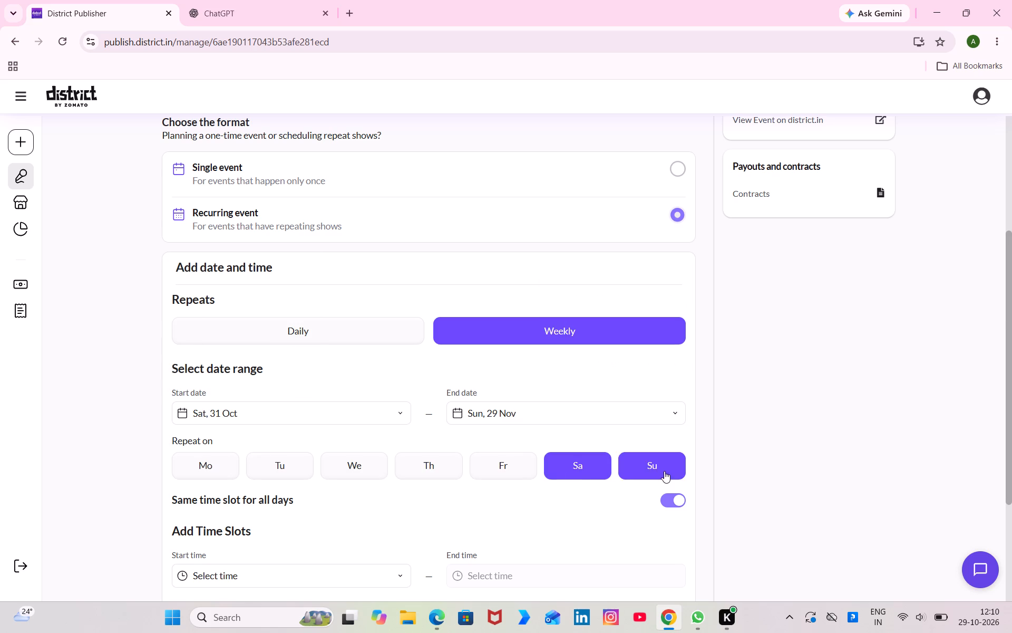
Set the first time slot for the recurring shows to 03:00 PM to 04:00 PM.
{"action": "scroll", "coordinate": [664, 471], "scroll_direction": "down", "scroll_amount": 3}
{"action": "left_click", "coordinate": [400, 408]}
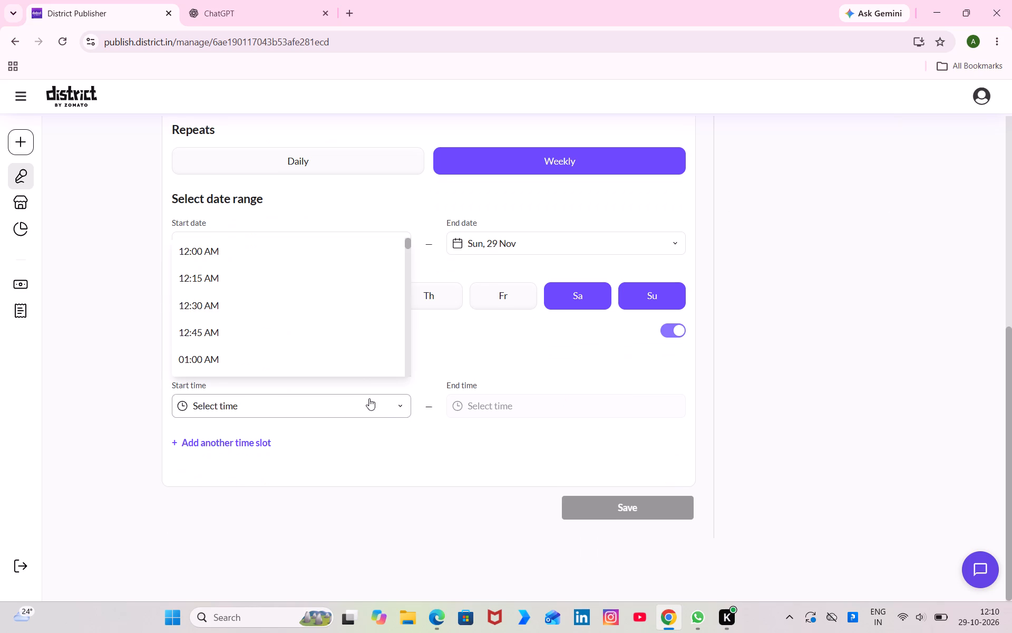
{"action": "left_click", "coordinate": [406, 338]}
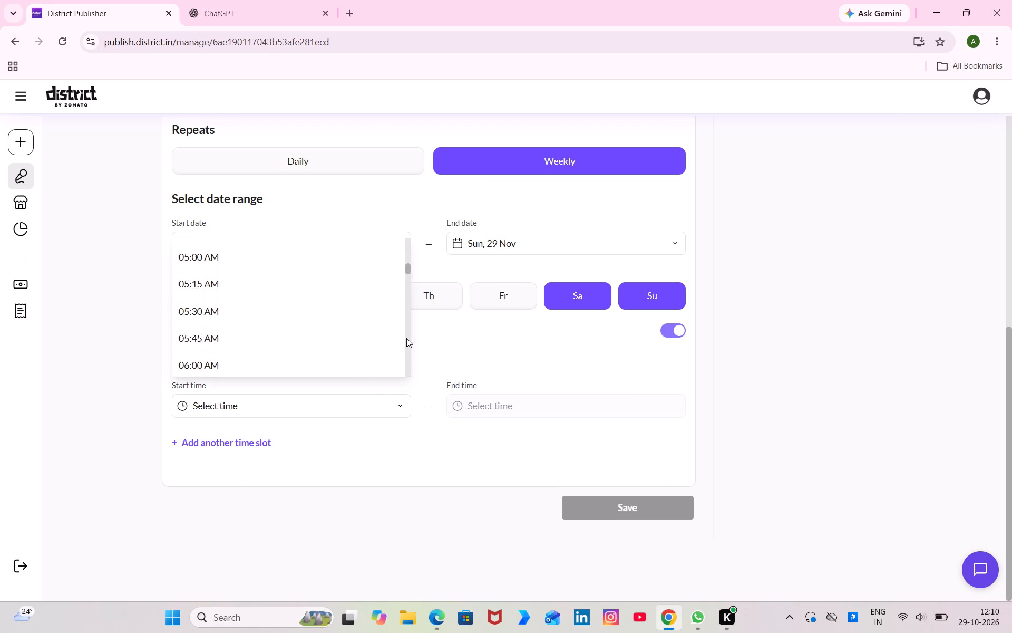
{"action": "scroll", "coordinate": [329, 332], "scroll_direction": "down", "scroll_amount": 2}
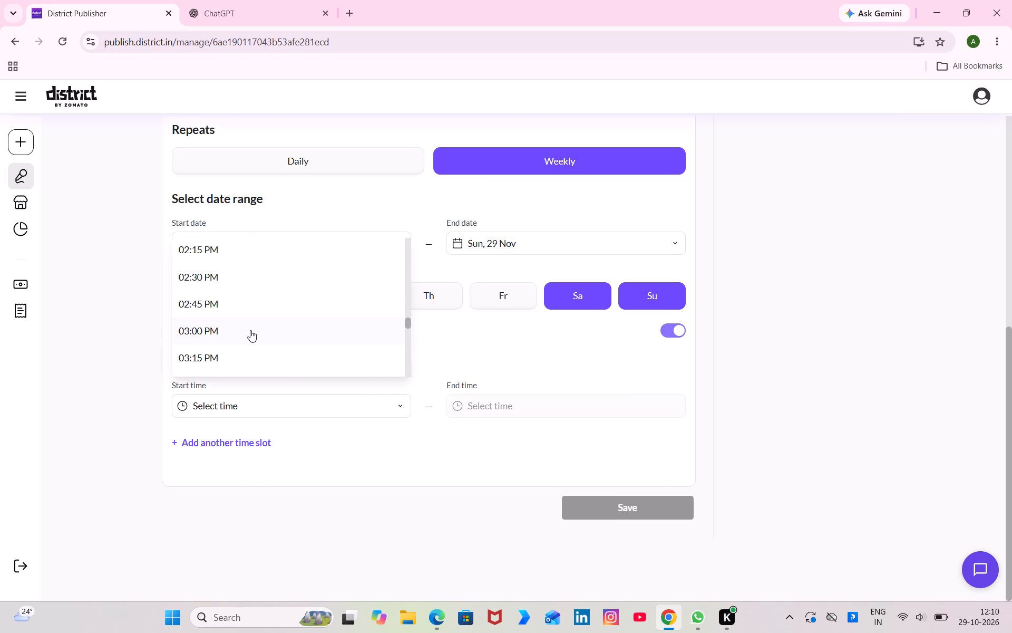
{"action": "left_click", "coordinate": [250, 330]}
{"action": "left_click", "coordinate": [475, 400]}
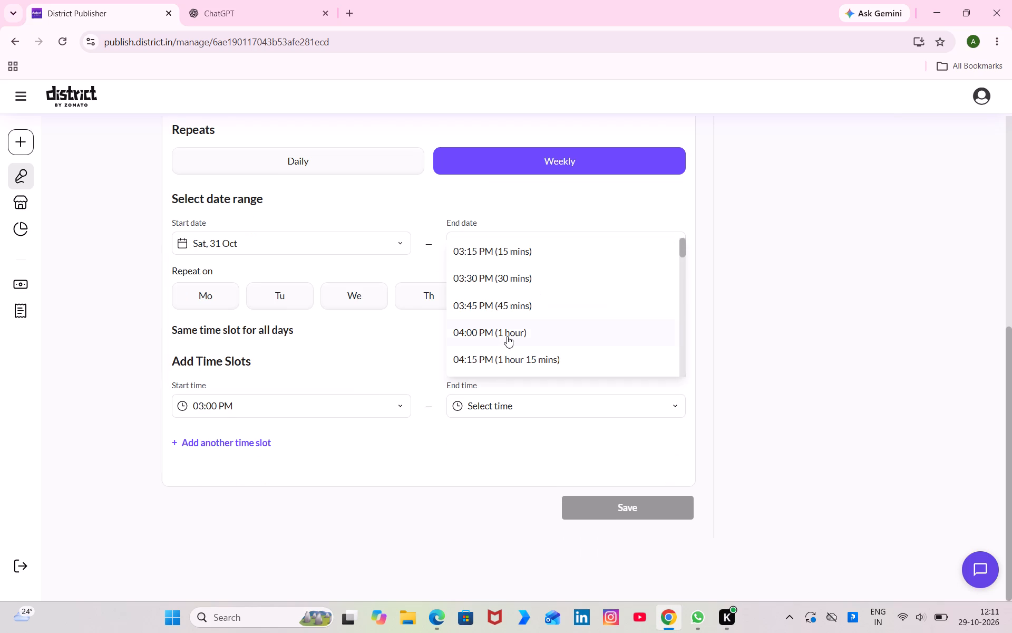
{"action": "left_click", "coordinate": [507, 331]}
Add a second time slot from 04:00 PM to 05:00 PM and save the show schedule.
{"action": "left_click", "coordinate": [257, 455]}
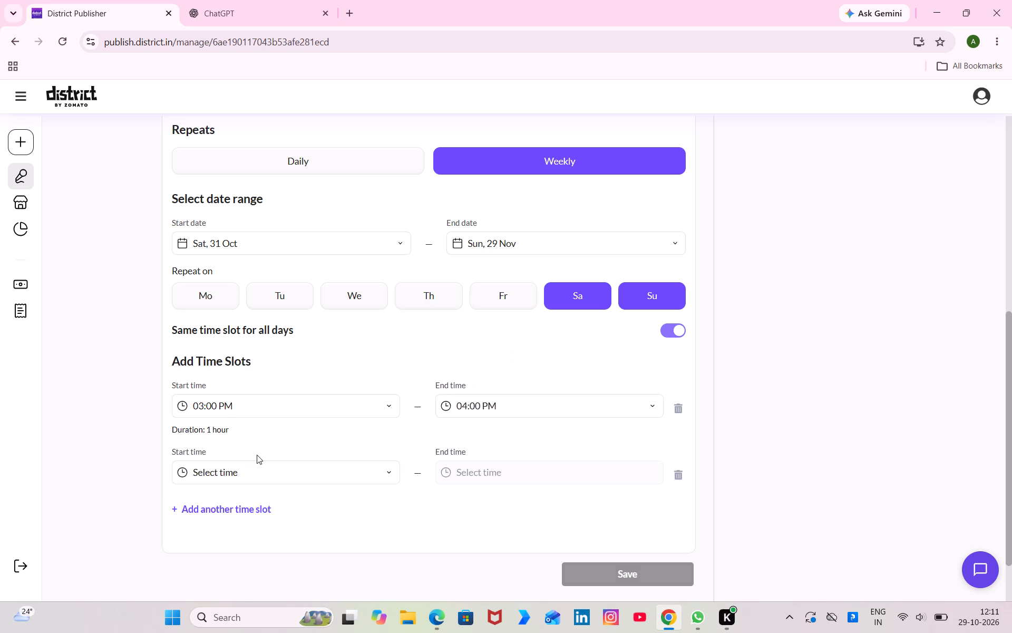
{"action": "left_click", "coordinate": [293, 473]}
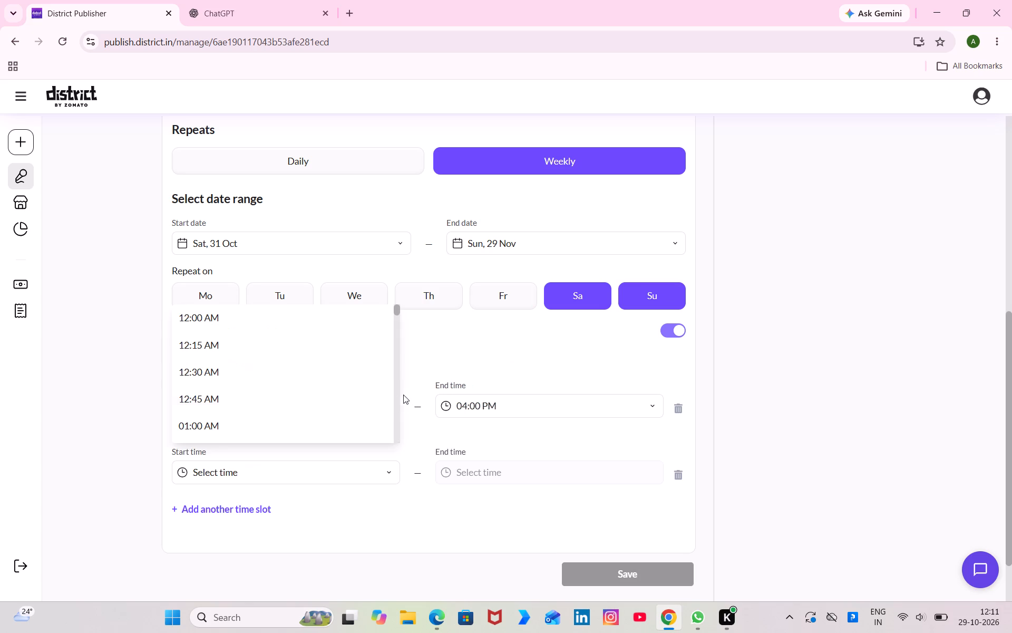
{"action": "double_click", "coordinate": [396, 405]}
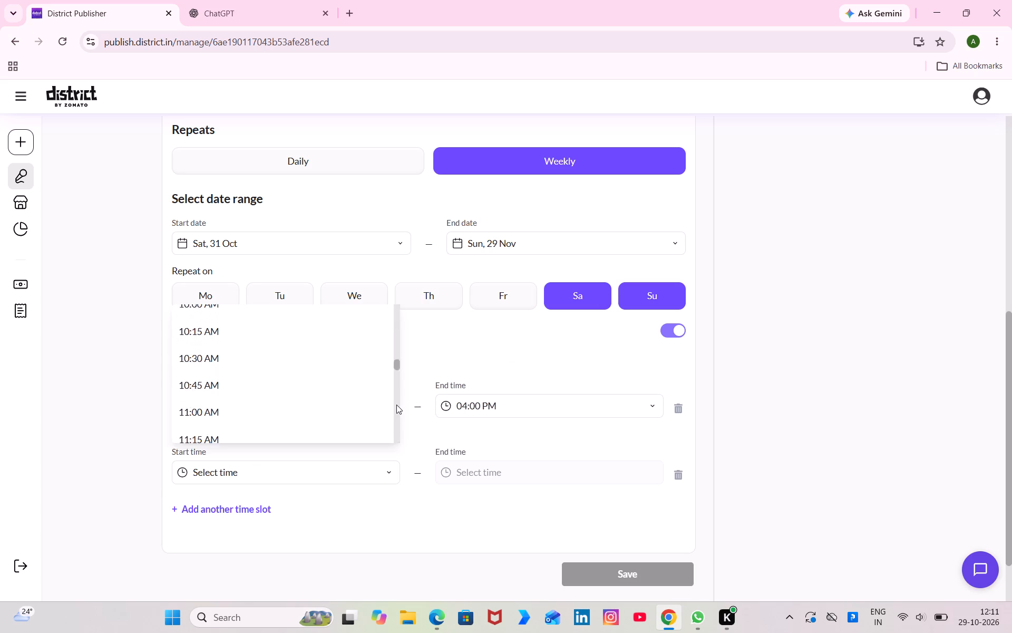
{"action": "triple_click", "coordinate": [396, 405]}
{"action": "scroll", "coordinate": [285, 373], "scroll_direction": "up", "scroll_amount": 1}
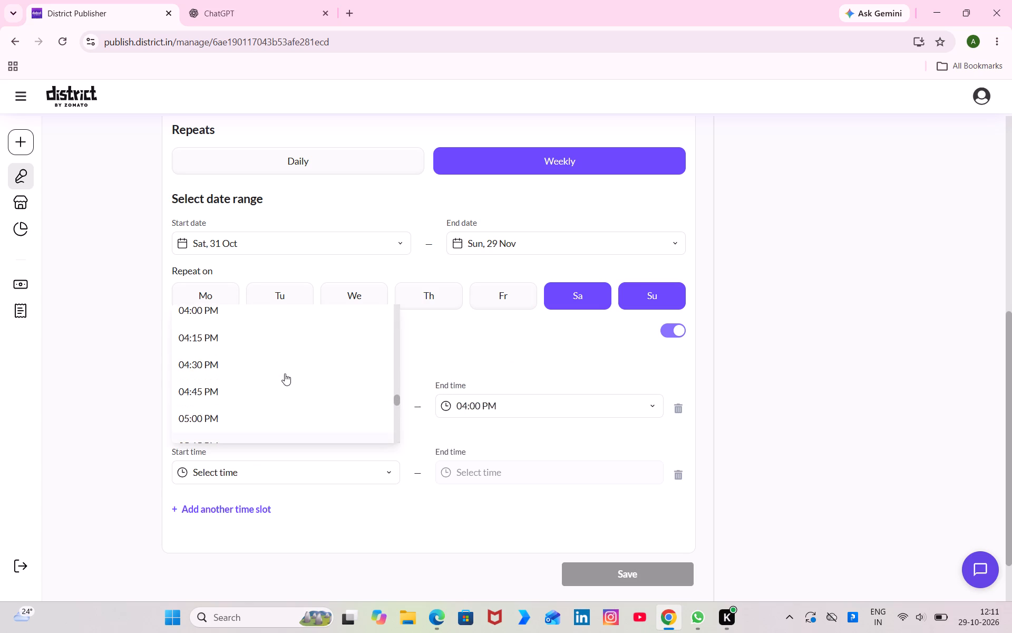
{"action": "scroll", "coordinate": [285, 373], "scroll_direction": "up", "scroll_amount": 1}
{"action": "left_click", "coordinate": [251, 353]}
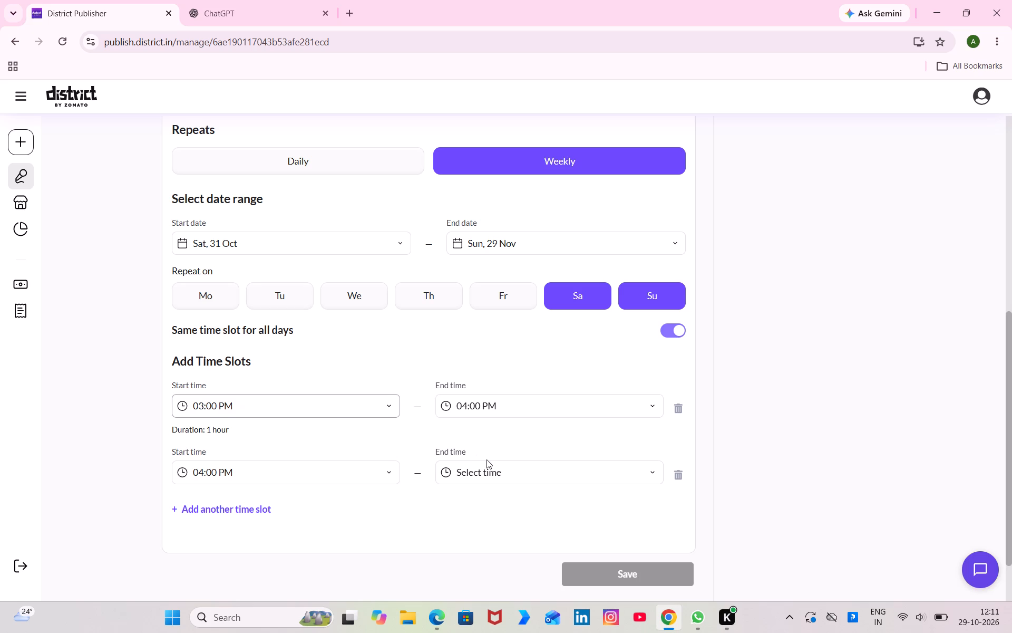
{"action": "left_click", "coordinate": [484, 464]}
{"action": "left_click", "coordinate": [508, 394]}
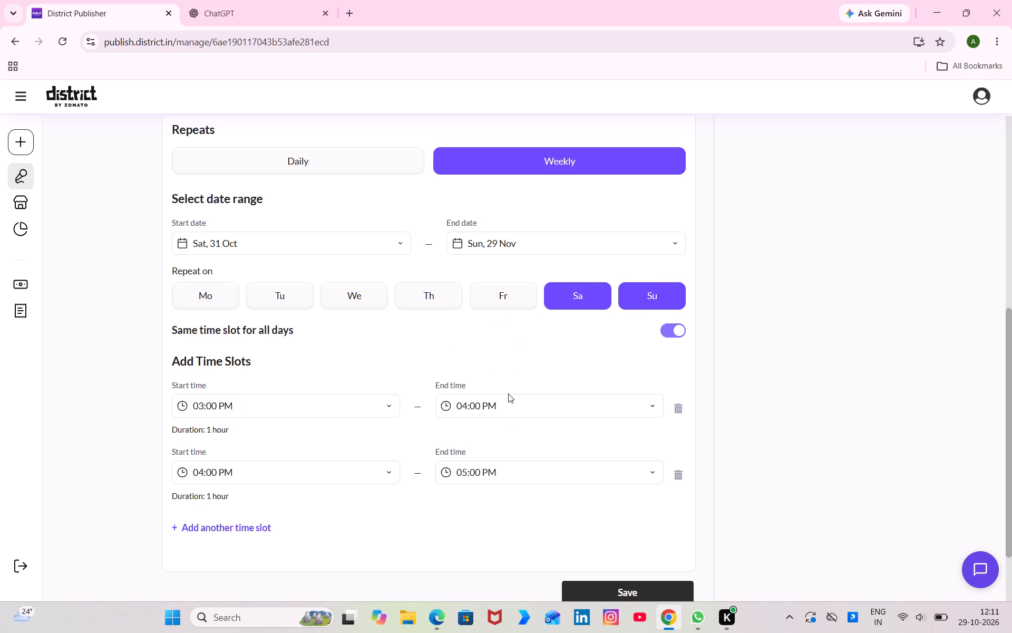
{"action": "left_click", "coordinate": [603, 583]}
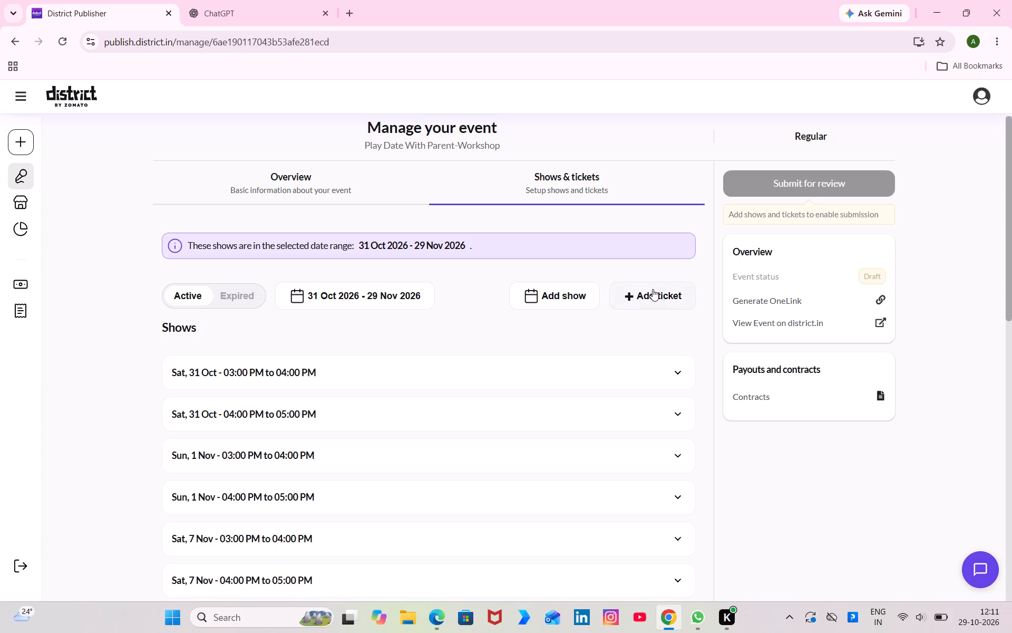
Start a new ticket with the custom name ENTRY PASS and the copied note about the redeemable ₹250 per person cover charge as description.
{"action": "left_click", "coordinate": [653, 289]}
{"action": "left_click", "coordinate": [741, 229]}
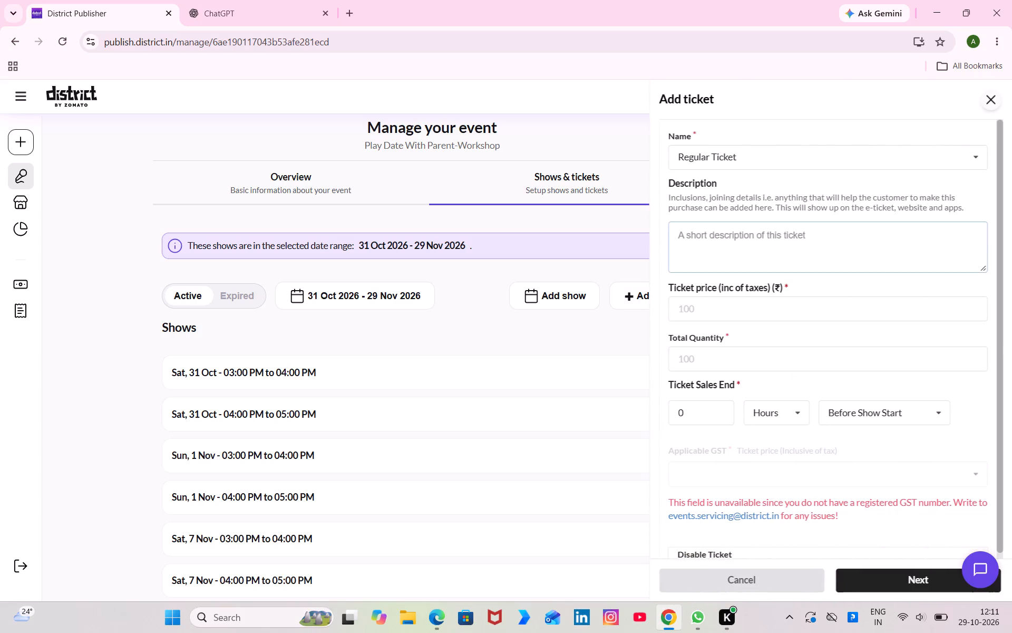
{"action": "key", "text": "ctrl+v"}
{"action": "left_click", "coordinate": [744, 149]}
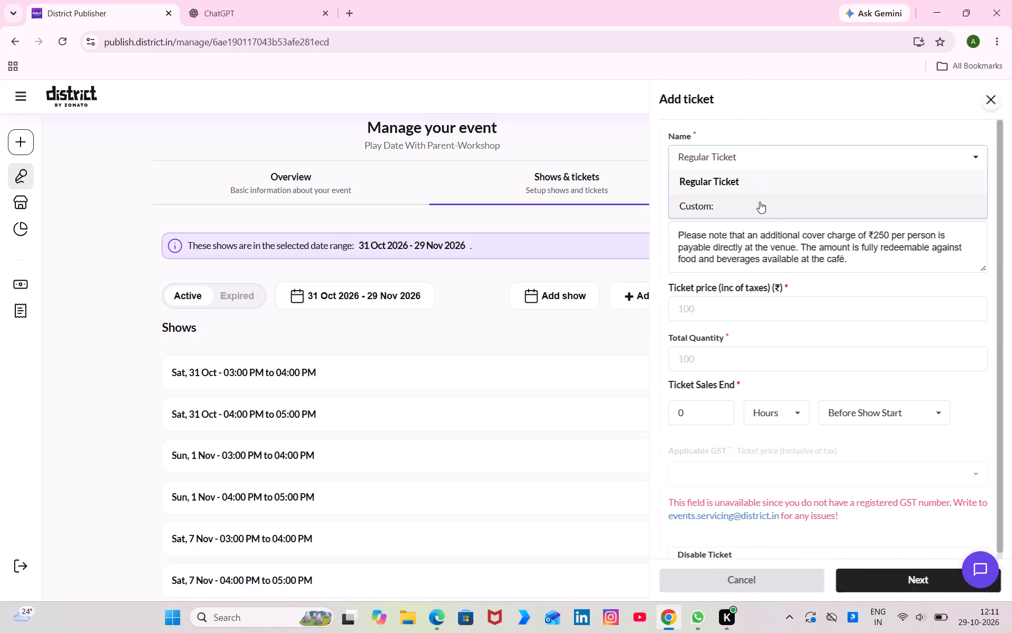
{"action": "left_click", "coordinate": [757, 207]}
{"action": "left_click", "coordinate": [772, 164]}
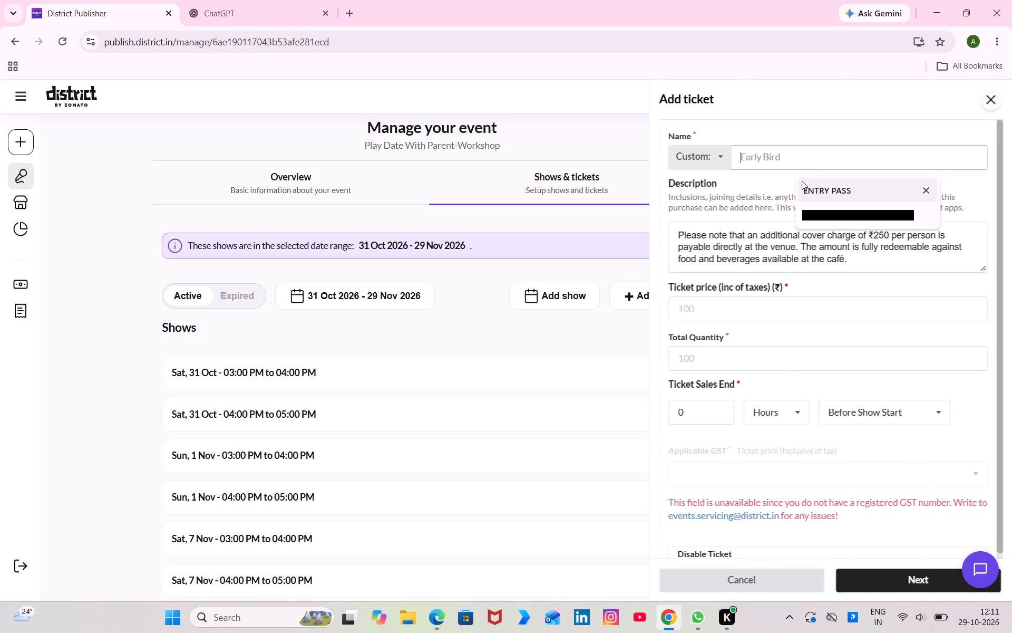
{"action": "left_click", "coordinate": [815, 188]}
Set the ticket's total quantity to 10 and end its sales 30 minutes before show start.
{"action": "left_click", "coordinate": [714, 357]}
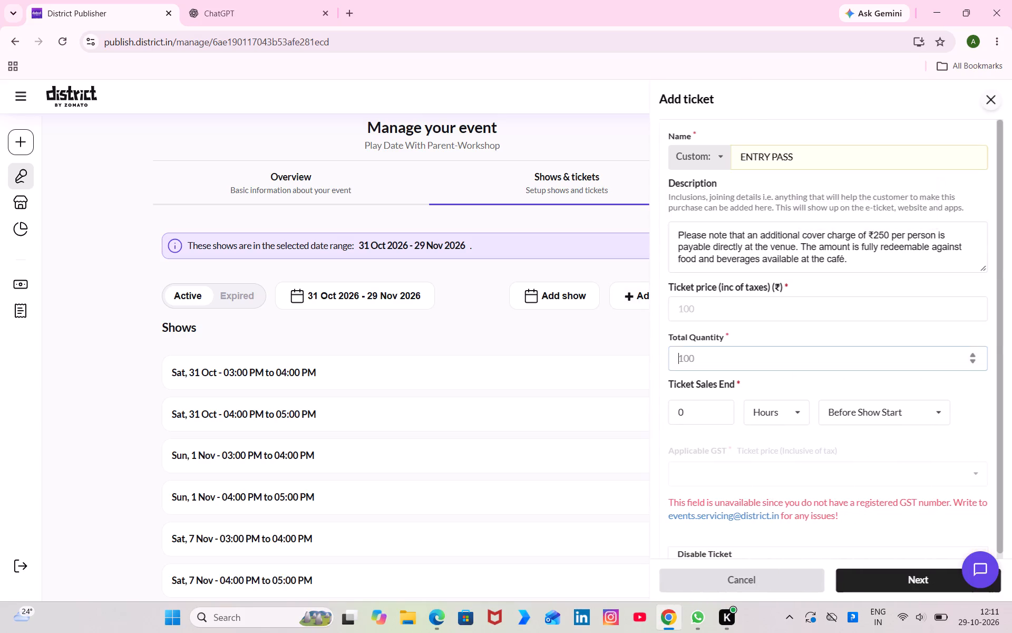
{"action": "type", "text": "10"}
{"action": "left_click", "coordinate": [682, 411]}
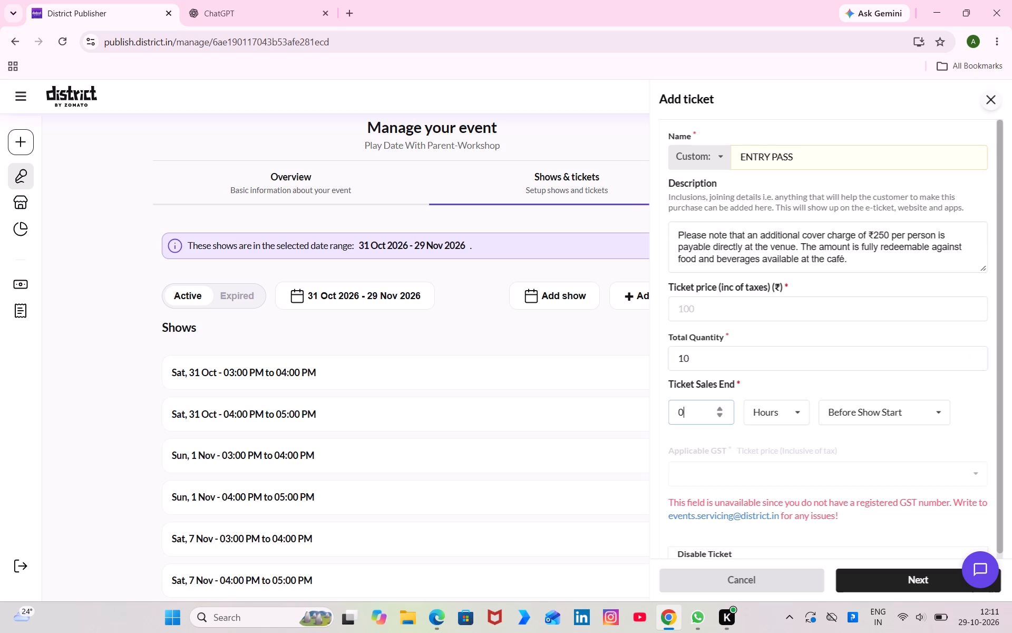
{"action": "key", "text": "Left"}
{"action": "key", "text": "3"}
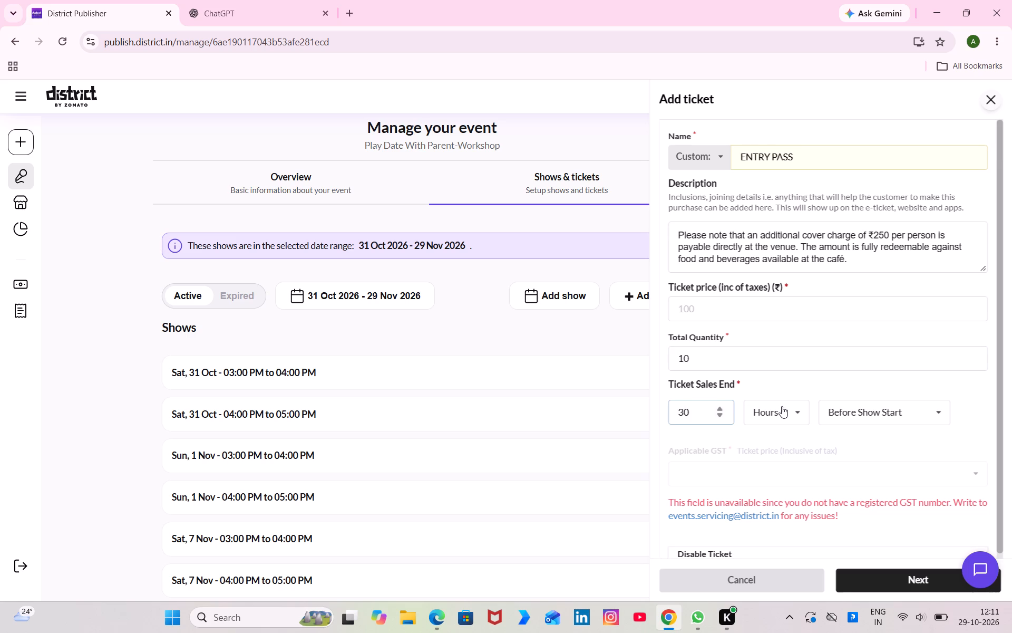
{"action": "left_click", "coordinate": [782, 406]}
{"action": "left_click", "coordinate": [780, 433]}
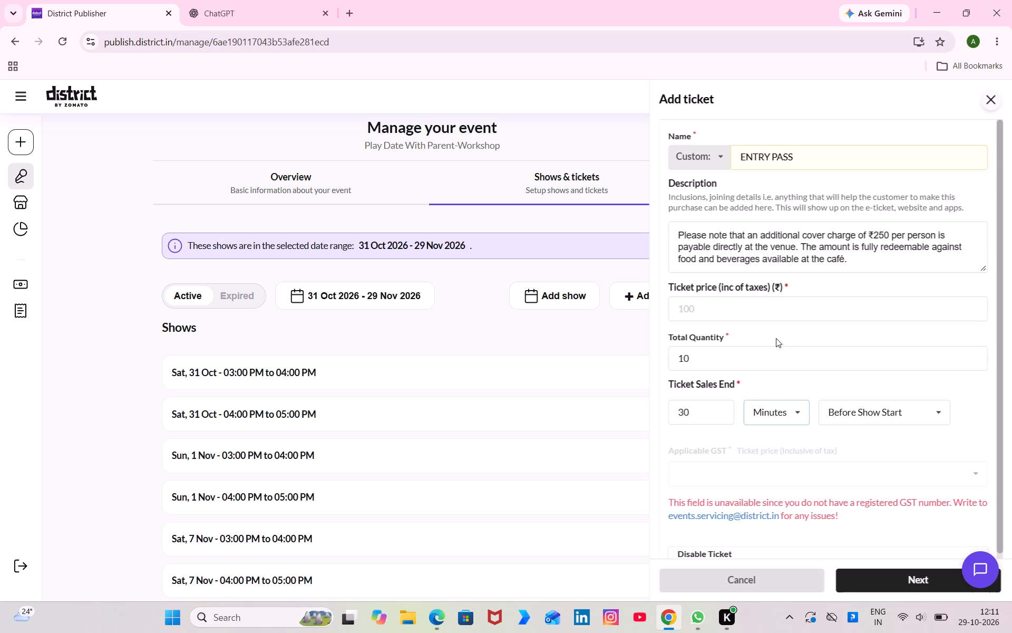
Check the Playdate with parents price in the Blissboard sheet, set the ticket price to ₹899, and add the ticket to all shows.
{"action": "left_click", "coordinate": [765, 301]}
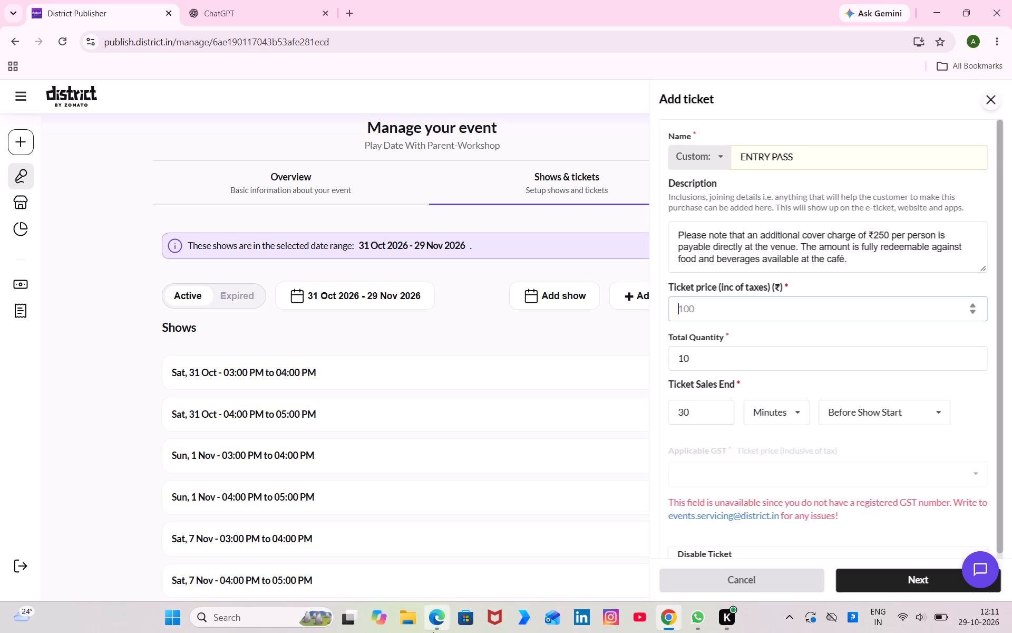
{"action": "left_click", "coordinate": [433, 632]}
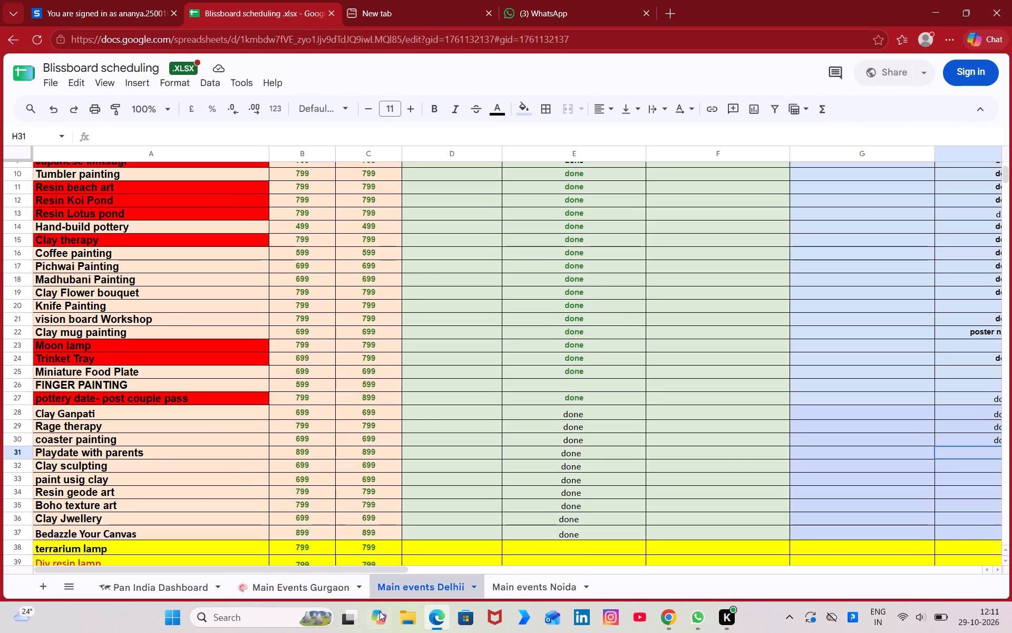
{"action": "left_click", "coordinate": [434, 622]}
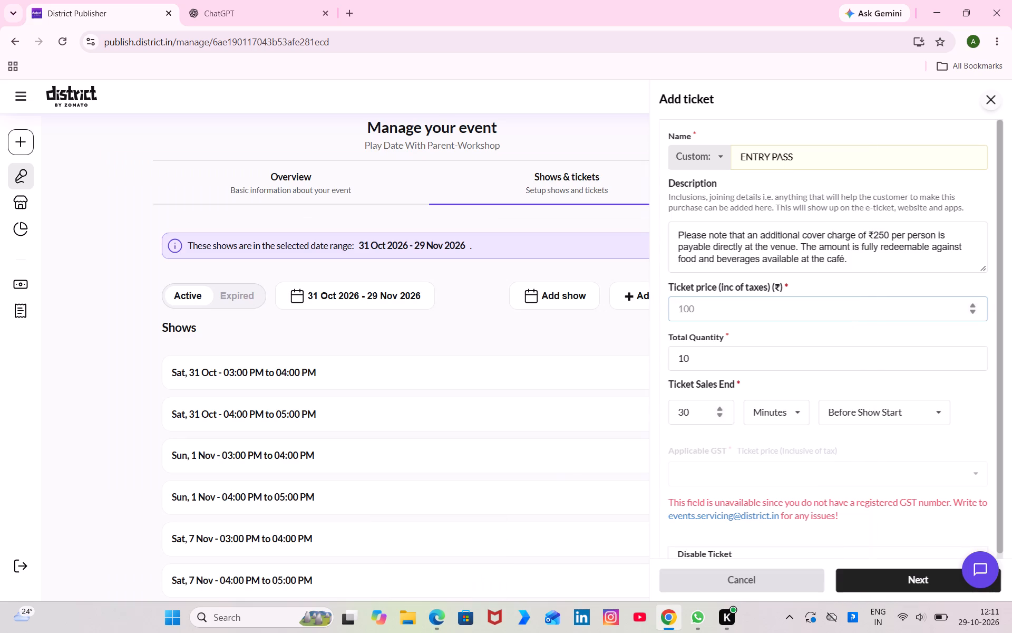
{"action": "type", "text": "899"}
{"action": "left_click", "coordinate": [902, 576]}
{"action": "left_click", "coordinate": [902, 576]}
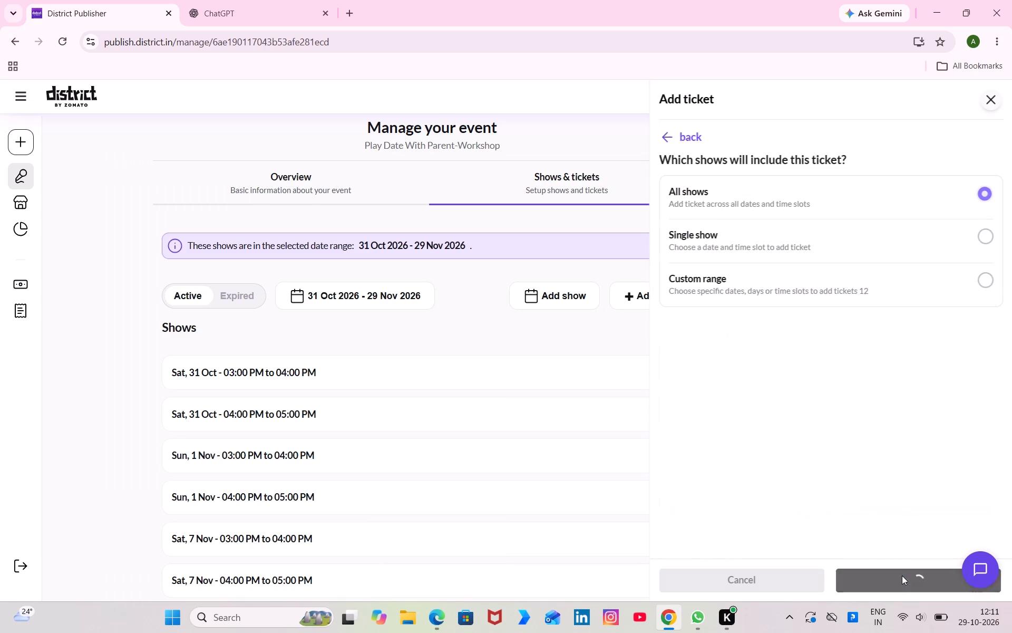
{"action": "left_click", "coordinate": [762, 527]}
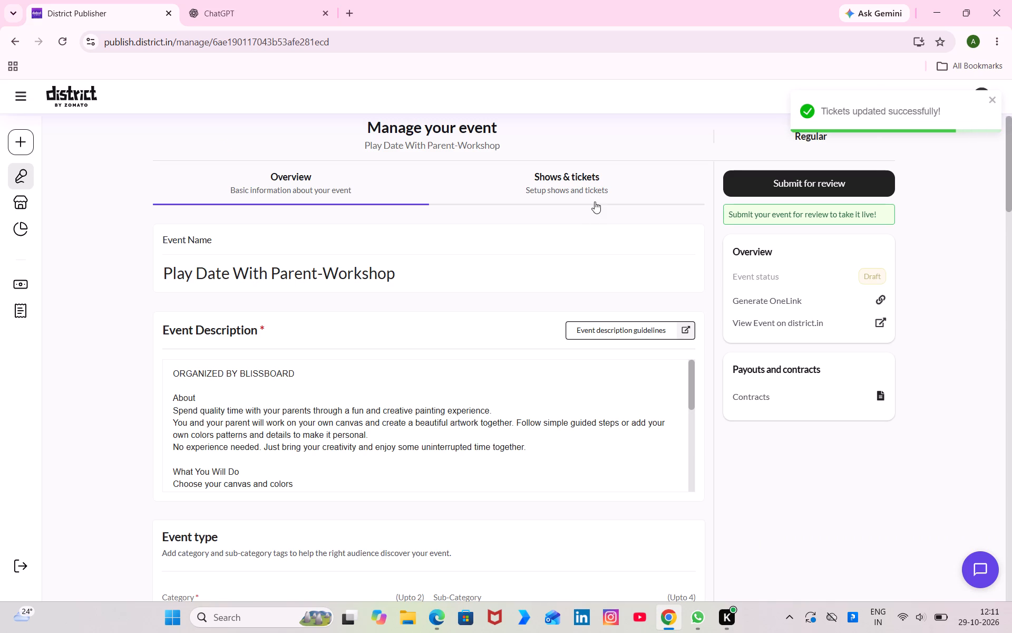
Disable only the Sun, 8 Nov 03:00 PM to 04:00 PM show, without selecting a reason.
{"action": "left_click", "coordinate": [586, 189]}
{"action": "scroll", "coordinate": [545, 413], "scroll_direction": "down", "scroll_amount": 2}
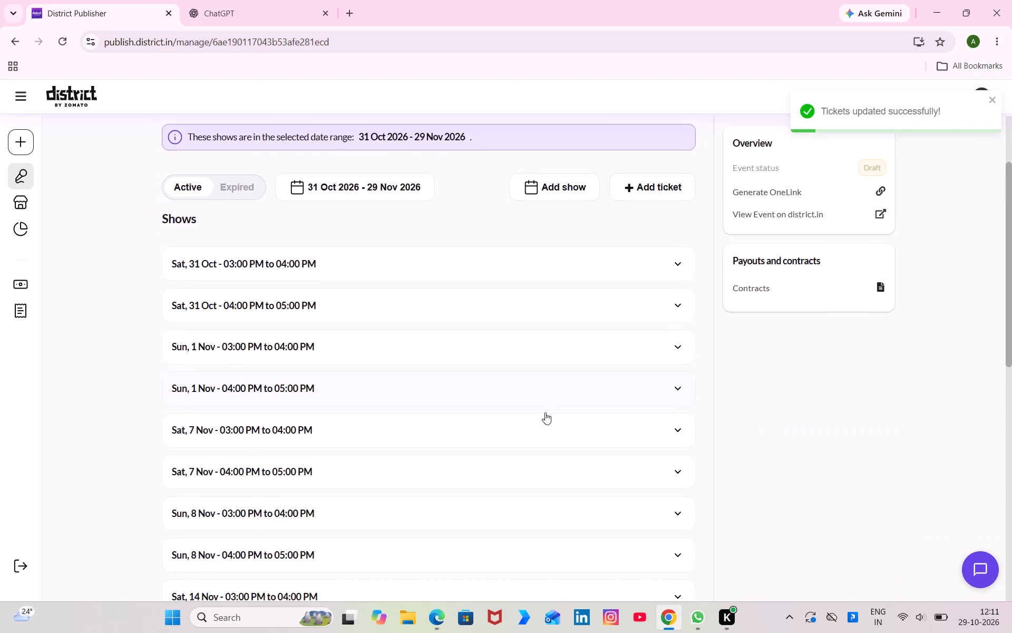
{"action": "scroll", "coordinate": [545, 413], "scroll_direction": "down", "scroll_amount": 3}
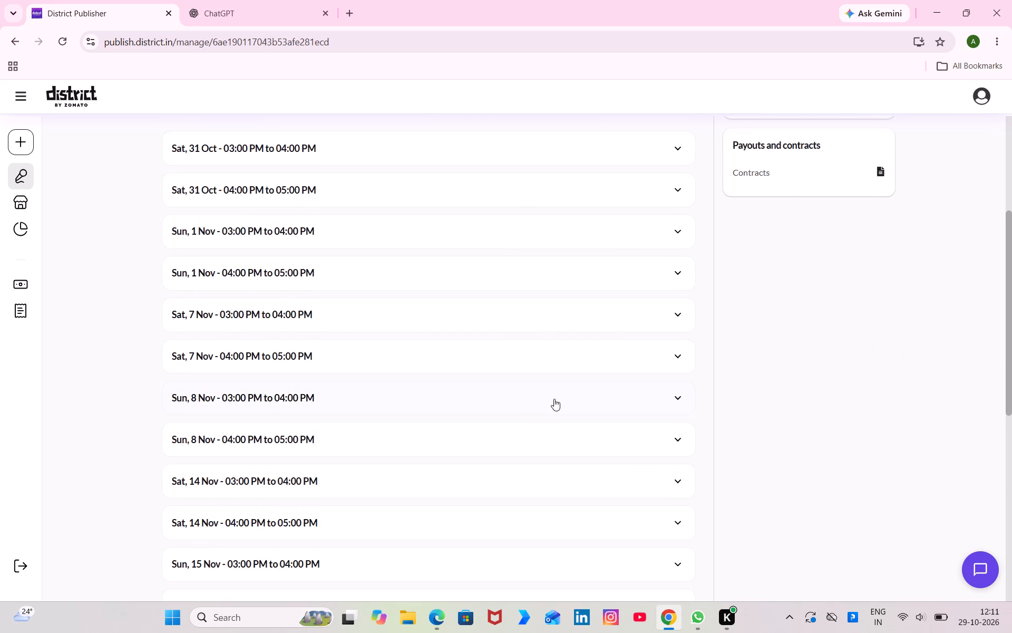
{"action": "left_click", "coordinate": [554, 399]}
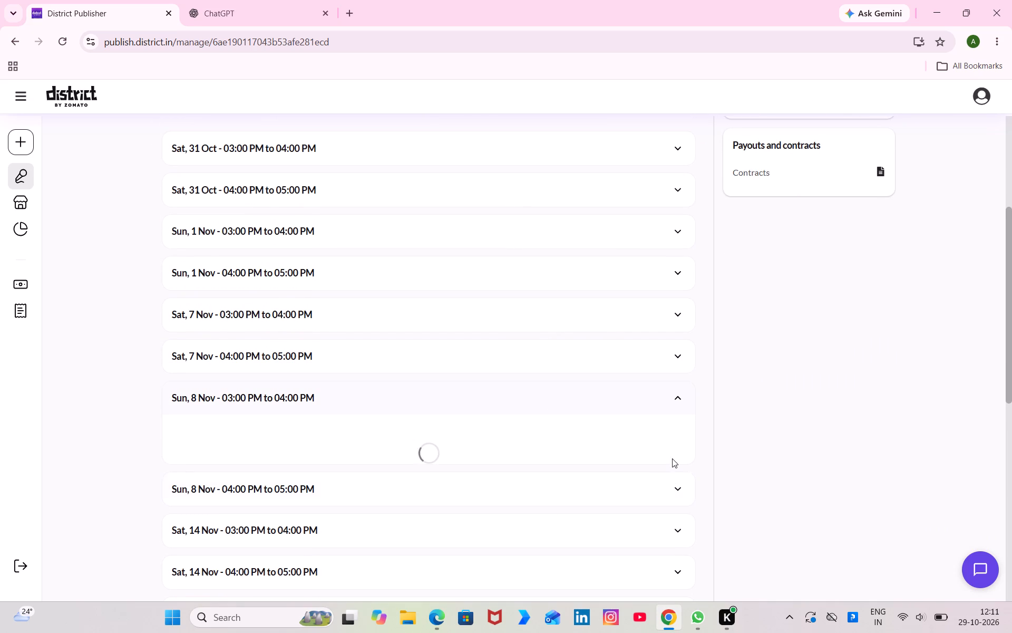
{"action": "left_click", "coordinate": [664, 486]}
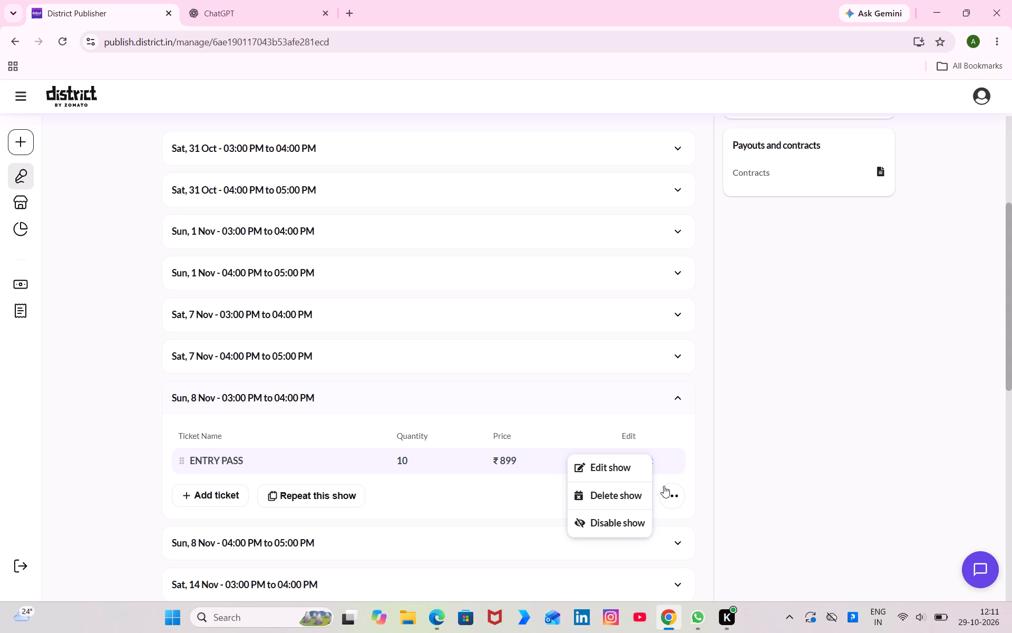
{"action": "left_click", "coordinate": [612, 523]}
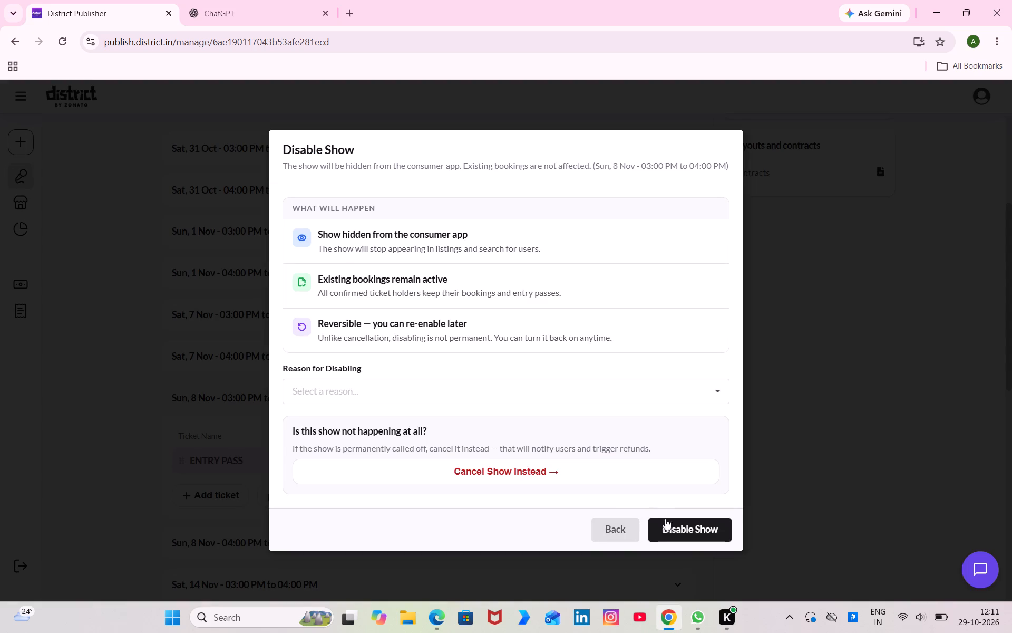
{"action": "left_click", "coordinate": [672, 525]}
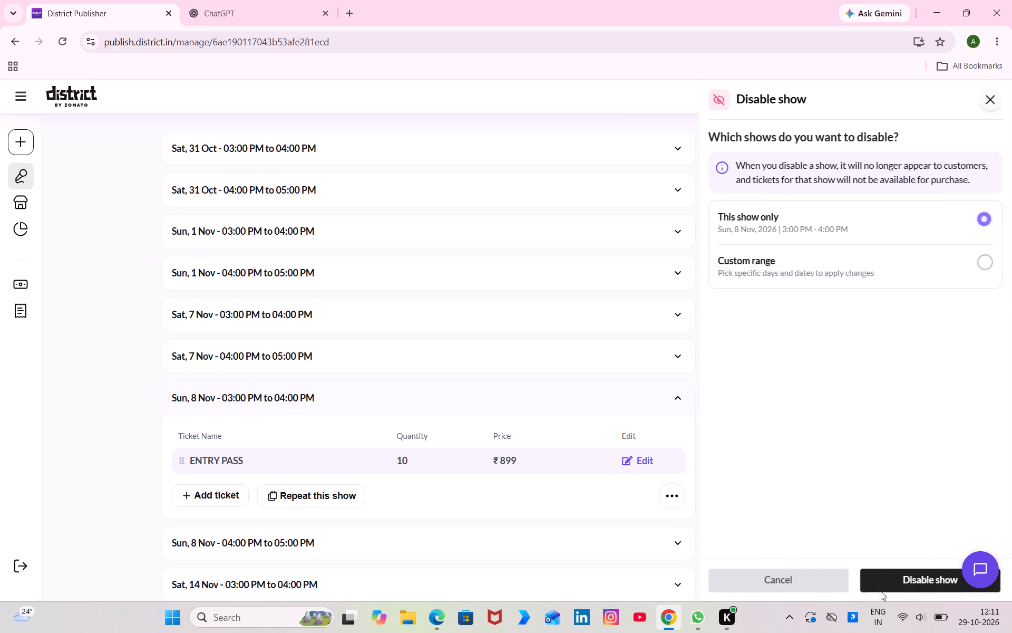
{"action": "left_click", "coordinate": [899, 584]}
{"action": "left_click", "coordinate": [739, 412]}
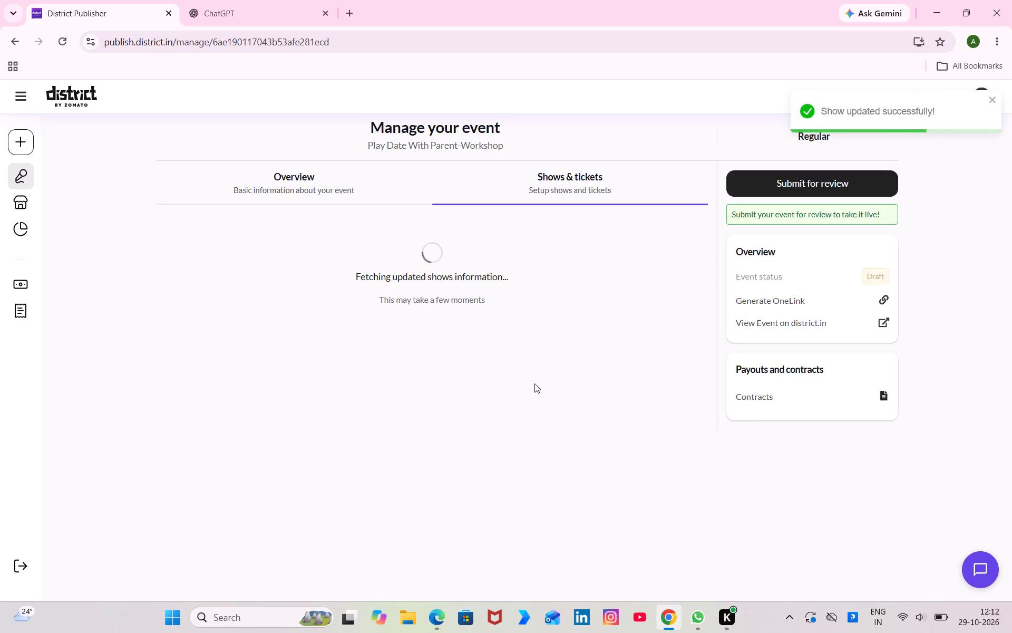
Disable only the Sun, 8 Nov 04:00 PM to 05:00 PM show, without selecting a reason.
{"action": "scroll", "coordinate": [534, 383], "scroll_direction": "down", "scroll_amount": 3}
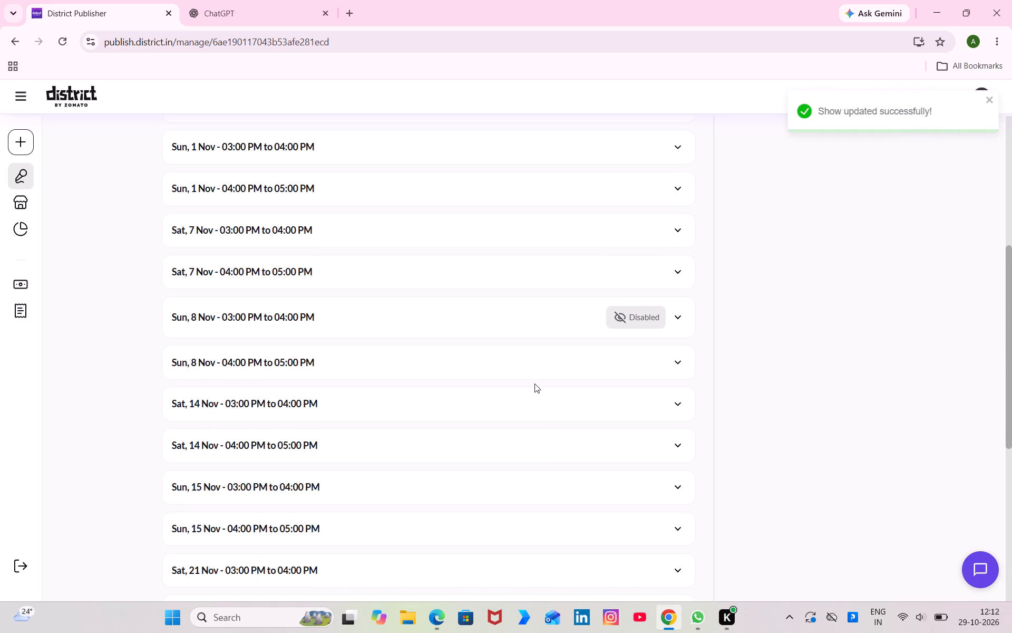
{"action": "left_click", "coordinate": [561, 369]}
{"action": "left_click", "coordinate": [675, 453]}
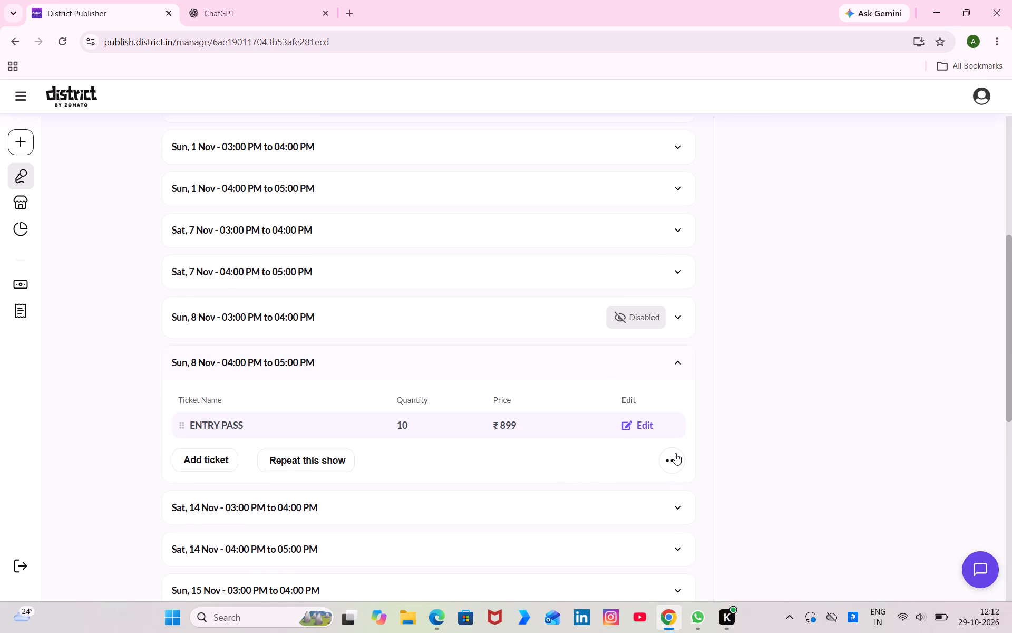
{"action": "left_click", "coordinate": [621, 483]}
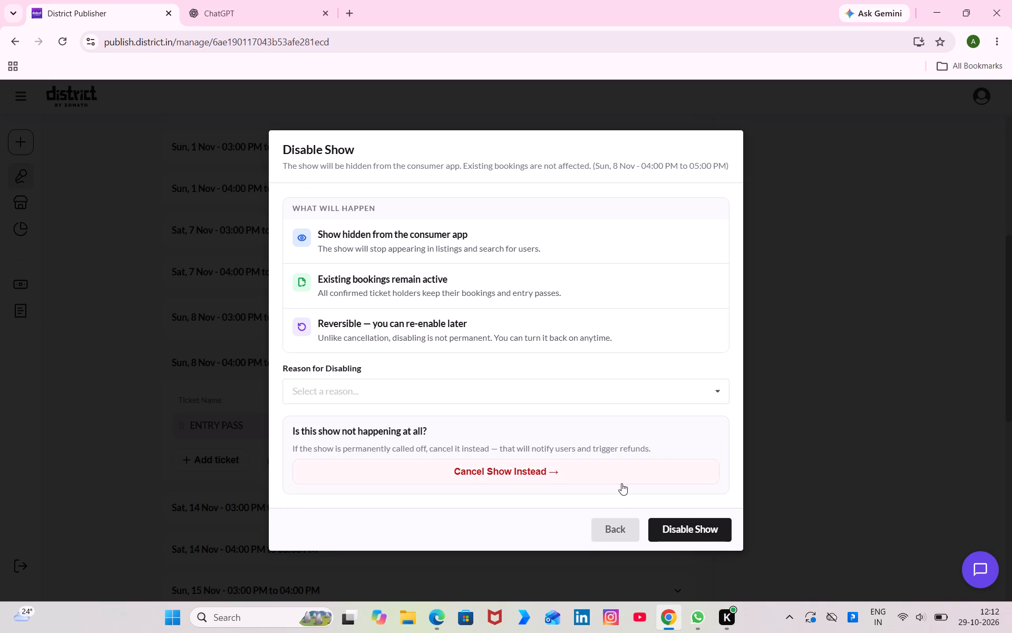
{"action": "left_click", "coordinate": [682, 517]}
{"action": "left_click", "coordinate": [688, 534]}
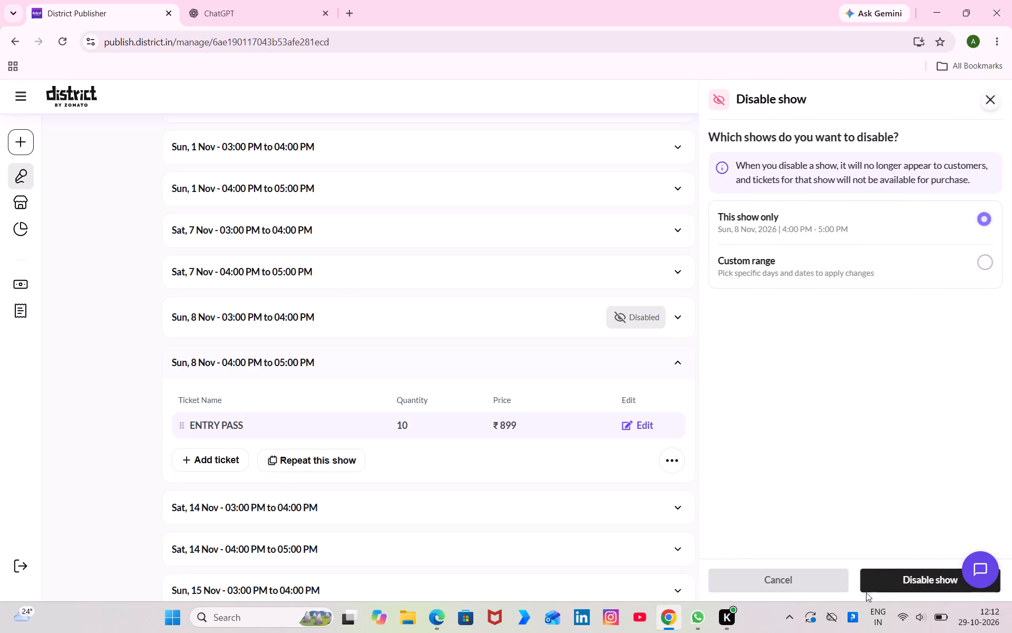
{"action": "left_click", "coordinate": [881, 580]}
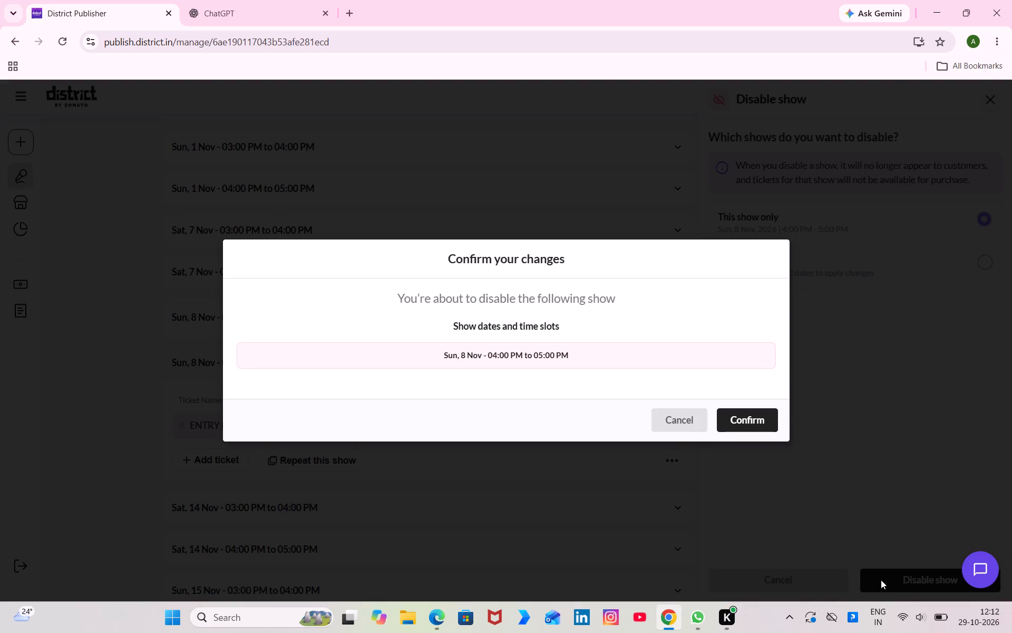
{"action": "left_click", "coordinate": [744, 420]}
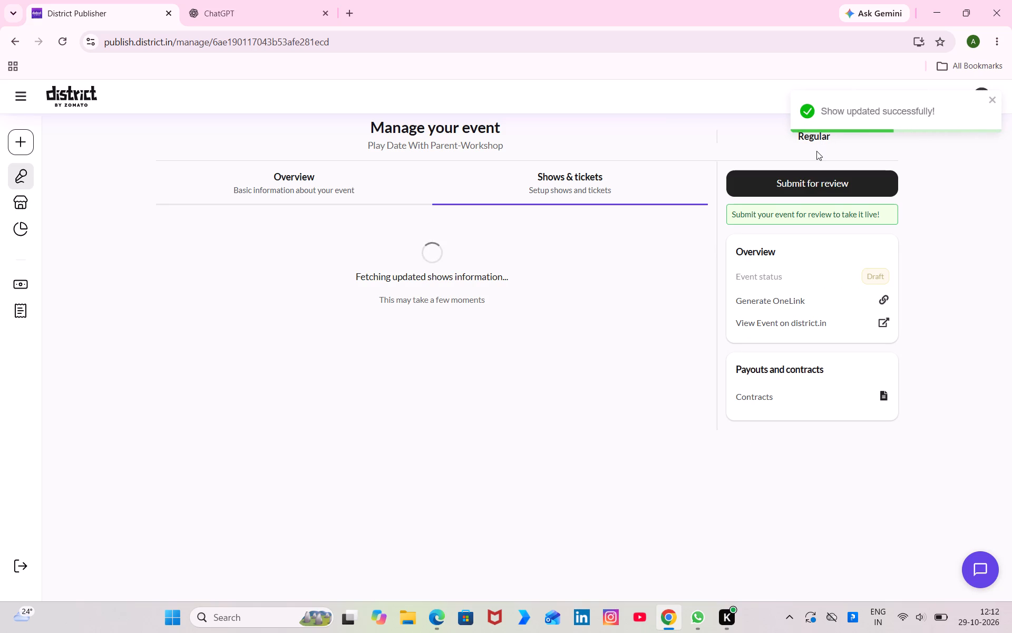
Submit the Play Date With Parent-Workshop event for review and acknowledge the review notice.
{"action": "scroll", "coordinate": [618, 476], "scroll_direction": "down", "scroll_amount": 2}
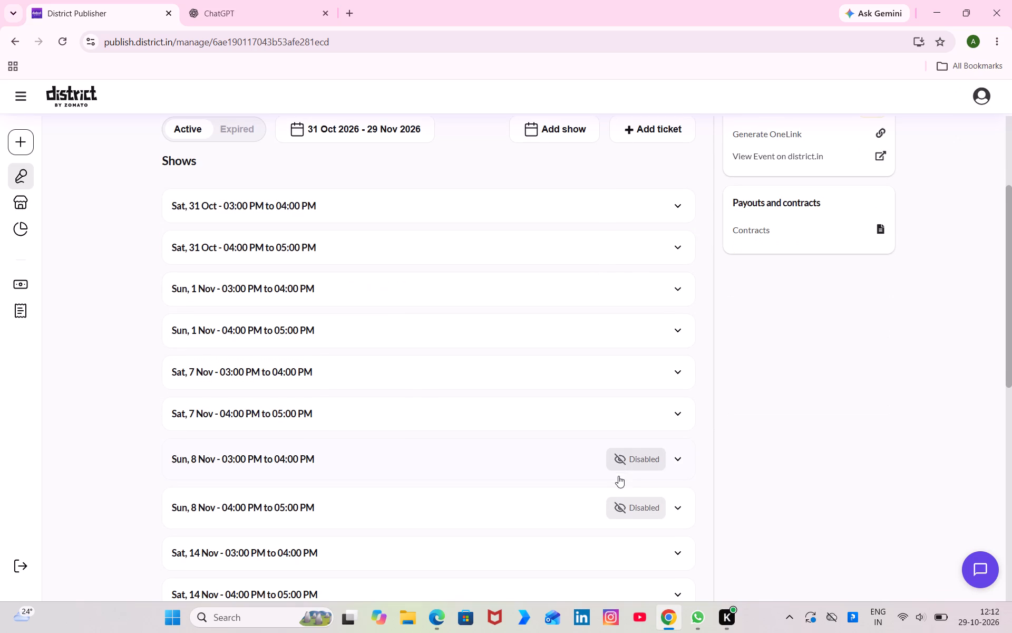
{"action": "left_click", "coordinate": [636, 391]}
{"action": "left_click", "coordinate": [653, 383]}
{"action": "scroll", "coordinate": [653, 383], "scroll_direction": "up", "scroll_amount": 6}
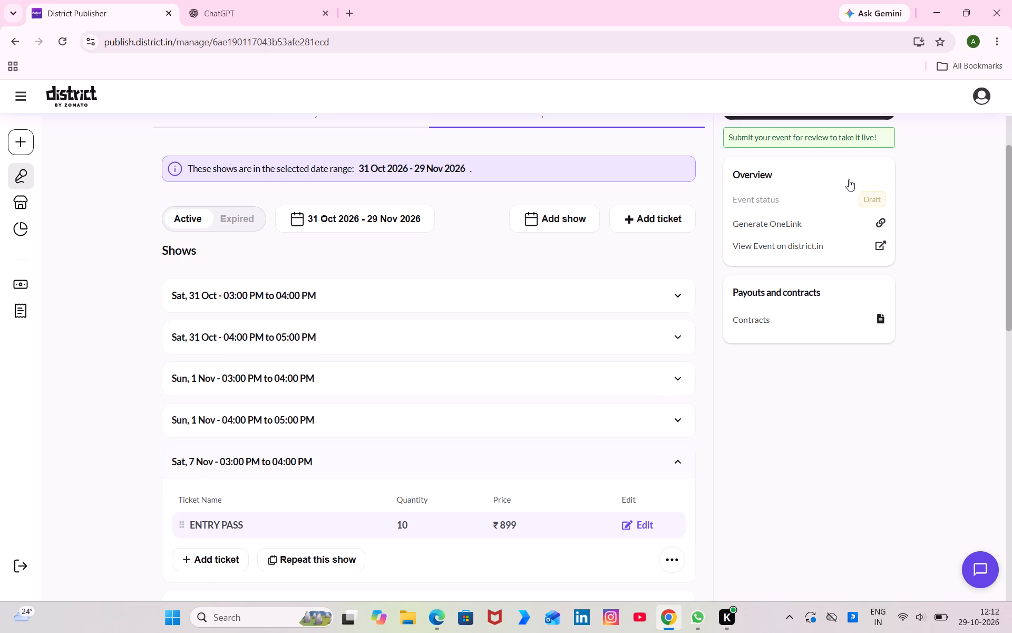
{"action": "left_click", "coordinate": [844, 183]}
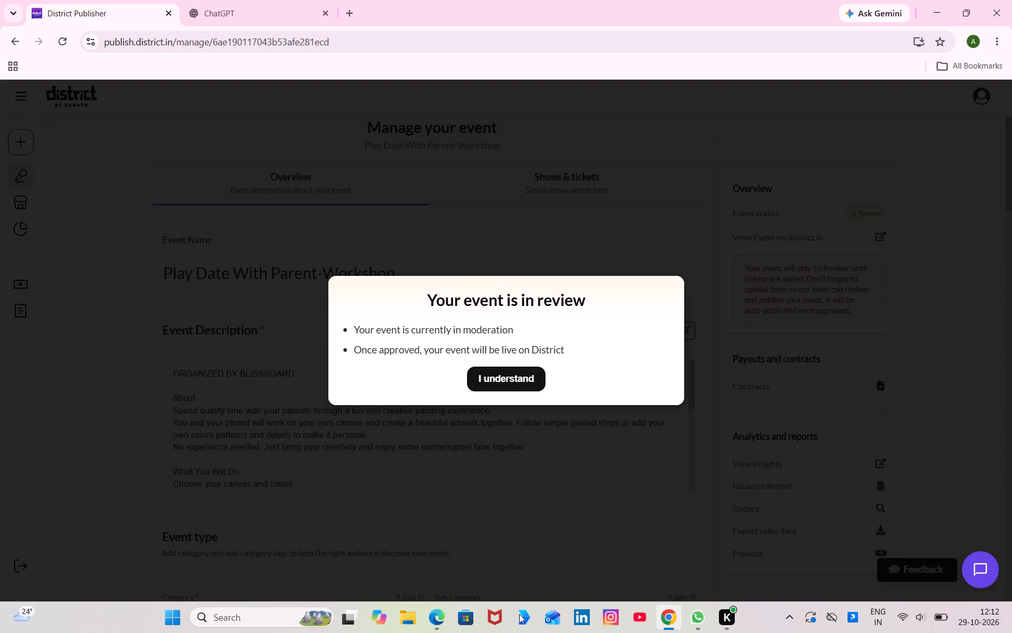
{"action": "left_click", "coordinate": [509, 384]}
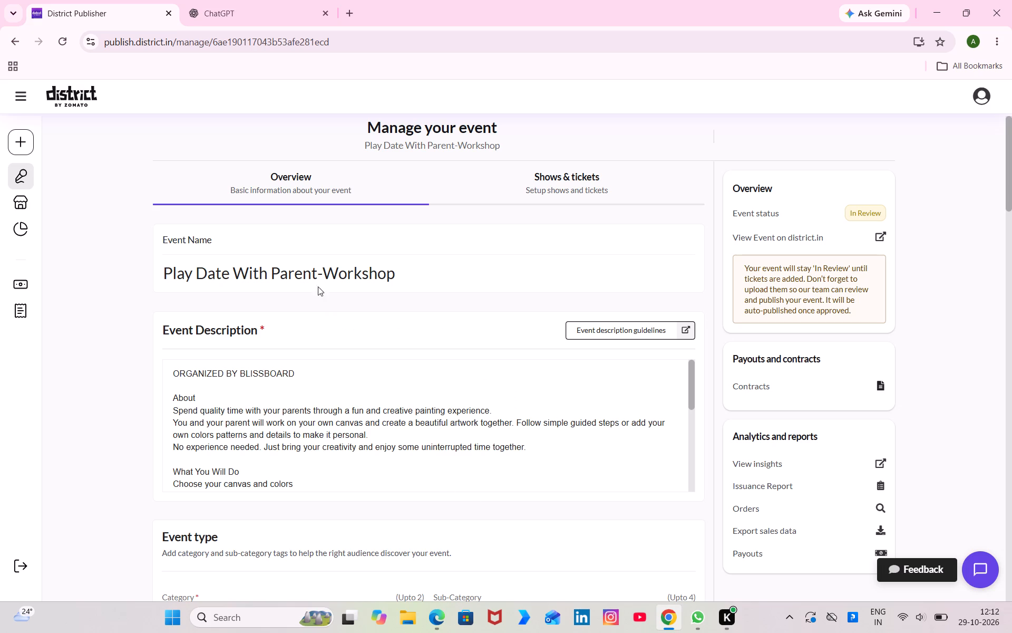
Return to the events overview and open the shows and tickets setup of the Clay sculpting-workshop draft at Mona Cava.
{"action": "left_click", "coordinate": [5, 42]}
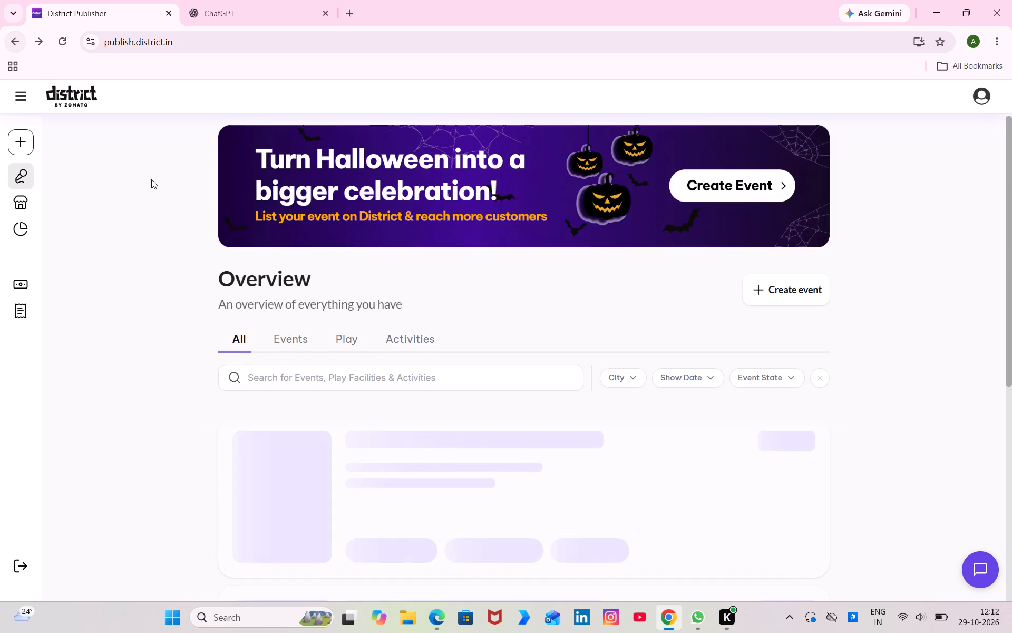
{"action": "scroll", "coordinate": [301, 354], "scroll_direction": "down", "scroll_amount": 8}
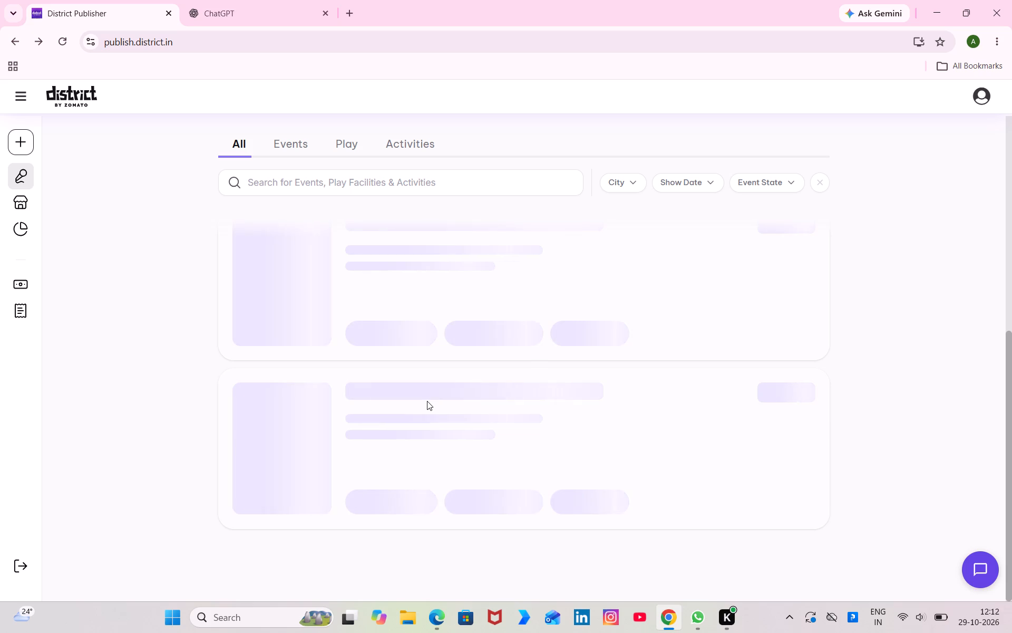
{"action": "scroll", "coordinate": [427, 401], "scroll_direction": "down", "scroll_amount": 2}
{"action": "scroll", "coordinate": [427, 401], "scroll_direction": "up", "scroll_amount": 5}
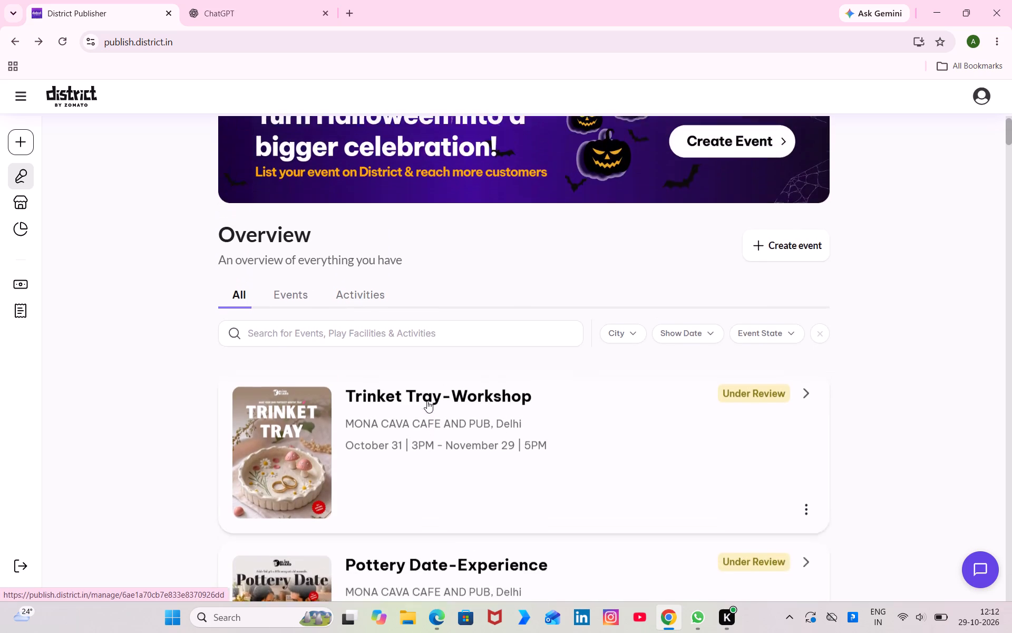
{"action": "scroll", "coordinate": [427, 401], "scroll_direction": "down", "scroll_amount": 7}
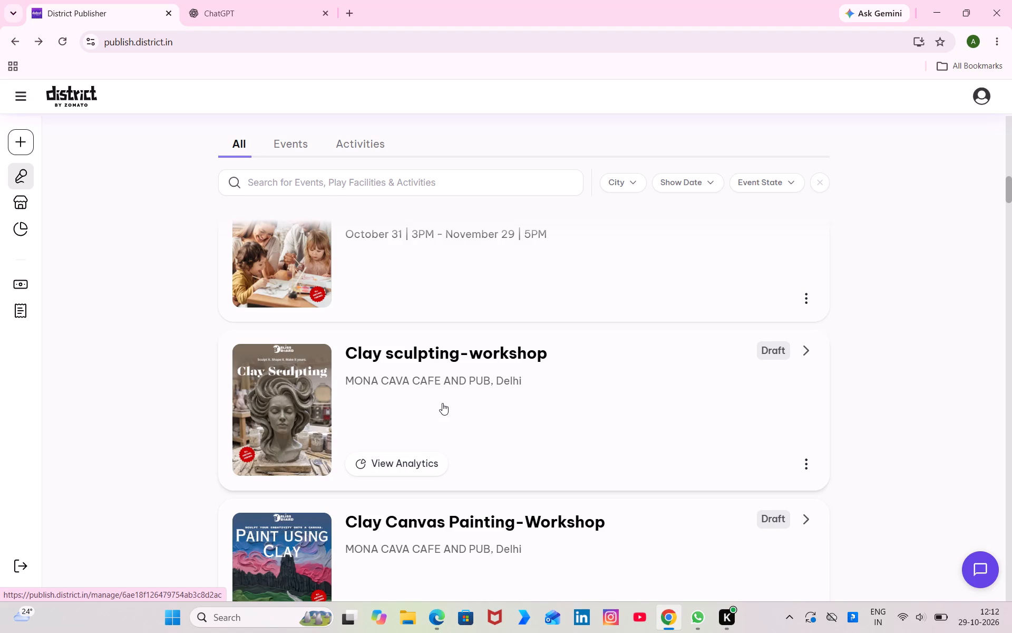
{"action": "left_click", "coordinate": [442, 403]}
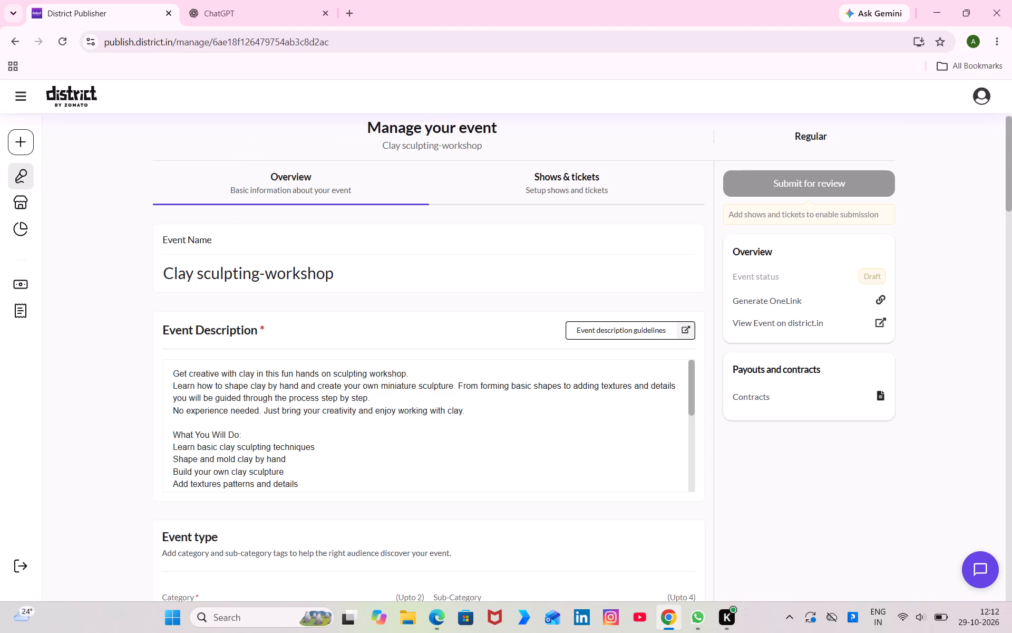
{"action": "left_click", "coordinate": [576, 180]}
Set the event as recurring weekly from Sat, 31 Oct to Sun, 29 Nov, repeating on Saturdays and Sundays.
{"action": "left_click", "coordinate": [584, 428]}
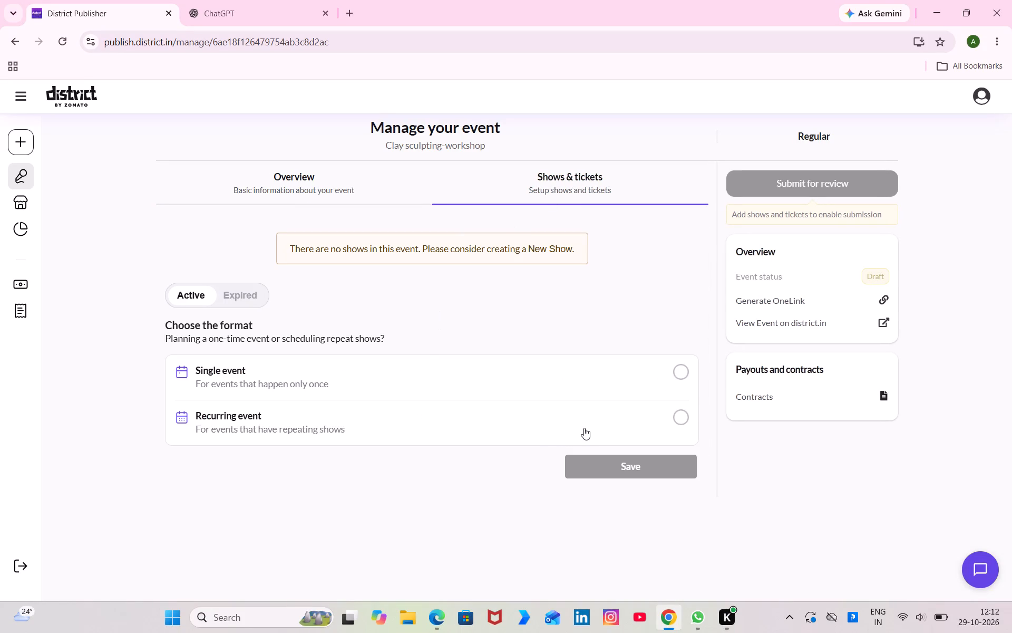
{"action": "left_click", "coordinate": [540, 526]}
{"action": "scroll", "coordinate": [540, 526], "scroll_direction": "down", "scroll_amount": 5}
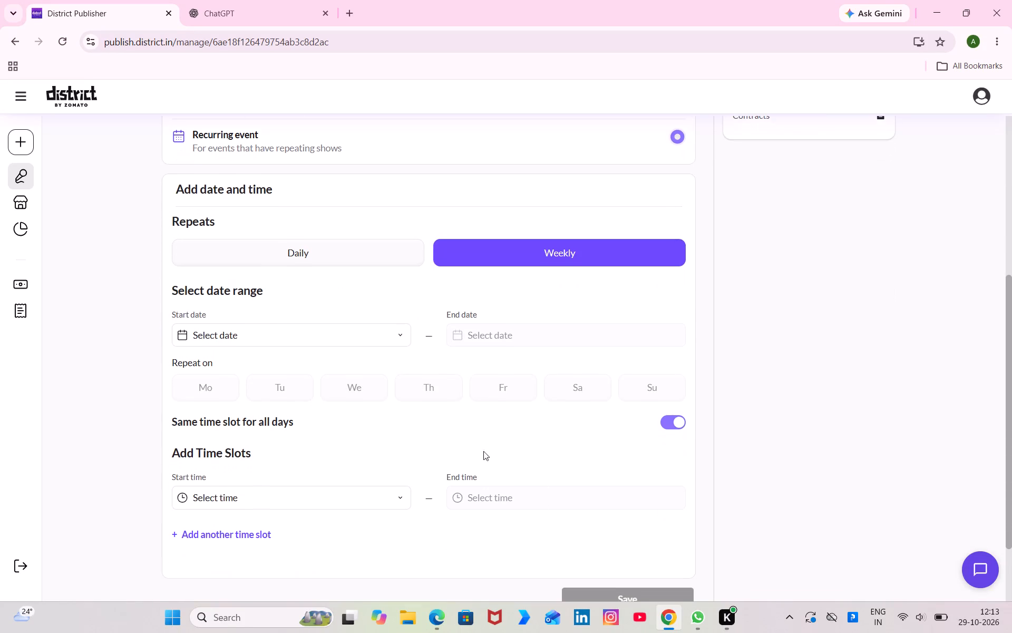
{"action": "left_click", "coordinate": [397, 328]}
{"action": "left_click", "coordinate": [300, 481]}
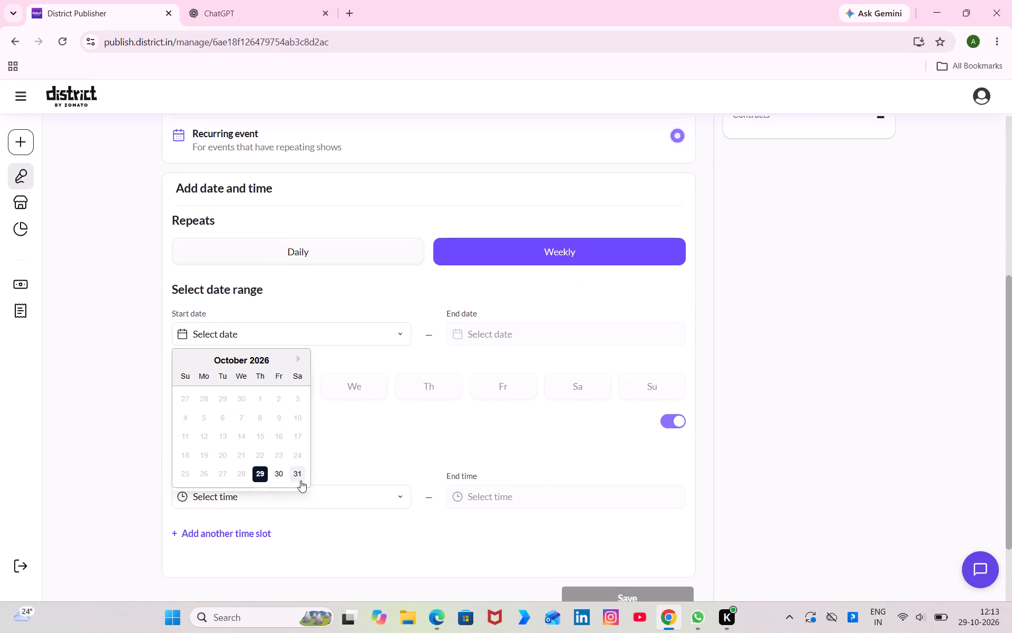
{"action": "left_click", "coordinate": [565, 331]}
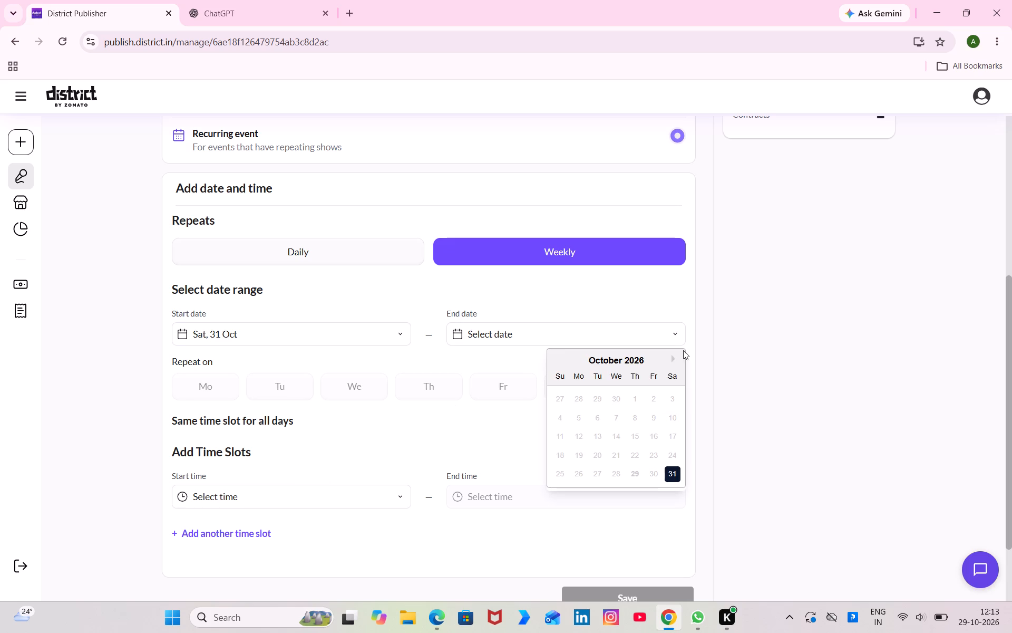
{"action": "left_click", "coordinate": [675, 357]}
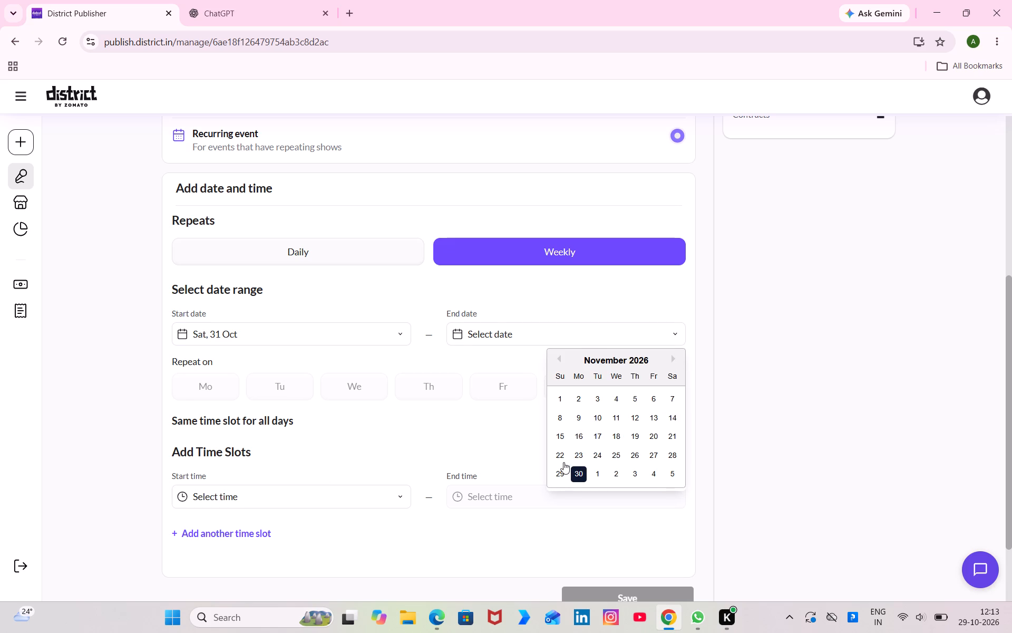
{"action": "left_click", "coordinate": [560, 470]}
{"action": "left_click", "coordinate": [592, 382]}
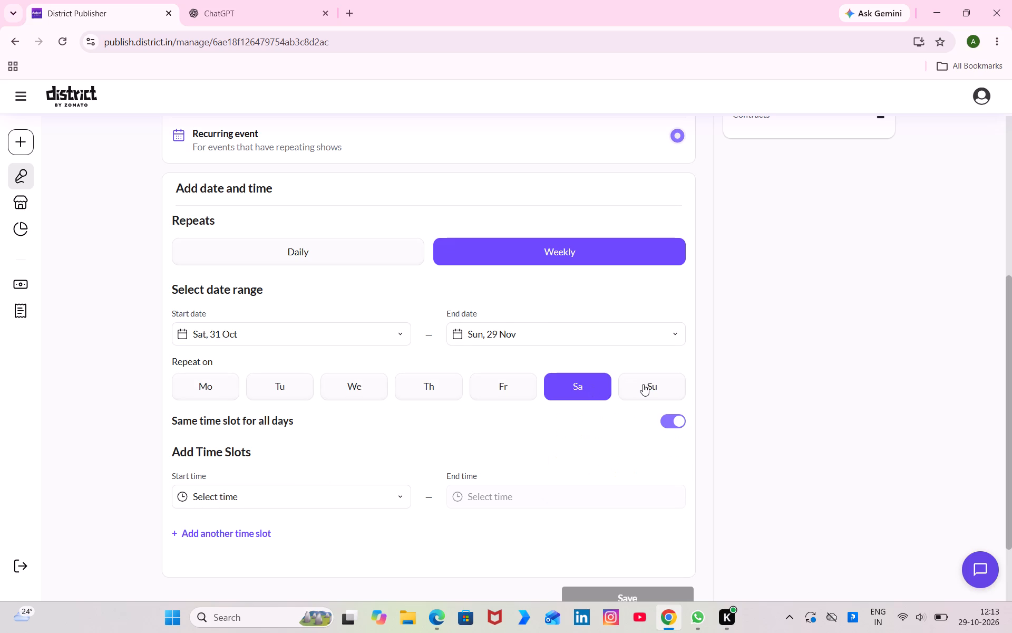
{"action": "left_click", "coordinate": [655, 385]}
Add two time slots for all days: 03:00 PM to 04:00 PM and 04:00 PM to 05:00 PM.
{"action": "left_click", "coordinate": [390, 490]}
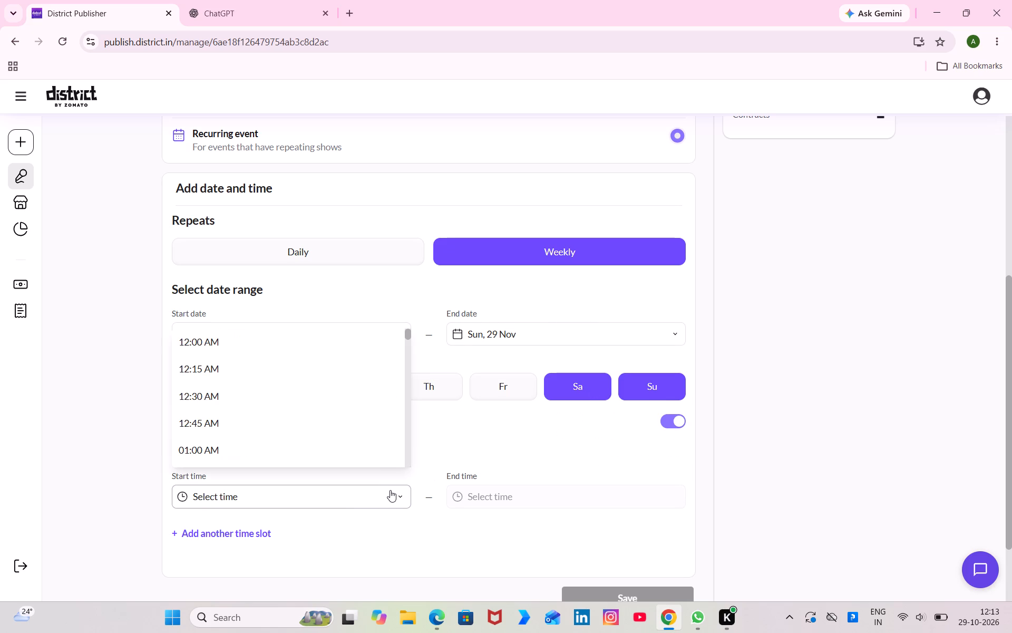
{"action": "scroll", "coordinate": [369, 433], "scroll_direction": "down", "scroll_amount": 9}
{"action": "scroll", "coordinate": [369, 433], "scroll_direction": "up", "scroll_amount": 1}
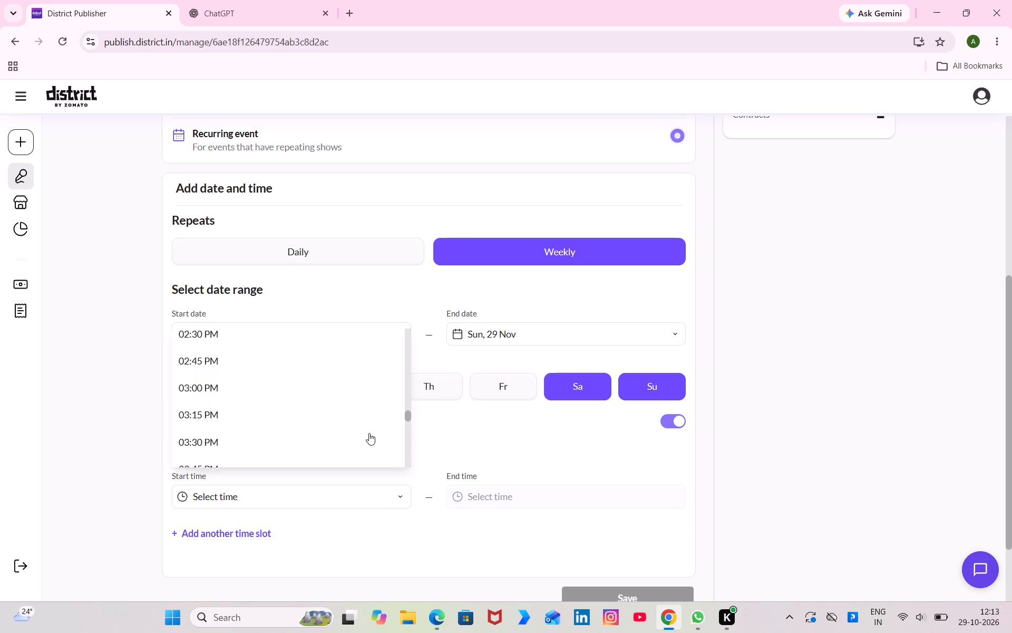
{"action": "scroll", "coordinate": [369, 433], "scroll_direction": "up", "scroll_amount": 1}
{"action": "left_click", "coordinate": [284, 386]}
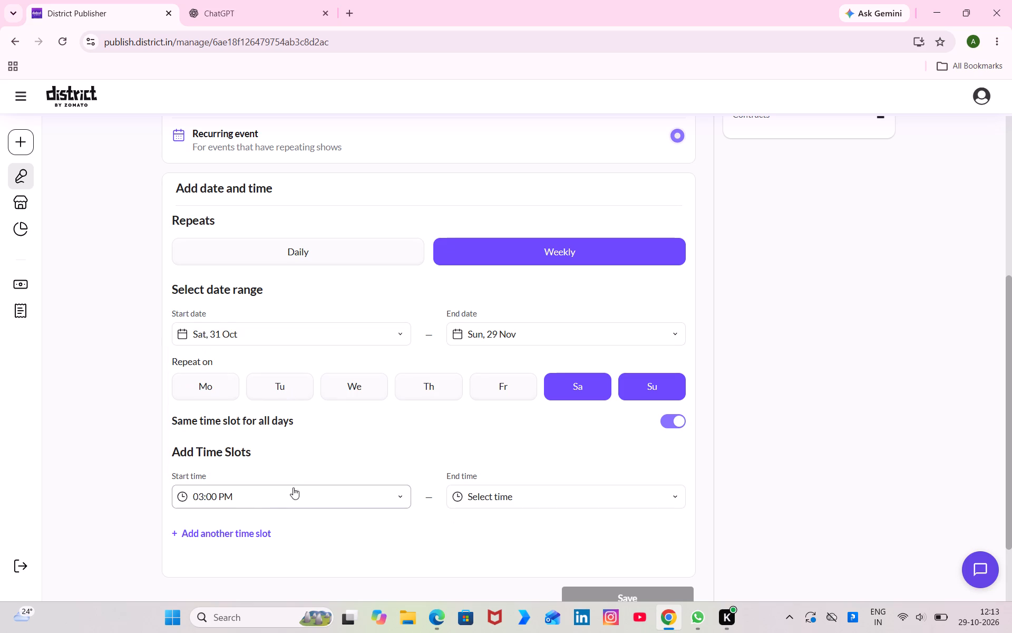
{"action": "left_click", "coordinate": [236, 534]}
{"action": "left_click", "coordinate": [266, 539]}
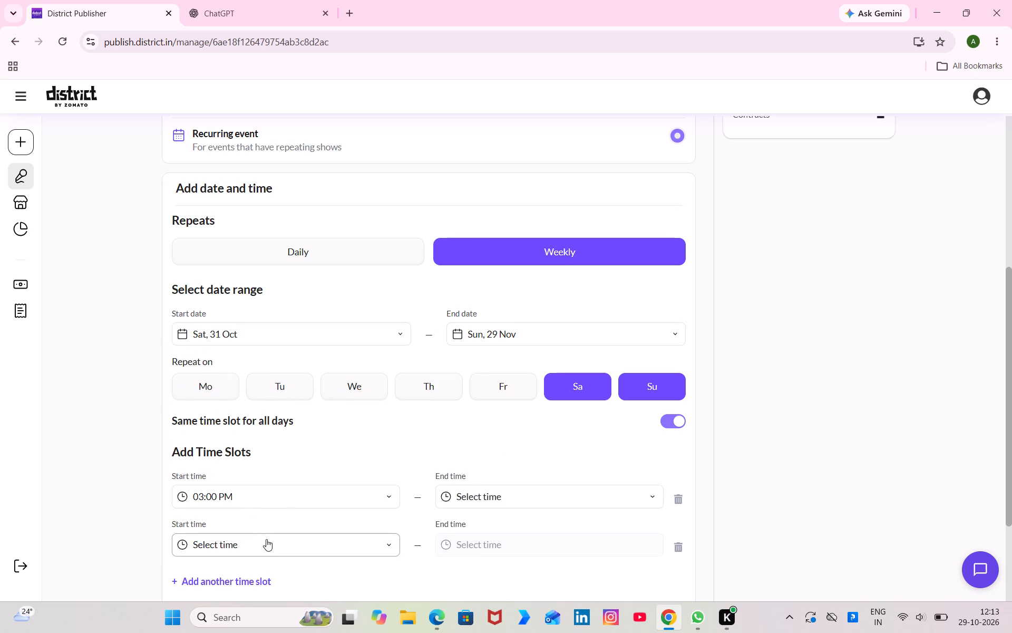
{"action": "scroll", "coordinate": [266, 464], "scroll_direction": "down", "scroll_amount": 6}
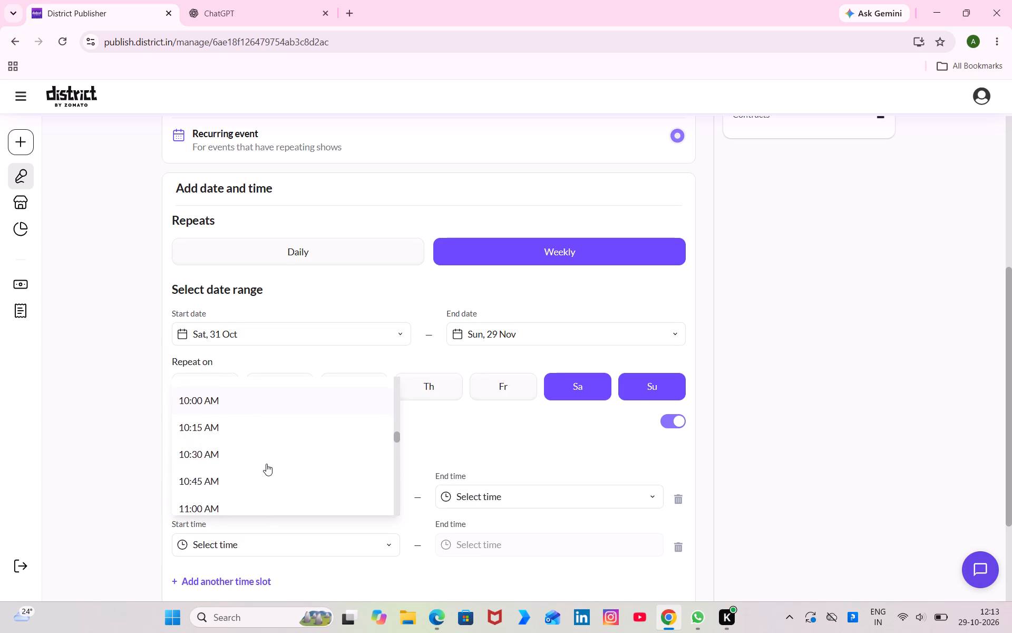
{"action": "scroll", "coordinate": [266, 464], "scroll_direction": "down", "scroll_amount": 4}
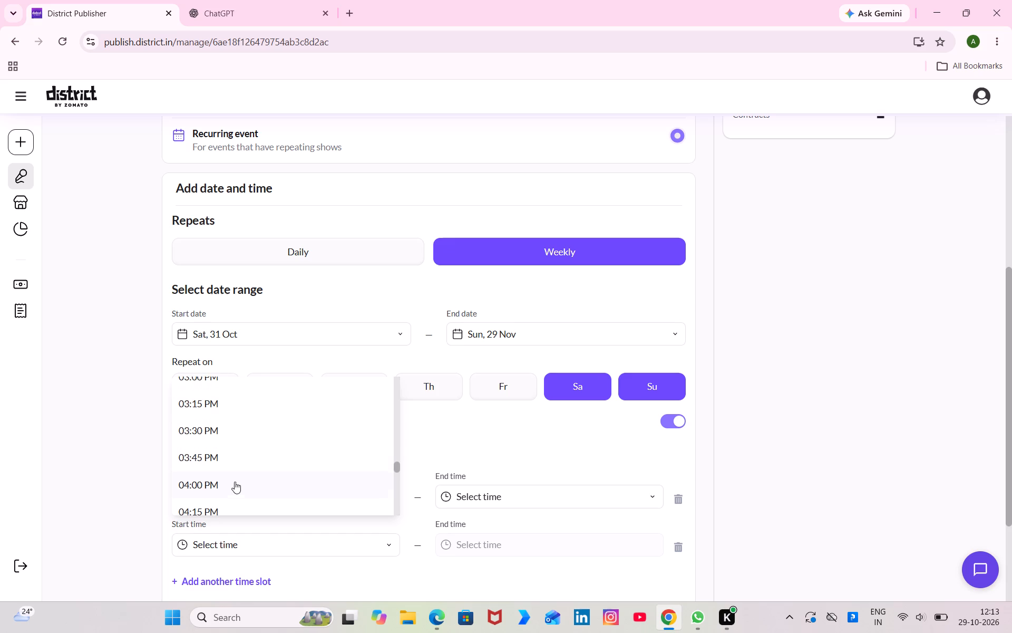
{"action": "left_click", "coordinate": [233, 486]}
{"action": "left_click", "coordinate": [510, 500]}
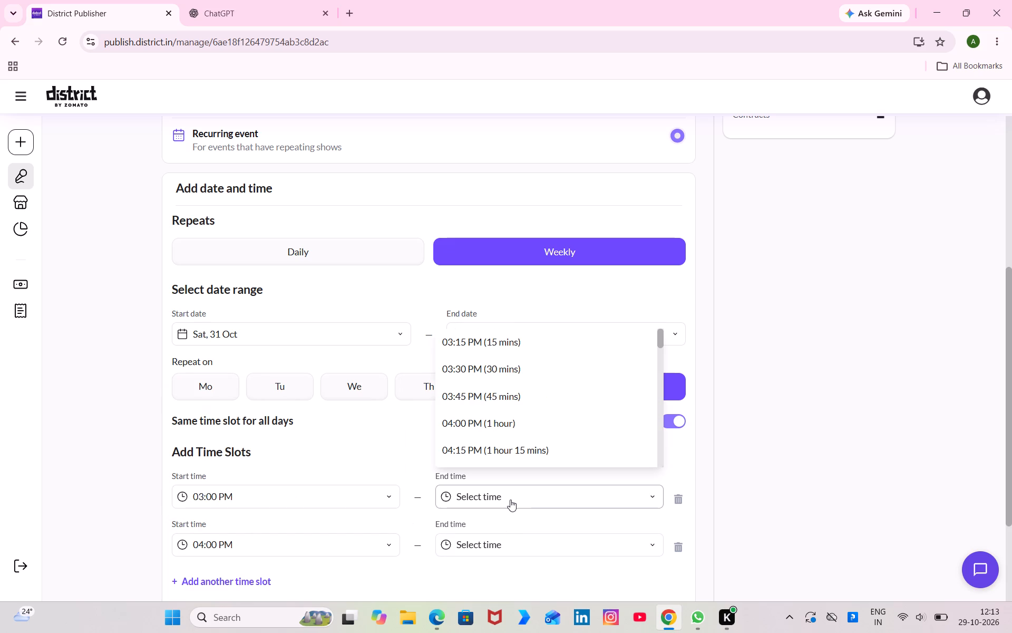
{"action": "left_click", "coordinate": [493, 428]}
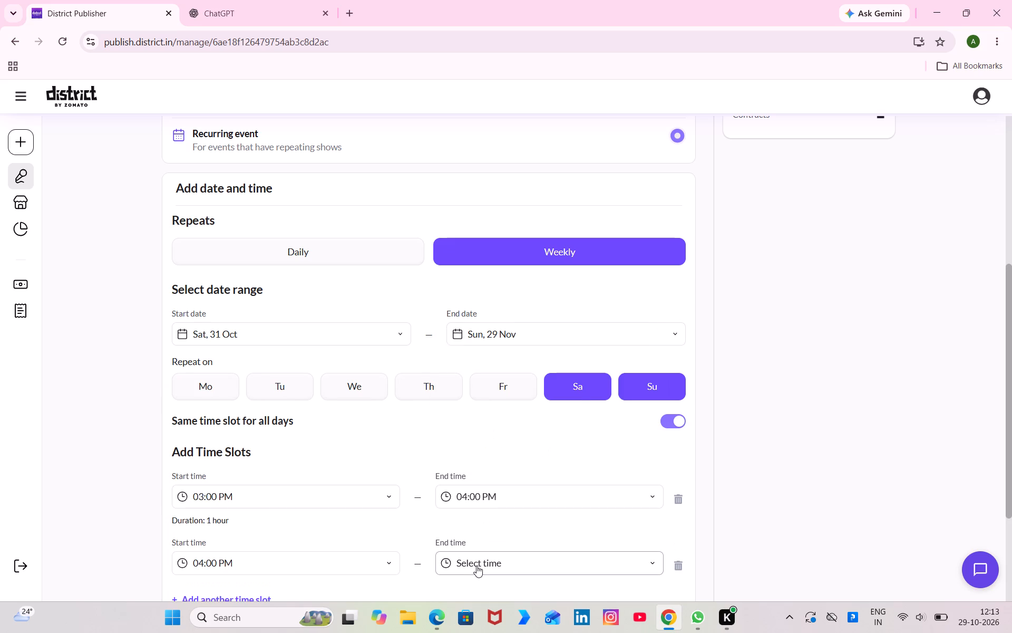
{"action": "left_click", "coordinate": [476, 565]}
{"action": "left_click", "coordinate": [477, 497]}
Review the recurring schedule of the Clay sculpting-workshop and save it to create the shows.
{"action": "scroll", "coordinate": [477, 497], "scroll_direction": "down", "scroll_amount": 3}
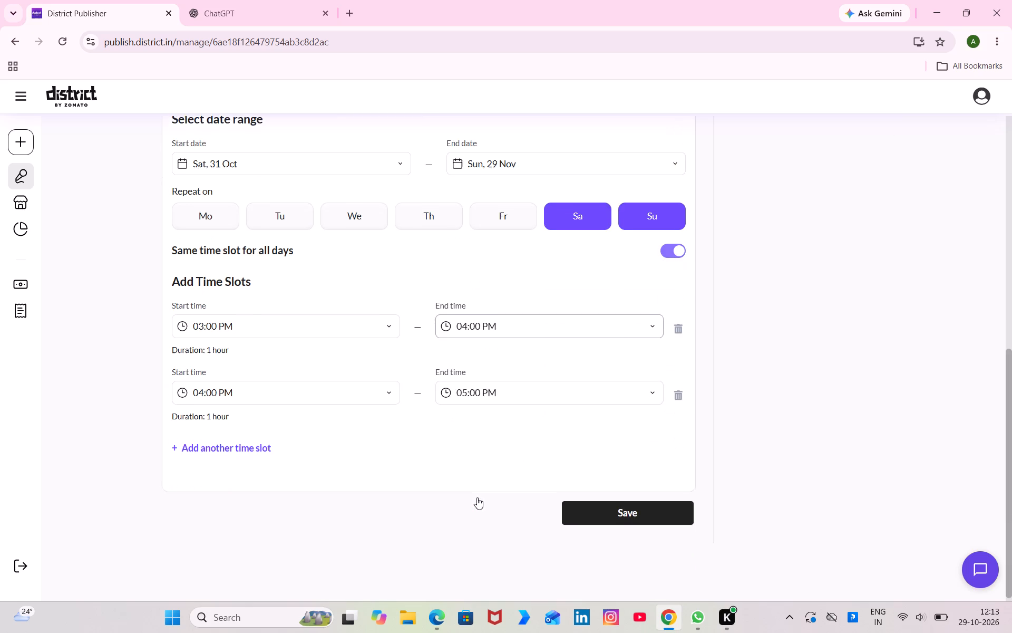
{"action": "scroll", "coordinate": [585, 508], "scroll_direction": "up", "scroll_amount": 5}
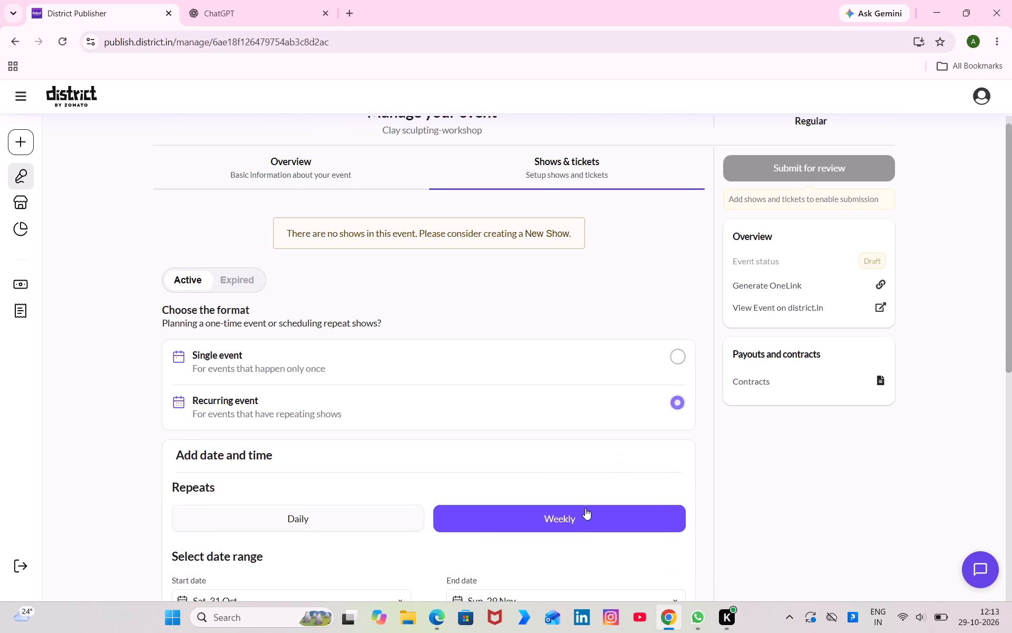
{"action": "scroll", "coordinate": [585, 508], "scroll_direction": "down", "scroll_amount": 5}
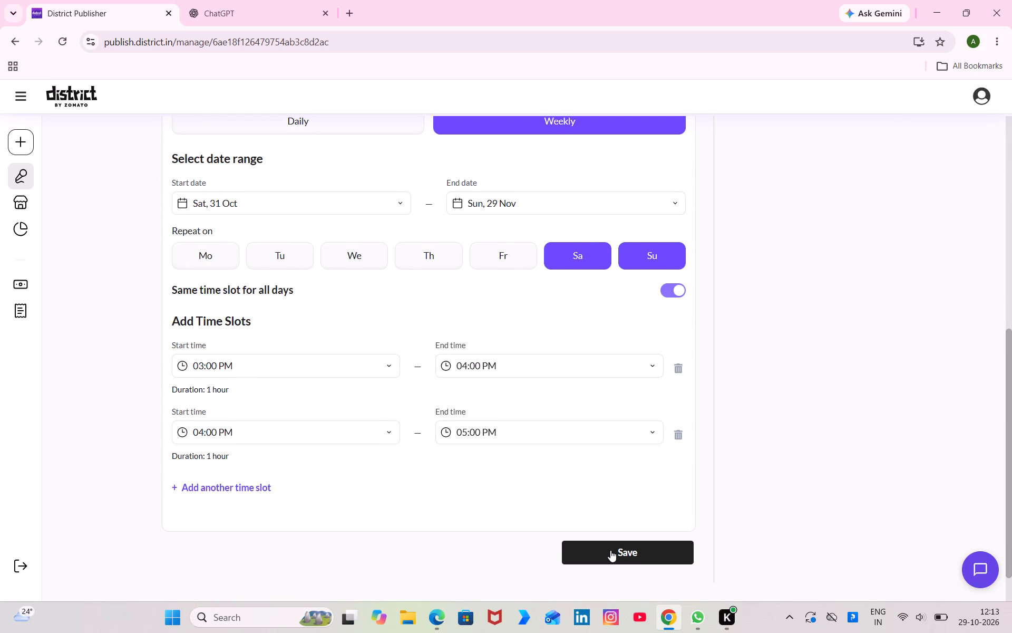
{"action": "left_click", "coordinate": [610, 550]}
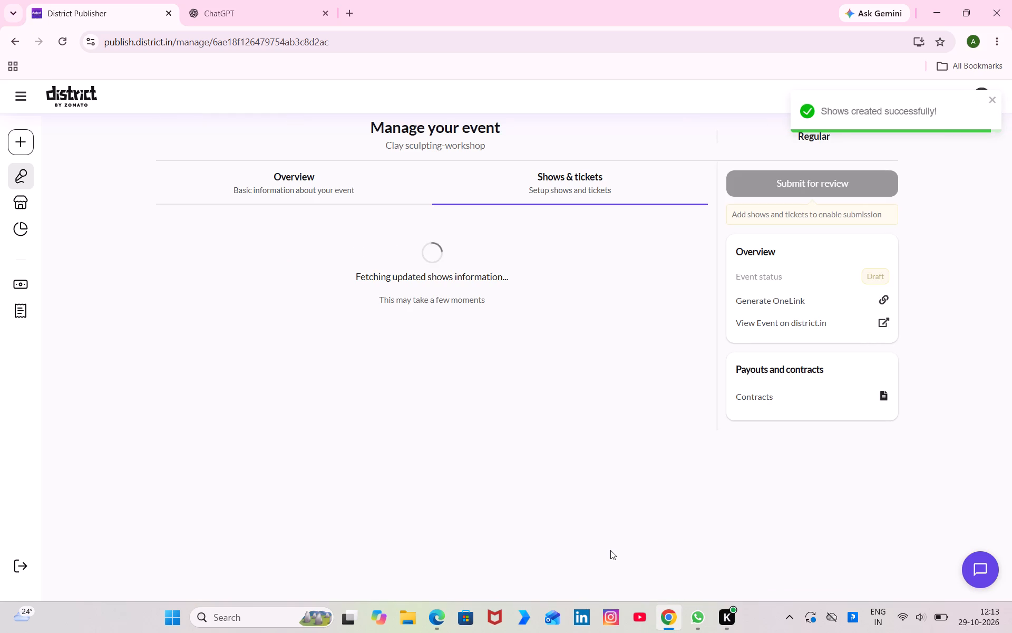
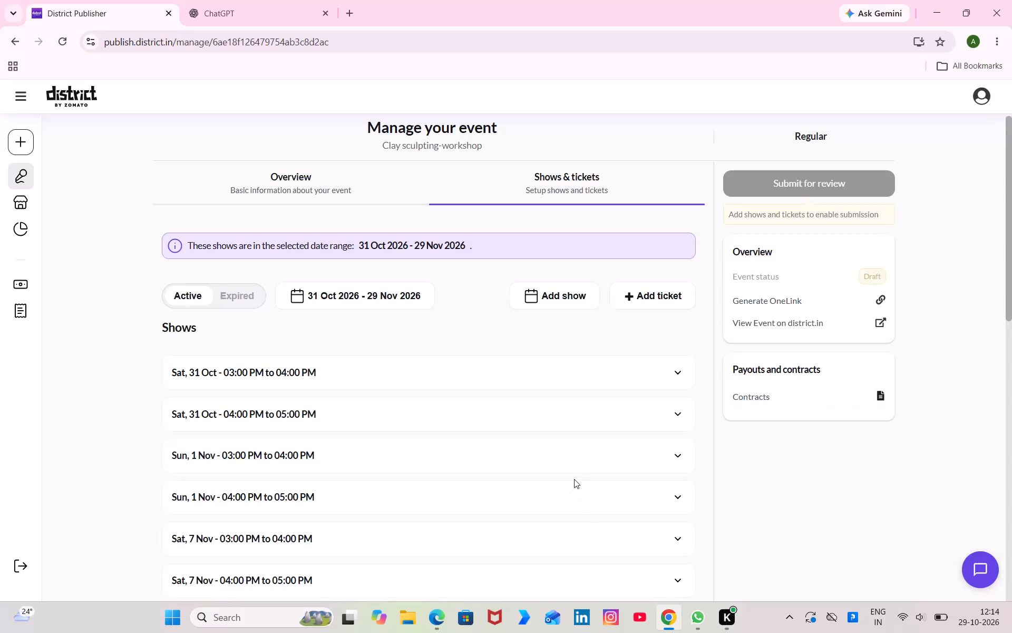
Disable only the Sun, 8 Nov 04:00 PM to 05:00 PM show of the Clay sculpting-workshop.
{"action": "scroll", "coordinate": [574, 479], "scroll_direction": "down", "scroll_amount": 3}
{"action": "left_click", "coordinate": [612, 407]}
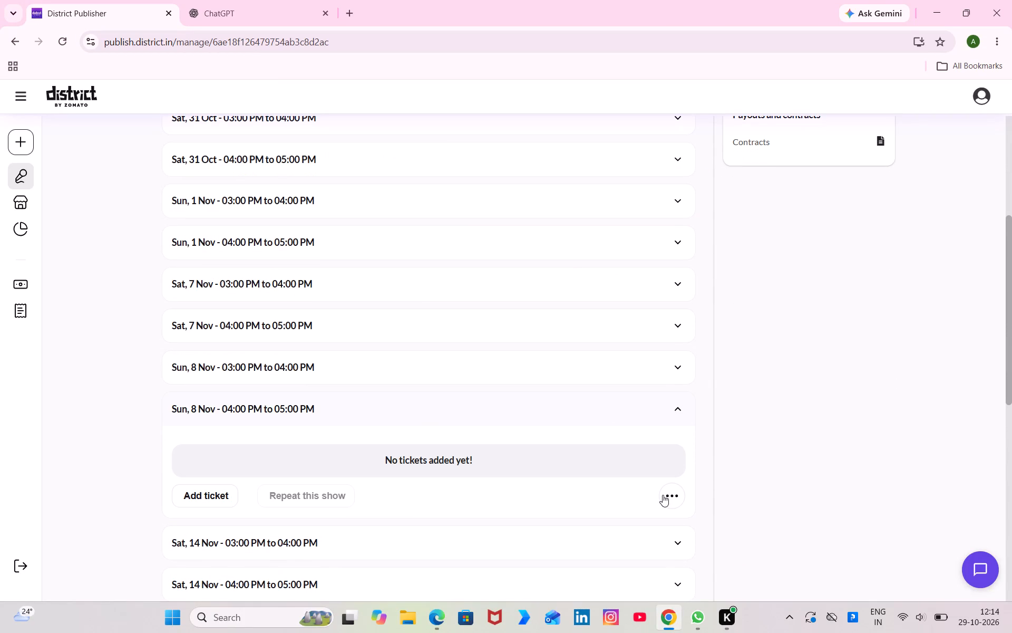
{"action": "left_click", "coordinate": [663, 495]}
{"action": "left_click", "coordinate": [608, 516]}
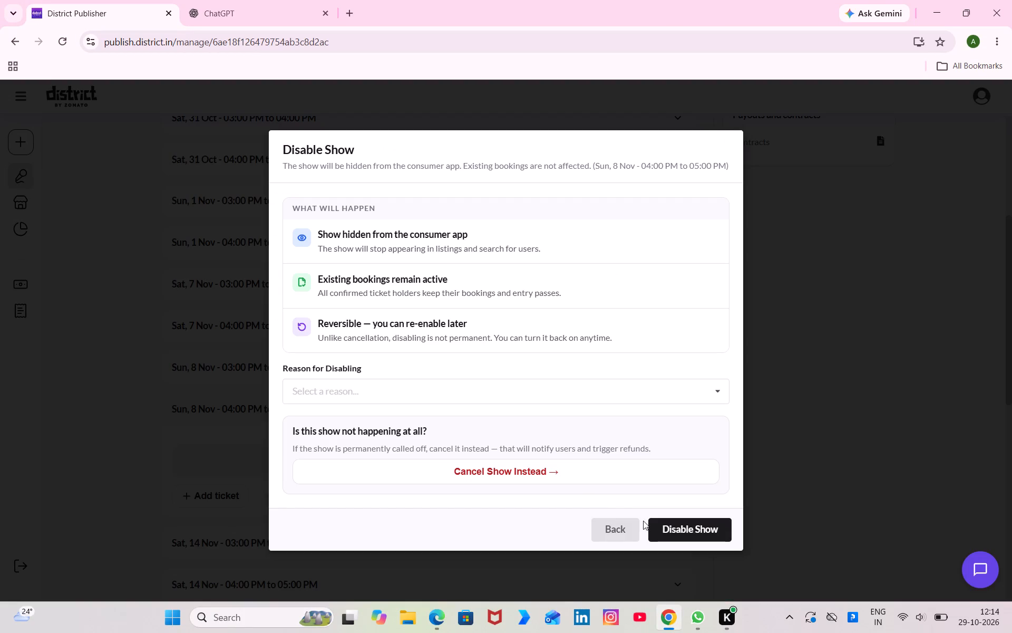
{"action": "left_click", "coordinate": [670, 530]}
{"action": "left_click", "coordinate": [899, 580]}
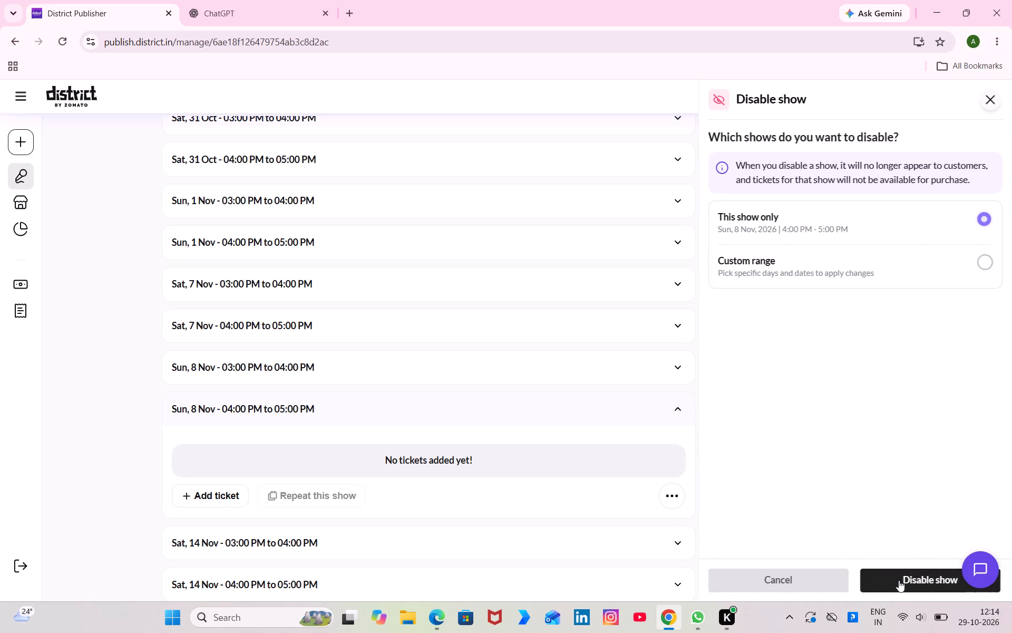
{"action": "left_click", "coordinate": [761, 413]}
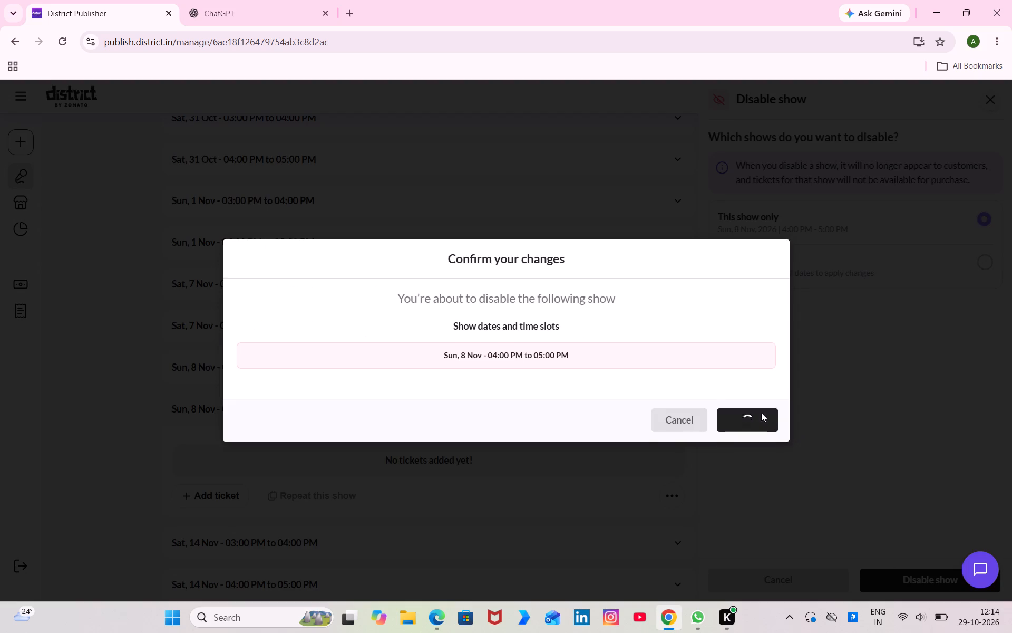
{"action": "scroll", "coordinate": [610, 452], "scroll_direction": "down", "scroll_amount": 3}
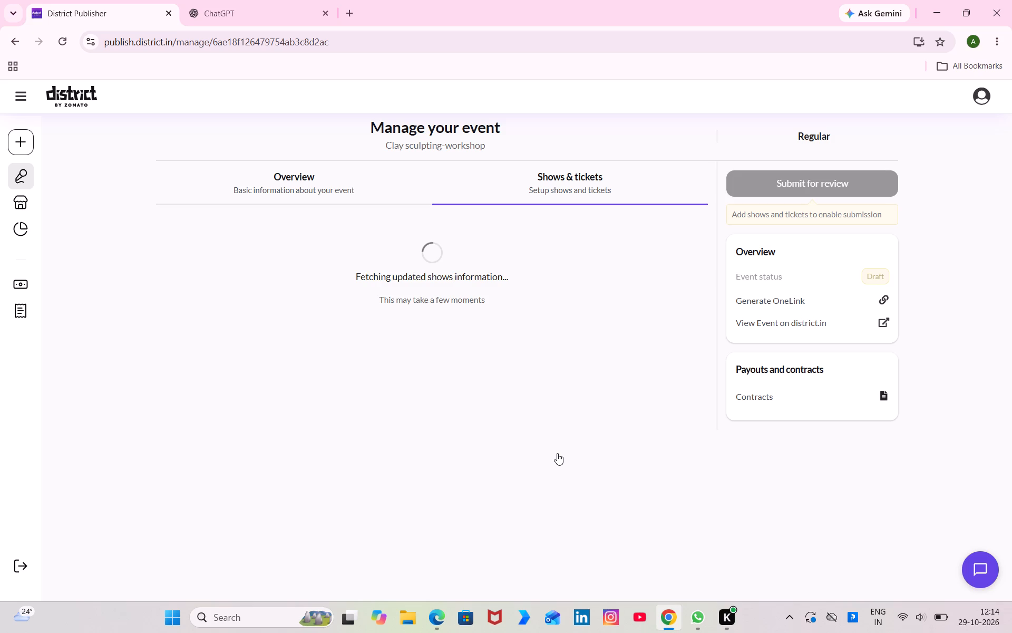
Disable only the Sun, 8 Nov 03:00 PM to 04:00 PM show as well.
{"action": "scroll", "coordinate": [557, 453], "scroll_direction": "down", "scroll_amount": 2}
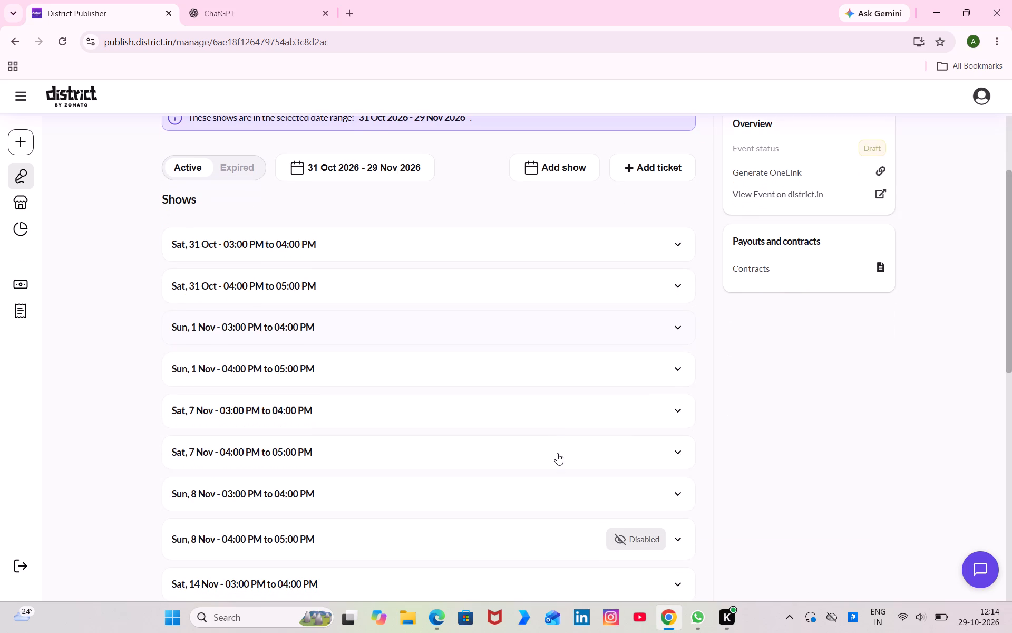
{"action": "left_click", "coordinate": [568, 485]}
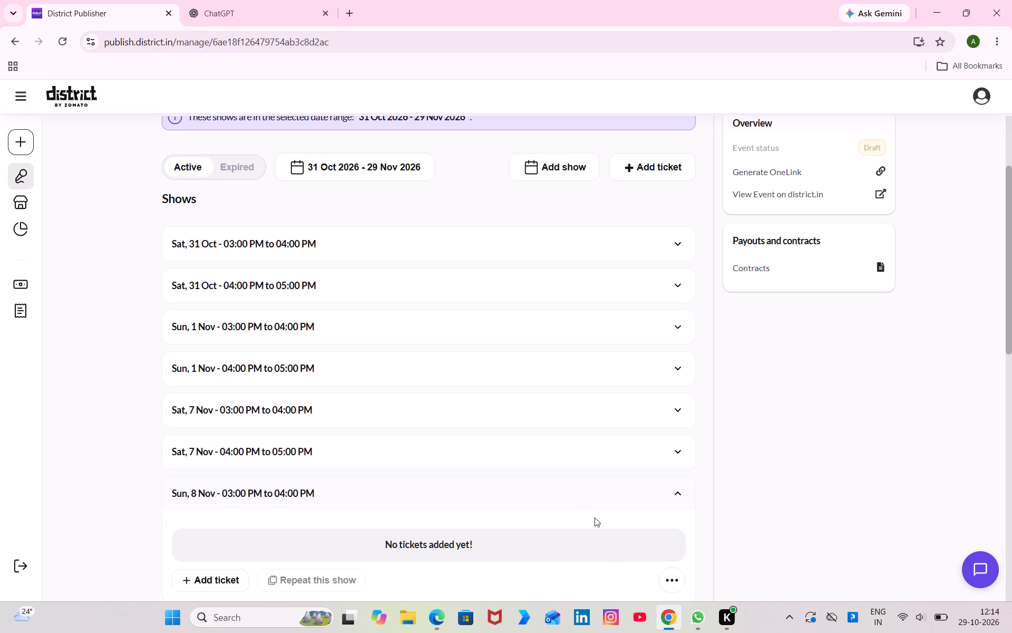
{"action": "left_click", "coordinate": [672, 572]}
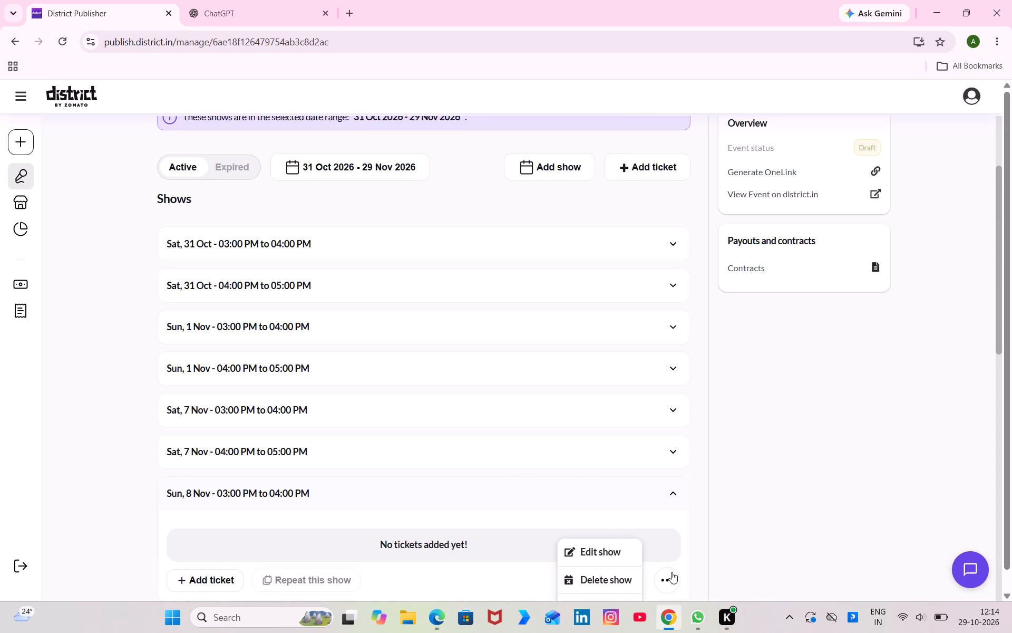
{"action": "scroll", "coordinate": [608, 581], "scroll_direction": "down", "scroll_amount": 2}
{"action": "left_click", "coordinate": [605, 581]}
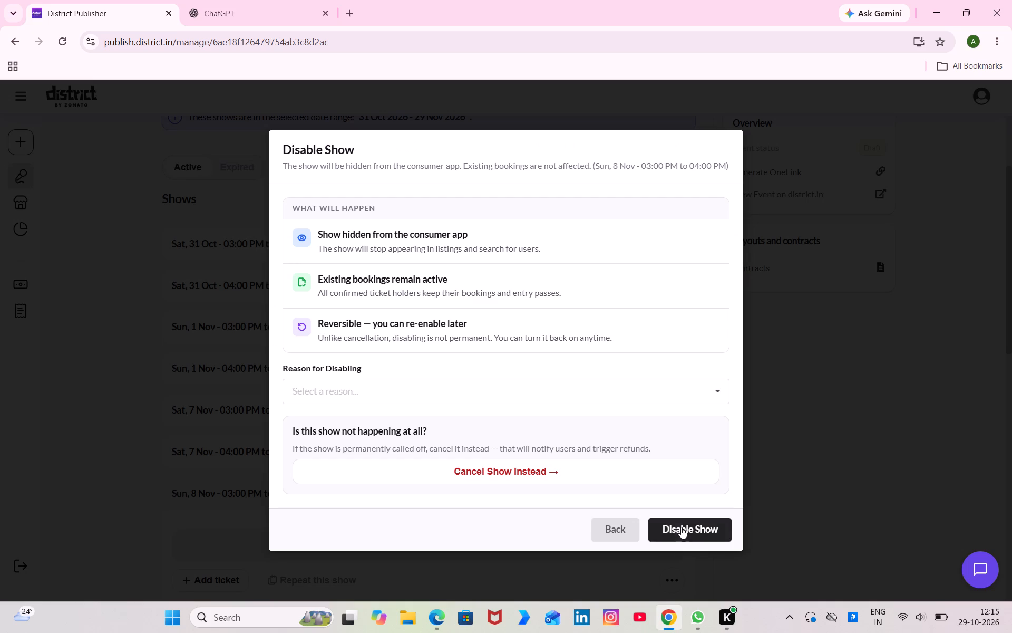
{"action": "left_click", "coordinate": [681, 527]}
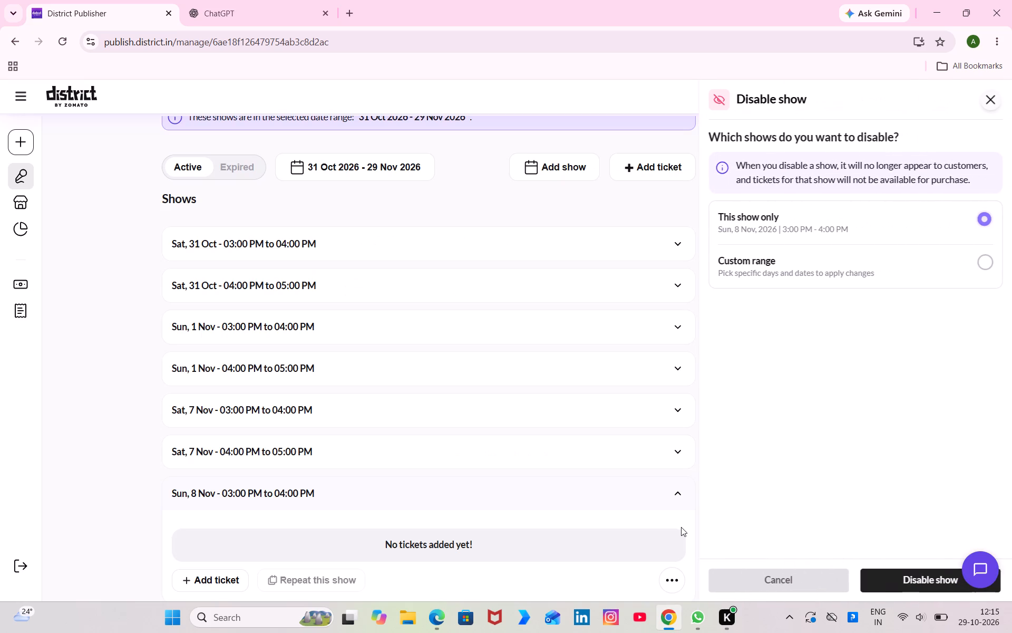
{"action": "left_click", "coordinate": [884, 576]}
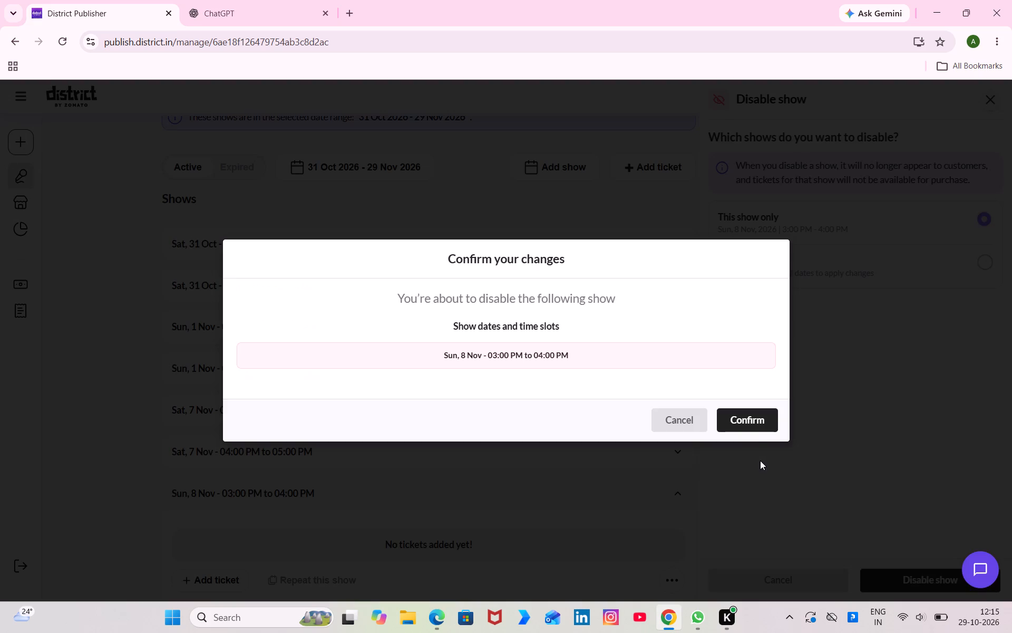
{"action": "left_click", "coordinate": [747, 419]}
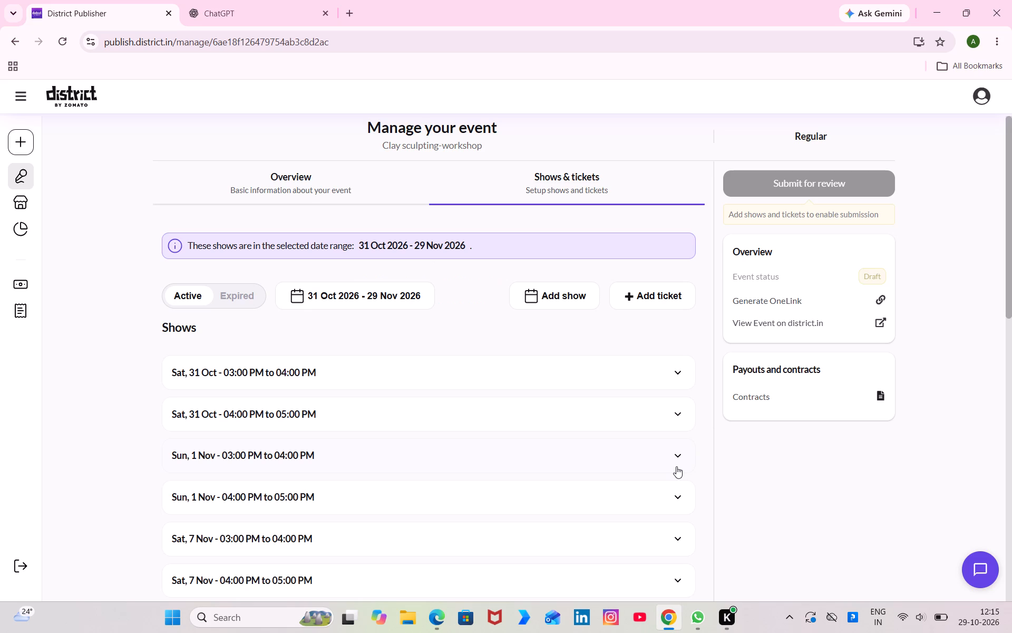
Start a new ticket with the custom name ENTRY PASS and the prepared description about the ₹250 per-person redeemable cover charge payable at the venue.
{"action": "scroll", "coordinate": [661, 406], "scroll_direction": "down", "scroll_amount": 1}
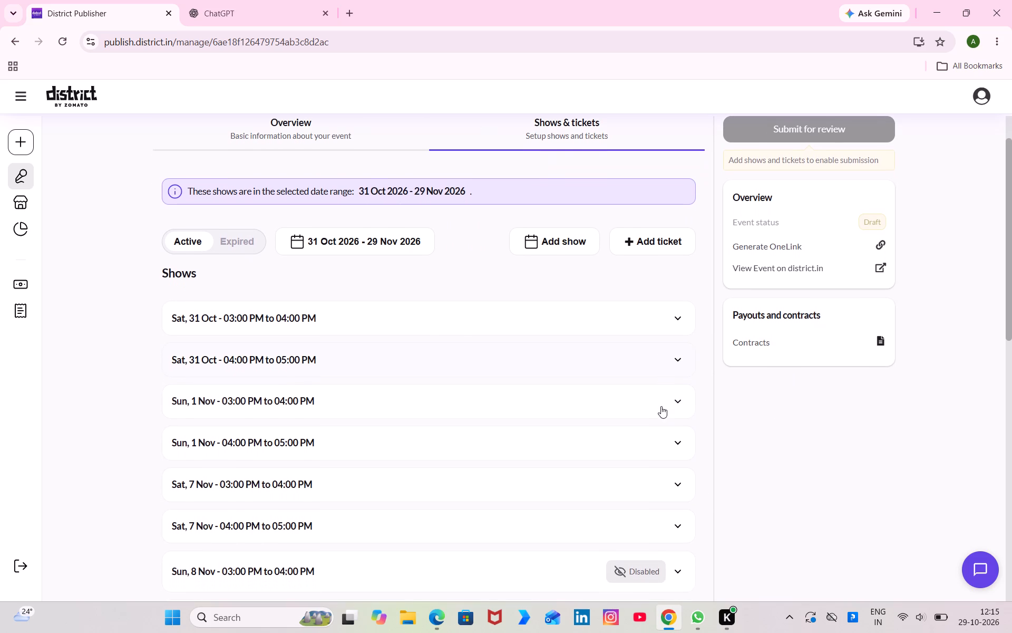
{"action": "left_click", "coordinate": [631, 454]}
{"action": "scroll", "coordinate": [631, 454], "scroll_direction": "down", "scroll_amount": 3}
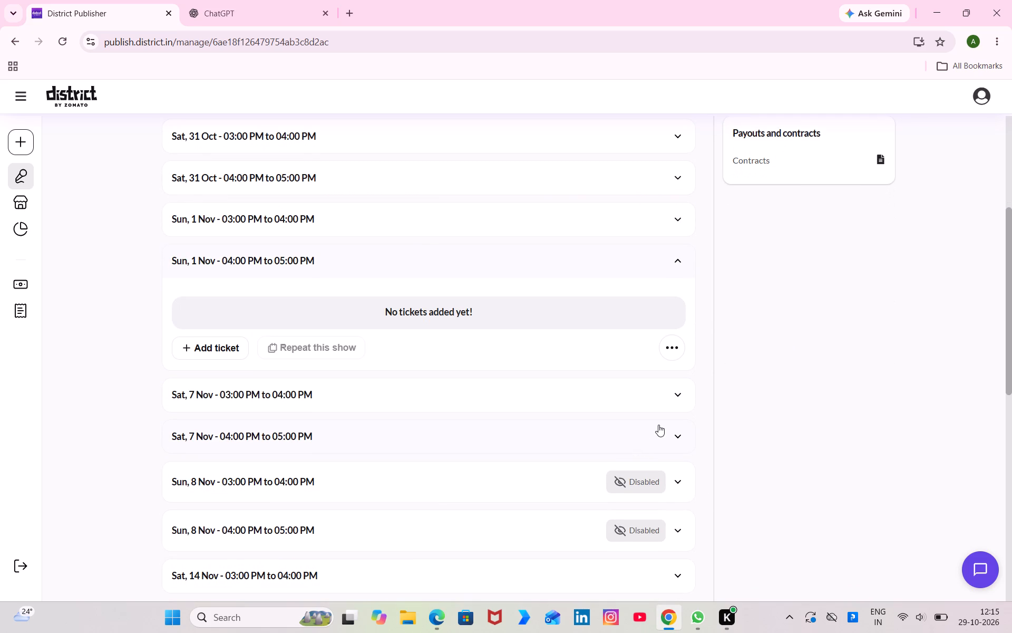
{"action": "left_click", "coordinate": [658, 425]}
{"action": "scroll", "coordinate": [627, 385], "scroll_direction": "up", "scroll_amount": 7}
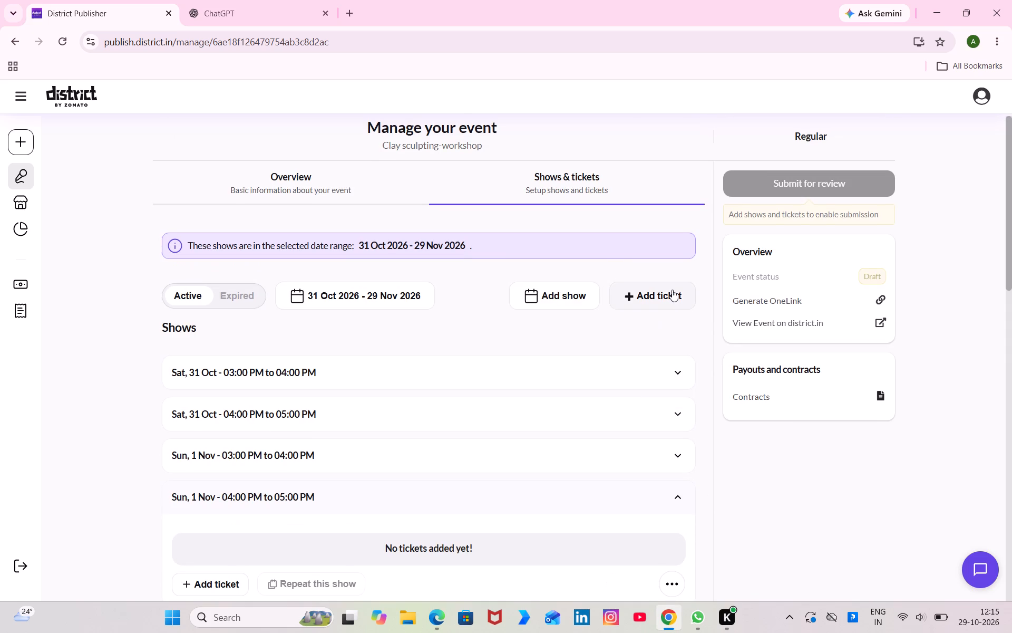
{"action": "left_click", "coordinate": [672, 290]}
{"action": "left_click", "coordinate": [732, 229]}
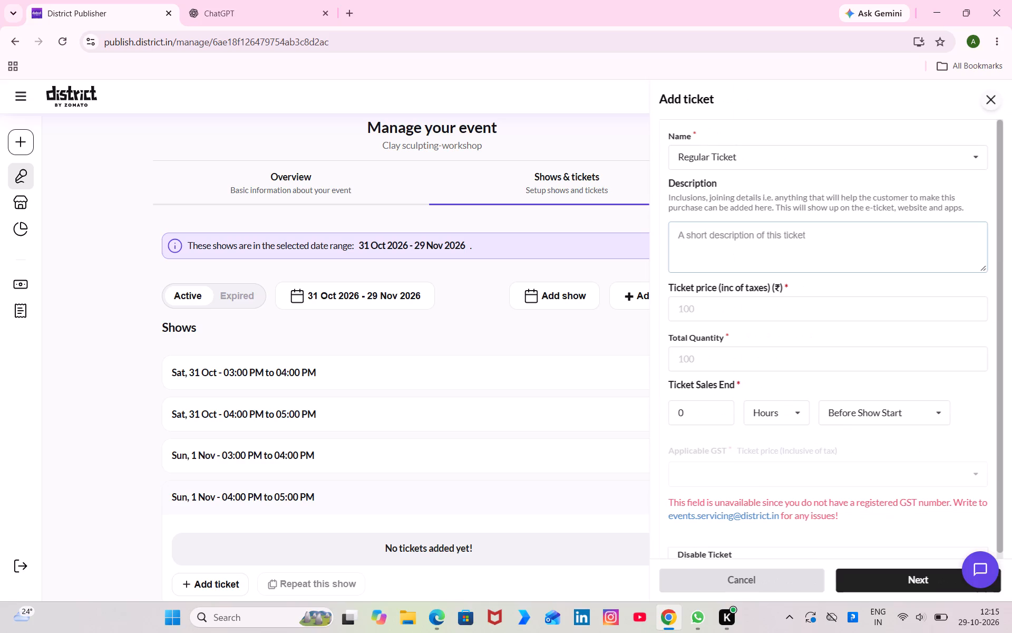
{"action": "key", "text": "ctrl+v"}
{"action": "left_click", "coordinate": [753, 160]}
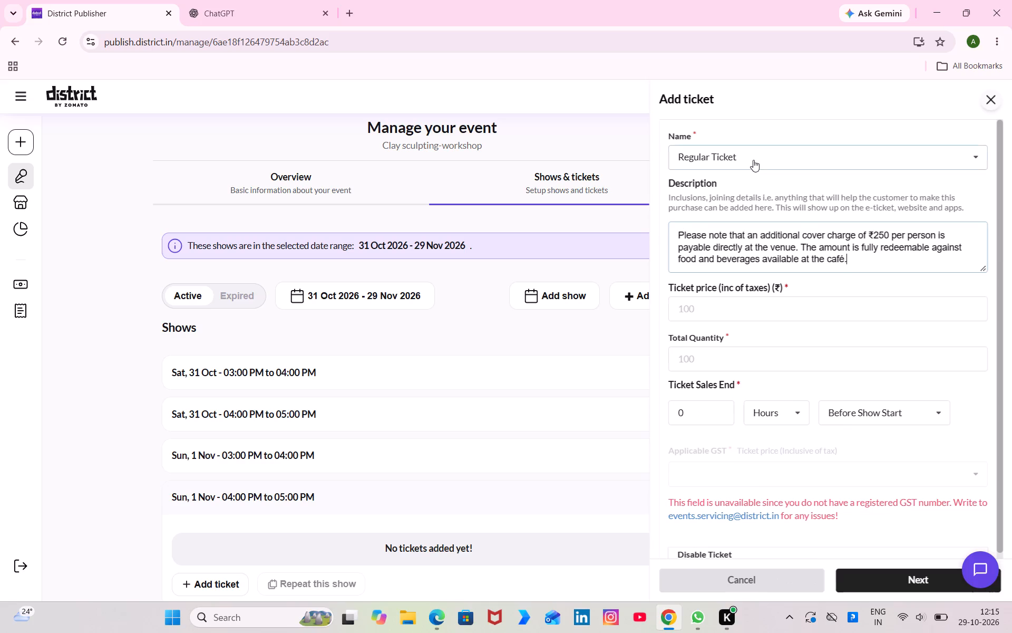
{"action": "left_click", "coordinate": [765, 204]}
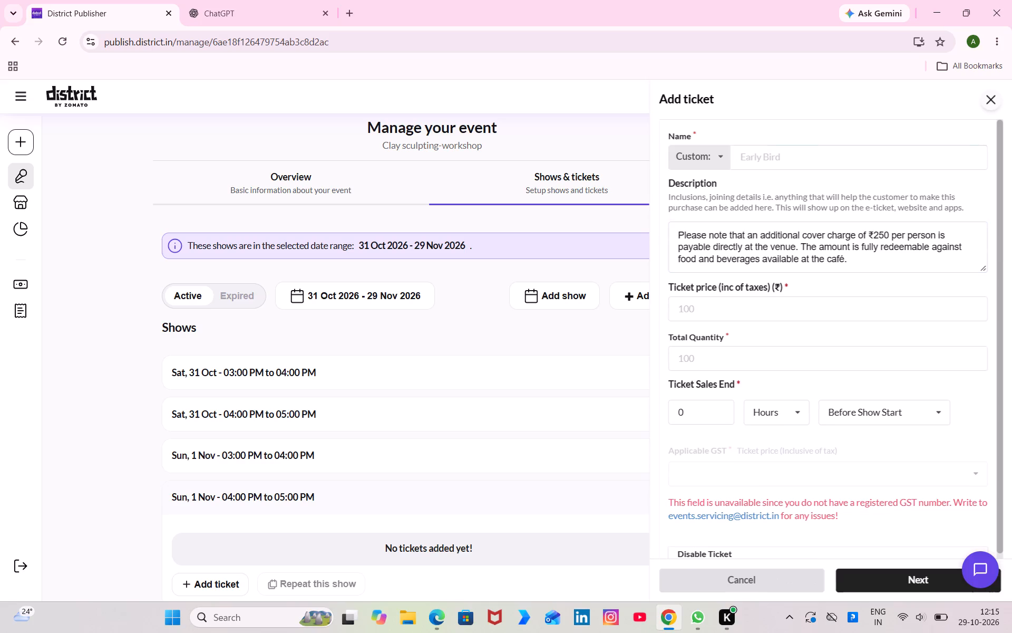
{"action": "left_click", "coordinate": [796, 148]}
{"action": "left_click", "coordinate": [833, 199]}
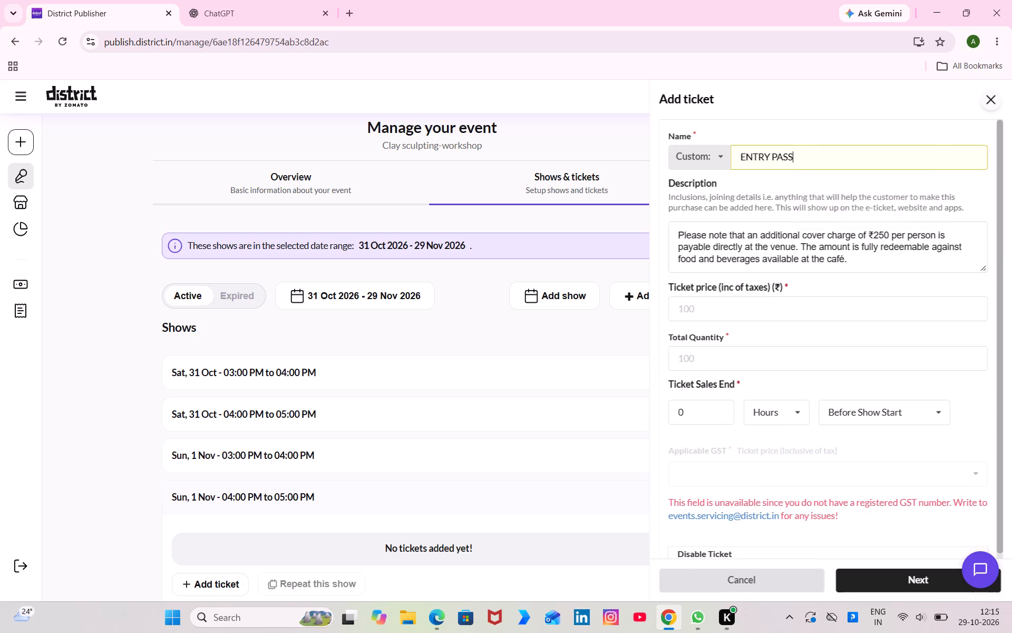
Set the ticket's total quantity to 10 and its sales end to 30 minutes before show start.
{"action": "left_click", "coordinate": [740, 316]}
{"action": "left_click", "coordinate": [721, 361]}
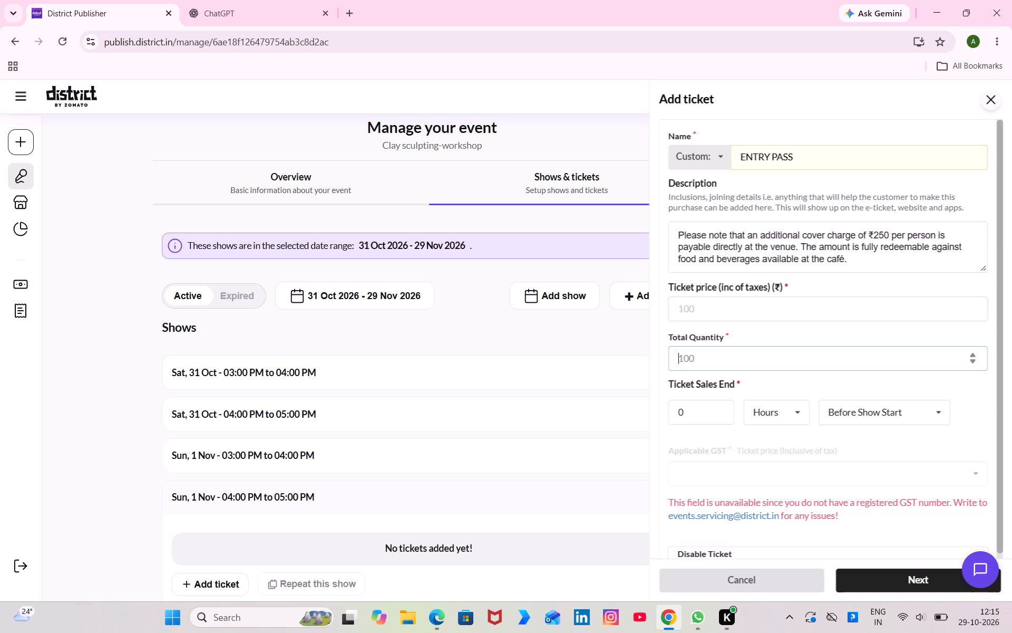
{"action": "type", "text": "10"}
{"action": "left_click", "coordinate": [676, 418]}
{"action": "key", "text": "3"}
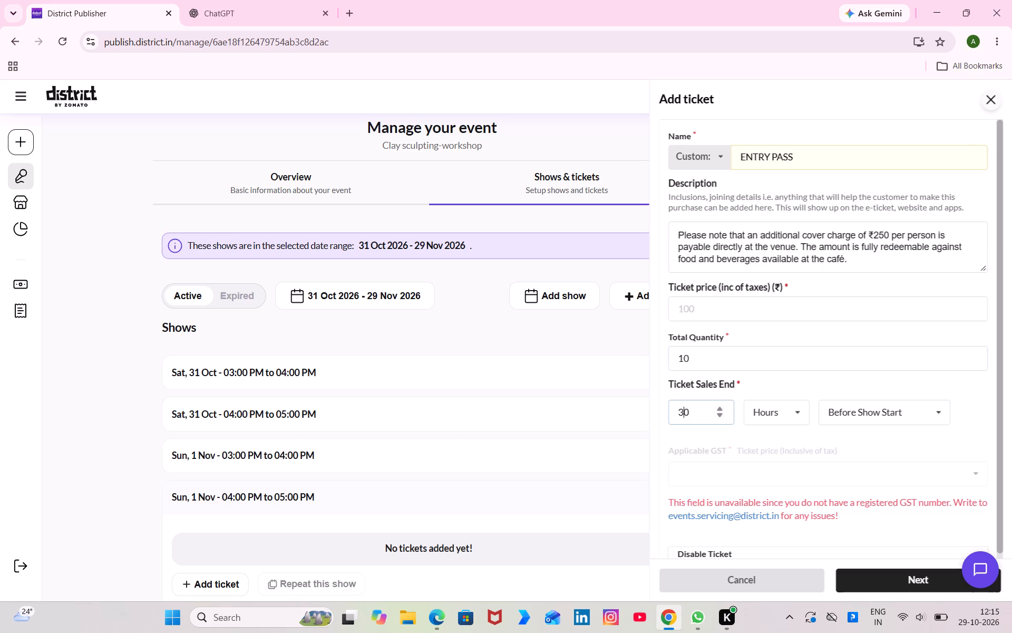
{"action": "left_click", "coordinate": [771, 422]}
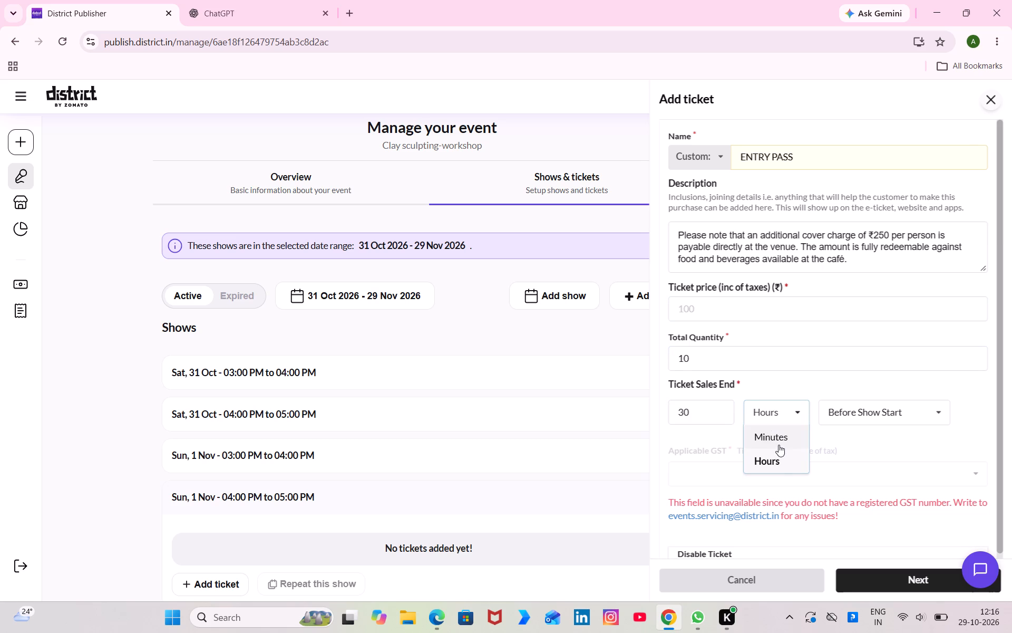
{"action": "left_click", "coordinate": [779, 445]}
Look up the Clay sculpting price in the Blissboard scheduling sheet, set the ticket price to ₹699, and save the ticket for all shows.
{"action": "left_click", "coordinate": [746, 300]}
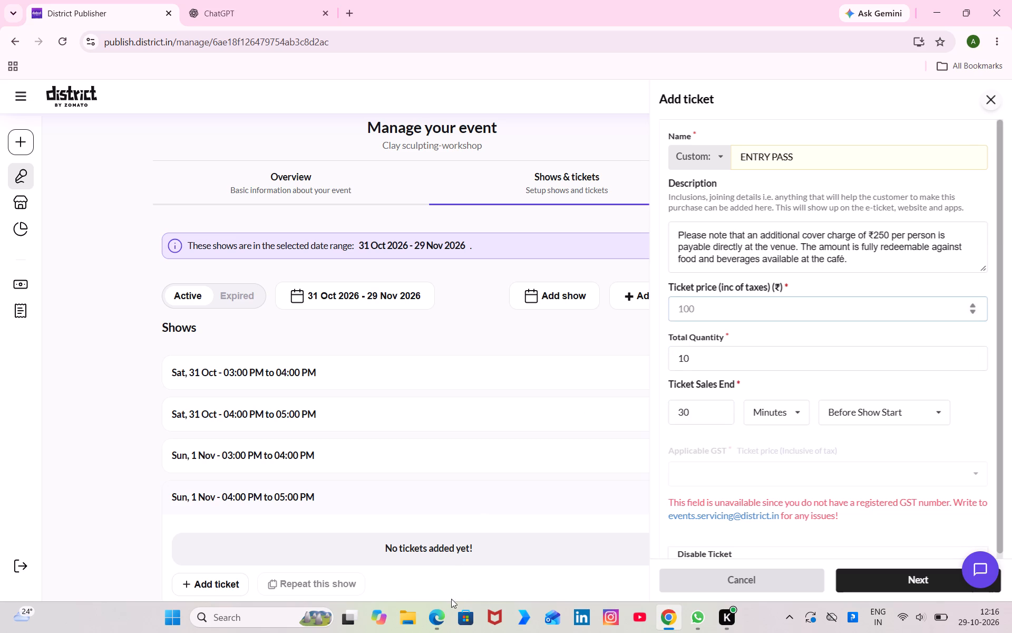
{"action": "left_click", "coordinate": [437, 610]}
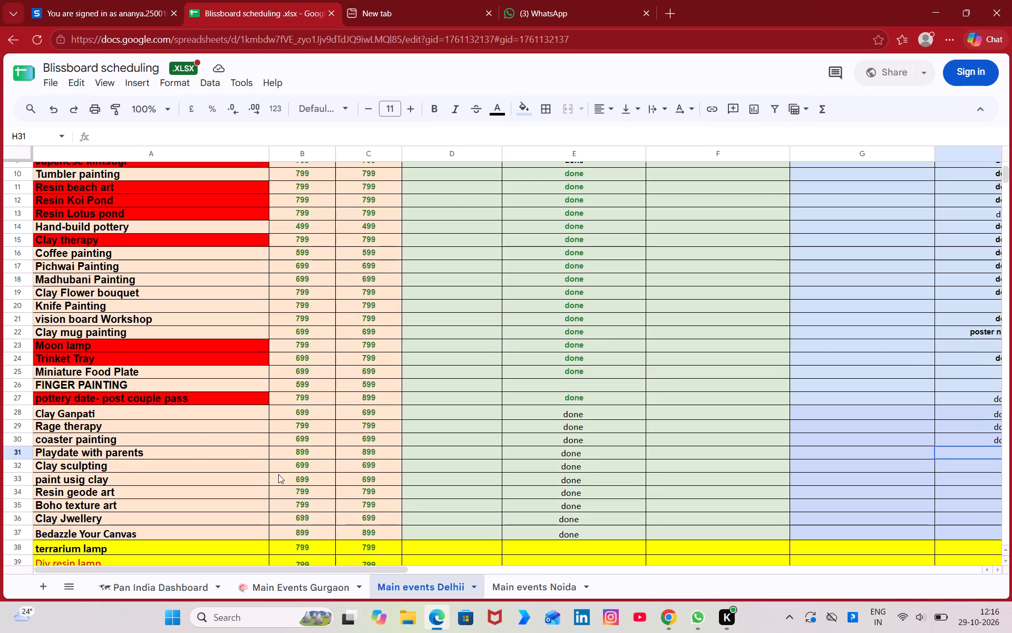
{"action": "scroll", "coordinate": [318, 479], "scroll_direction": "right", "scroll_amount": 1}
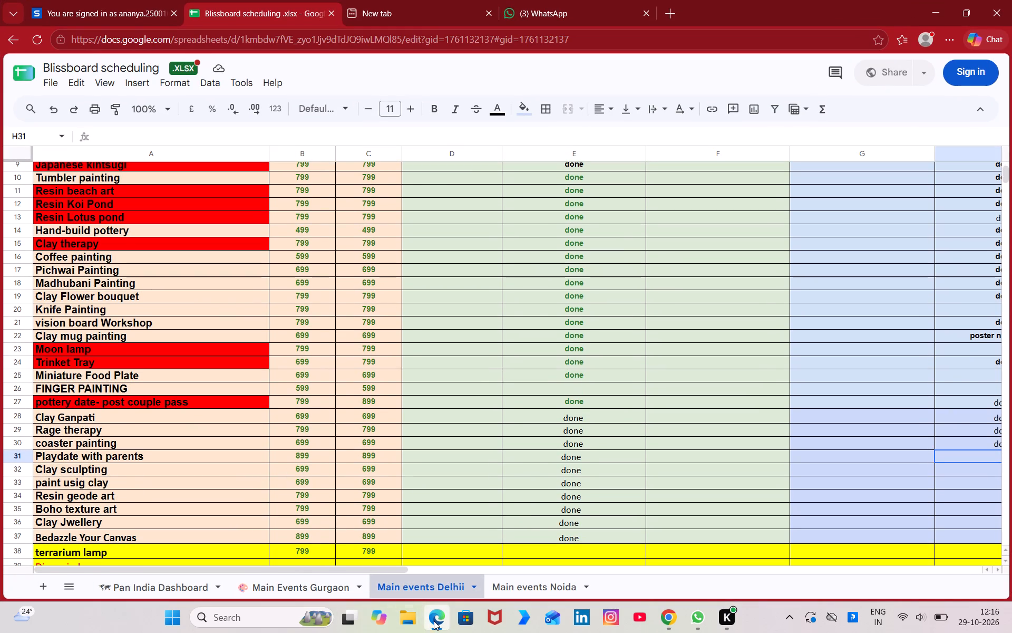
{"action": "left_click", "coordinate": [435, 621]}
{"action": "type", "text": "699"}
{"action": "left_click", "coordinate": [940, 579]}
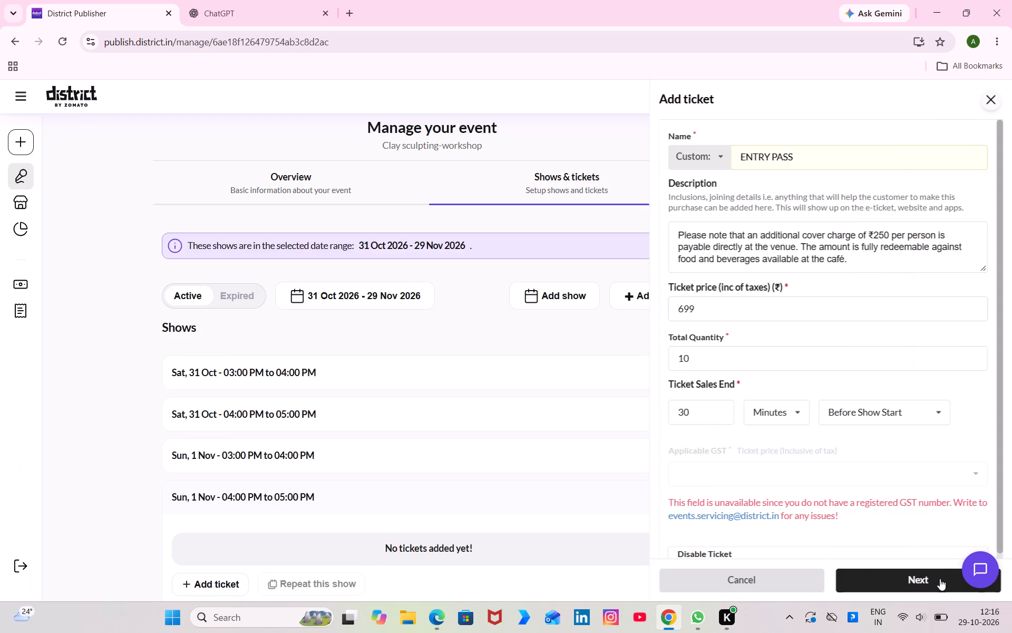
{"action": "left_click", "coordinate": [925, 572]}
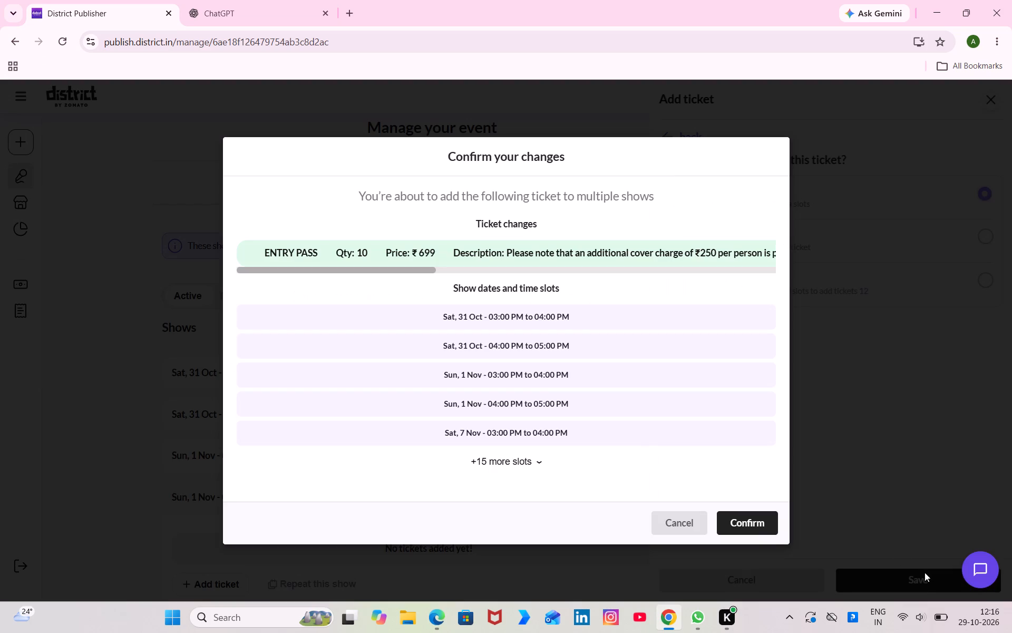
{"action": "left_click", "coordinate": [764, 521]}
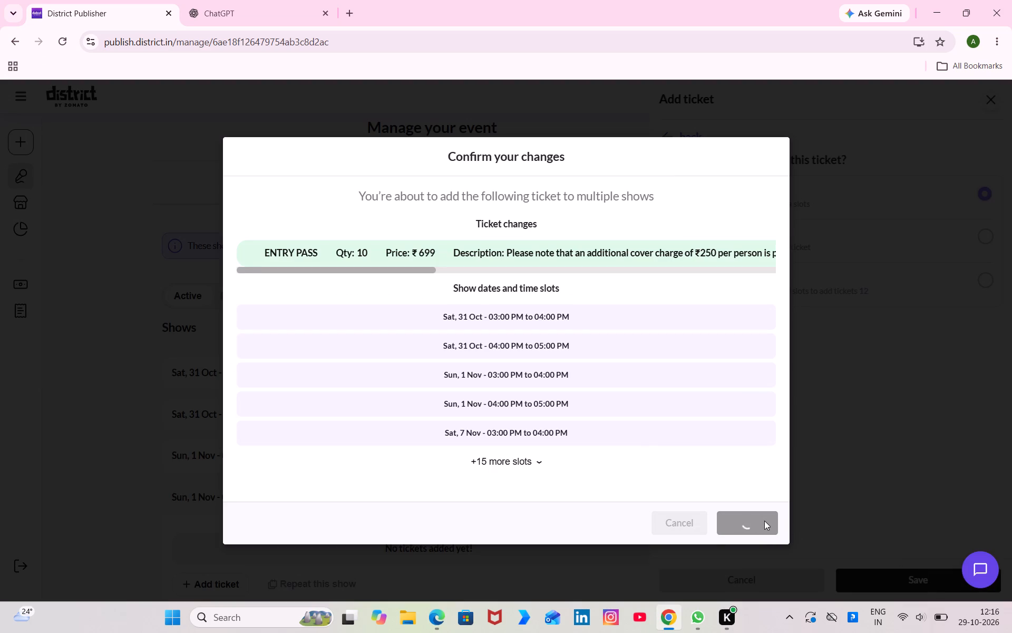
Submit the Clay sculpting-workshop for review, acknowledge the notice, and leave the event page.
{"action": "left_click", "coordinate": [783, 176]}
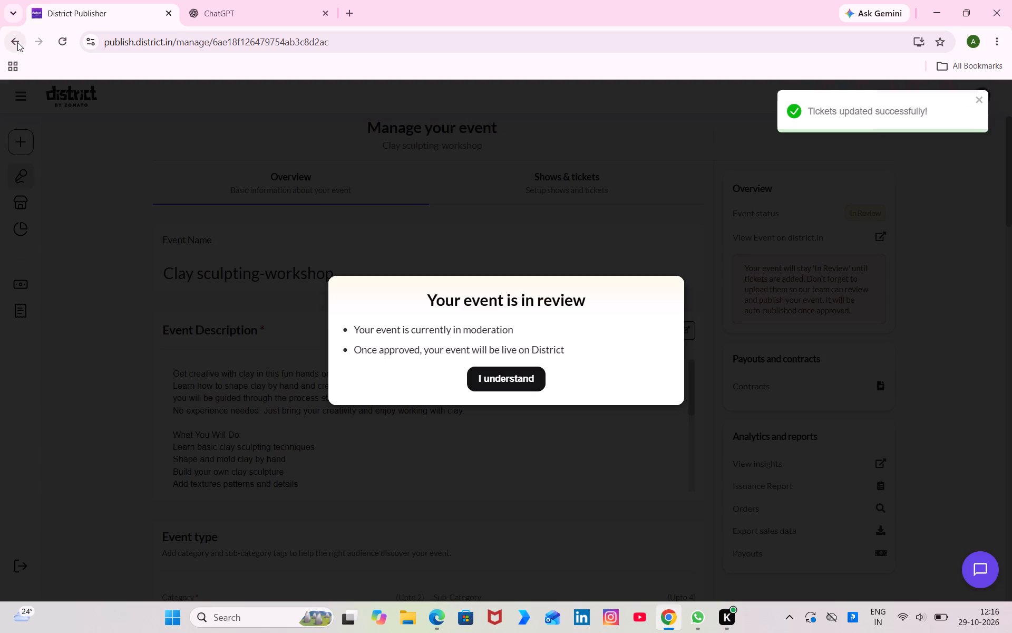
{"action": "left_click", "coordinate": [530, 377]}
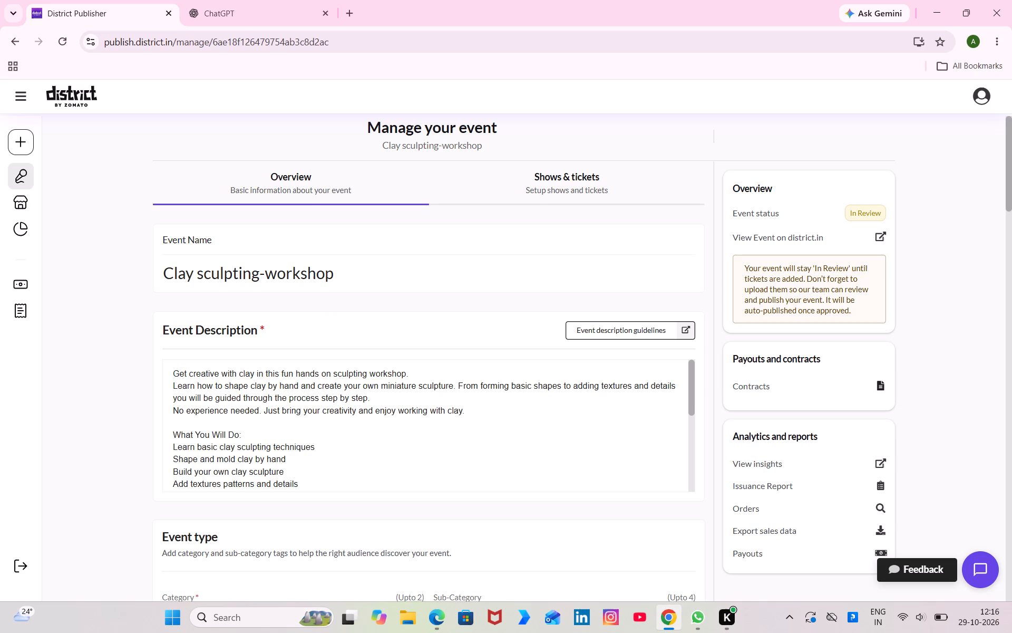
{"action": "left_click", "coordinate": [14, 42]}
Switch to the Blissboard scheduling sheet and enter "done" for Playdate with parents in cell H31, aligned with the entries above.
{"action": "left_click", "coordinate": [437, 613]}
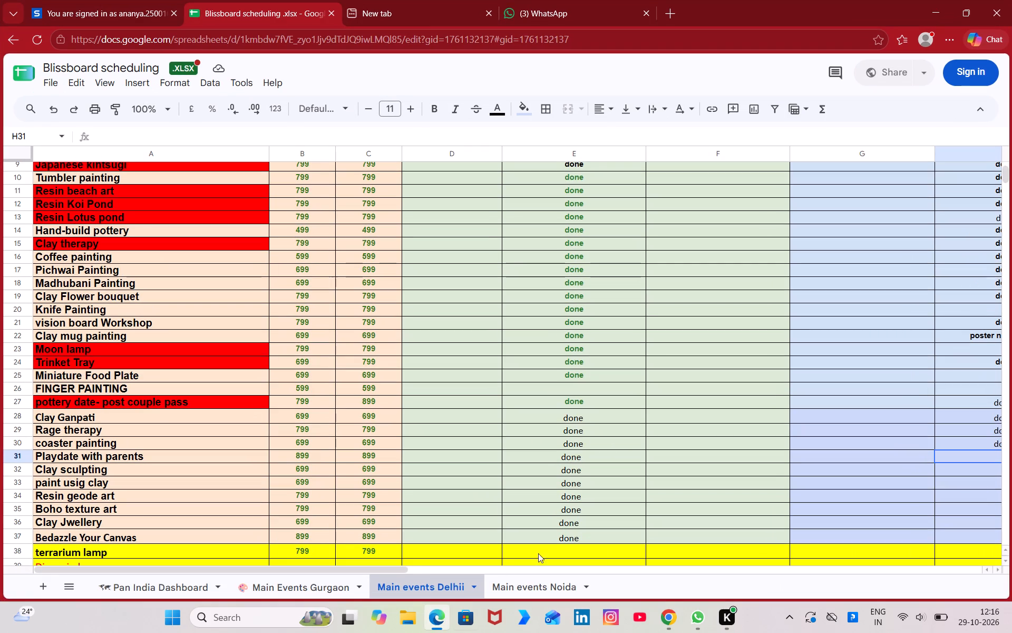
{"action": "key", "text": "d"}
{"action": "key", "text": "BackSpace"}
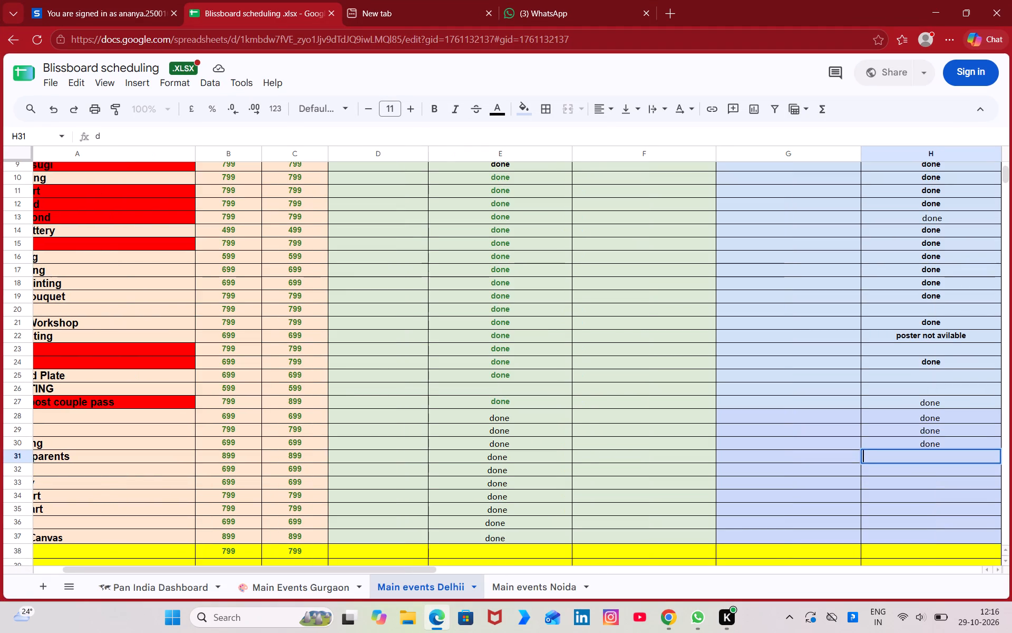
{"action": "key", "text": "space"}
{"action": "key", "text": "space"}
{"action": "key", "text": "space"}
{"action": "key", "text": "space"}
{"action": "key", "text": "space"}
{"action": "key", "text": "space"}
{"action": "key", "text": "space"}
{"action": "key", "text": "space"}
{"action": "key", "text": "space"}
{"action": "key", "text": "space"}
{"action": "key", "text": "space"}
{"action": "key", "text": "space"}
{"action": "key", "text": "space"}
{"action": "key", "text": "space"}
{"action": "key", "text": "space"}
{"action": "key", "text": "space"}
{"action": "key", "text": "space"}
{"action": "key", "text": "space"}
{"action": "key", "text": "space"}
{"action": "key", "text": "space"}
{"action": "key", "text": "space"}
{"action": "key", "text": "space"}
{"action": "key", "text": "space"}
{"action": "key", "text": "space"}
{"action": "type", "text": "do"}
{"action": "key", "text": "Return"}
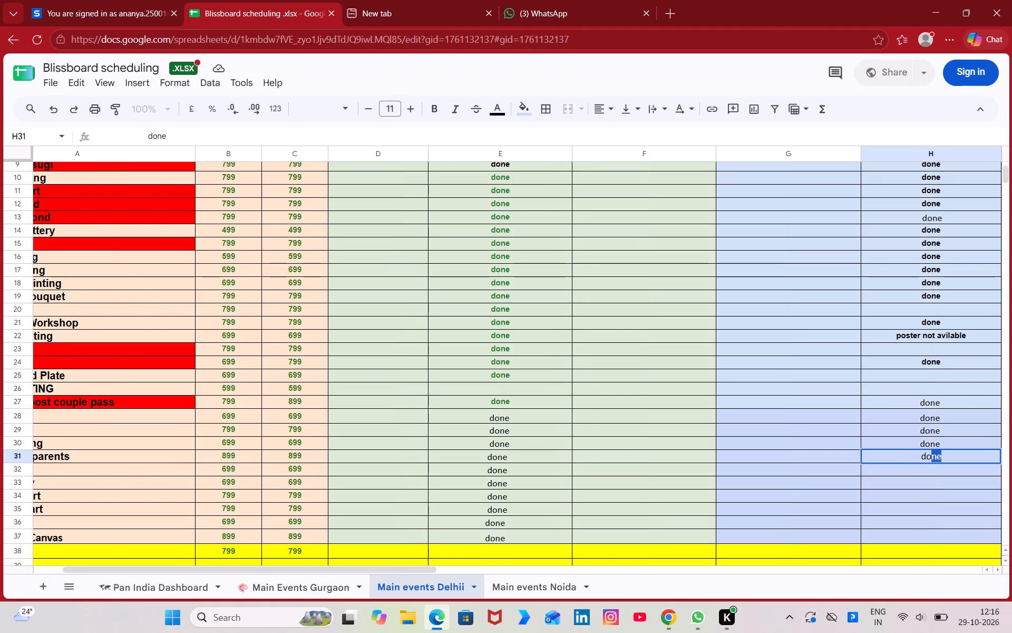
Enter "done" for Clay sculpting in cell H32, spaced in line with the entries above.
{"action": "key", "text": "d"}
{"action": "key", "text": "BackSpace"}
{"action": "key", "text": "space"}
{"action": "key", "text": "space"}
{"action": "key", "text": "space"}
{"action": "key", "text": "space"}
{"action": "key", "text": "space"}
{"action": "key", "text": "space"}
{"action": "key", "text": "space"}
{"action": "key", "text": "space"}
{"action": "key", "text": "space"}
{"action": "key", "text": "space"}
{"action": "key", "text": "space"}
{"action": "key", "text": "space"}
{"action": "key", "text": "space"}
{"action": "key", "text": "space"}
{"action": "key", "text": "space"}
{"action": "key", "text": "space"}
{"action": "key", "text": "space"}
{"action": "key", "text": "space"}
{"action": "key", "text": "space"}
{"action": "key", "text": "space"}
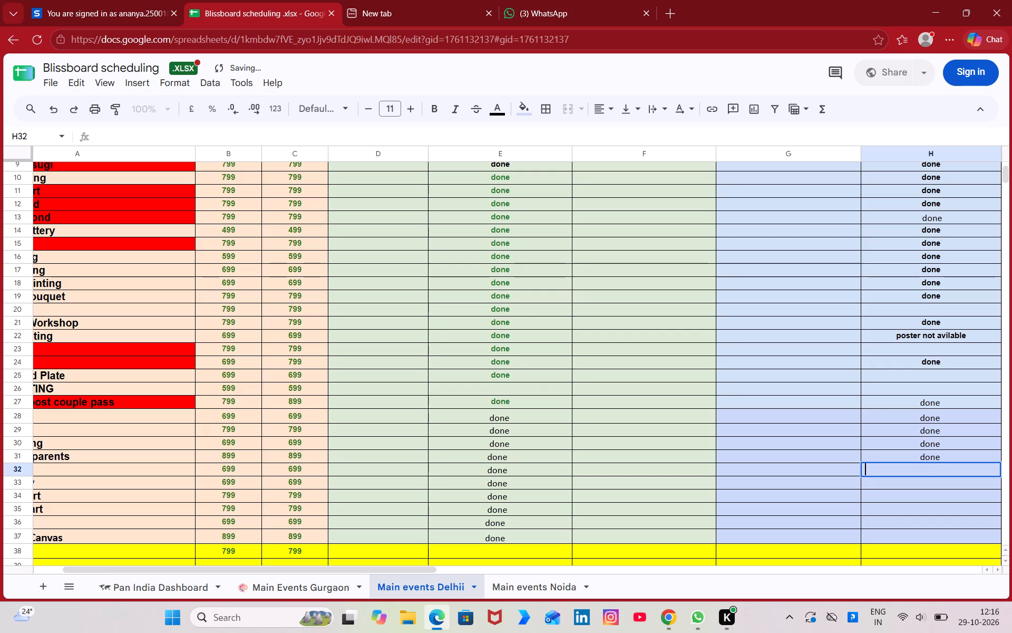
{"action": "key", "text": "d"}
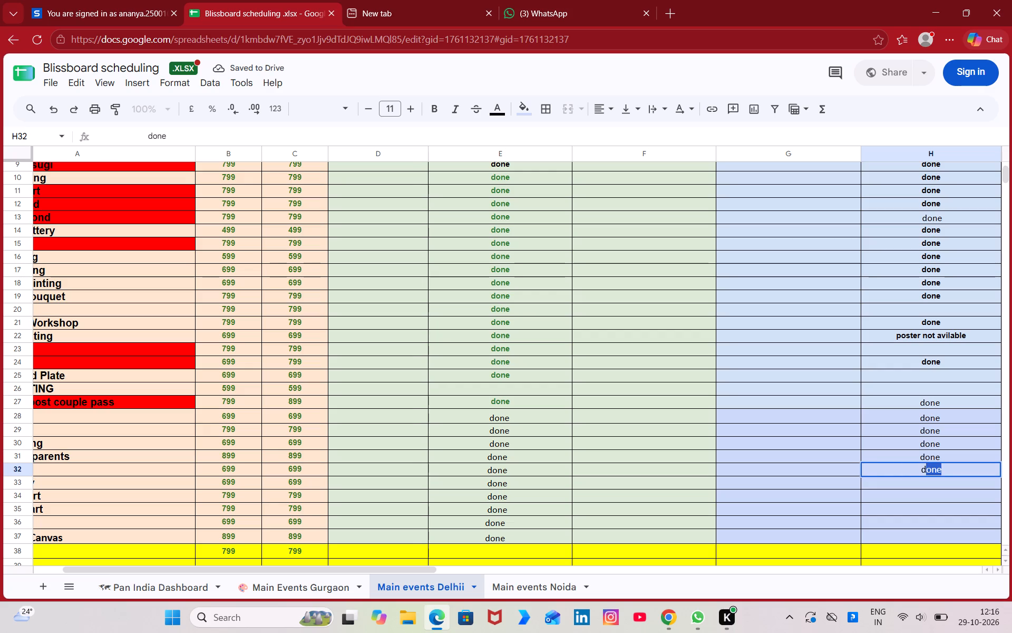
{"action": "key", "text": "Return"}
Check the workshop names in the sheet, then switch to District Publisher and look through the Mona Cava draft listings.
{"action": "scroll", "coordinate": [600, 564], "scroll_direction": "right", "scroll_amount": 7}
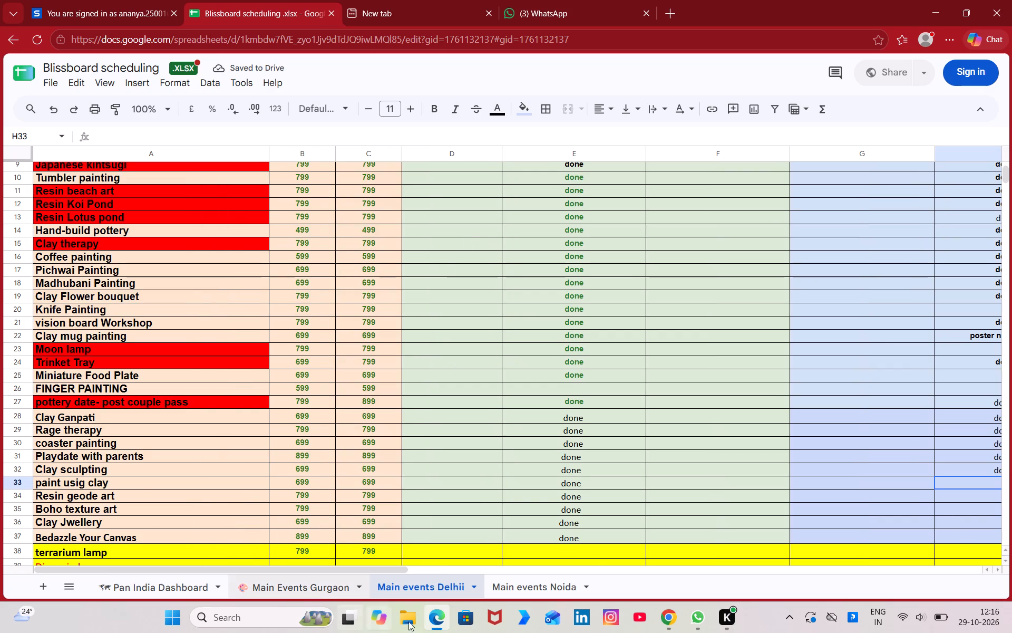
{"action": "left_click", "coordinate": [437, 615]}
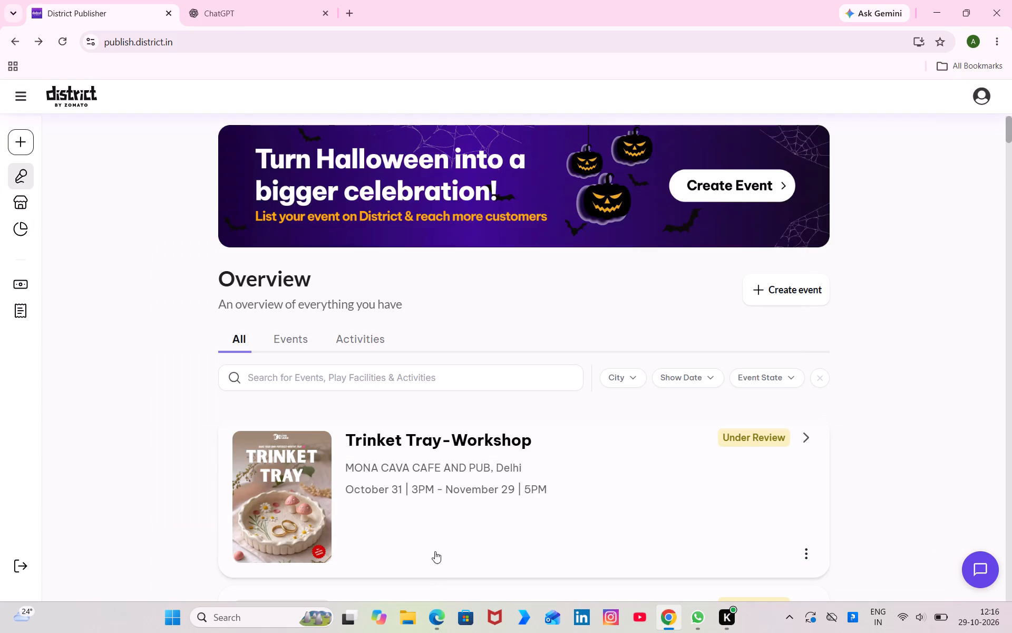
{"action": "scroll", "coordinate": [416, 497], "scroll_direction": "down", "scroll_amount": 8}
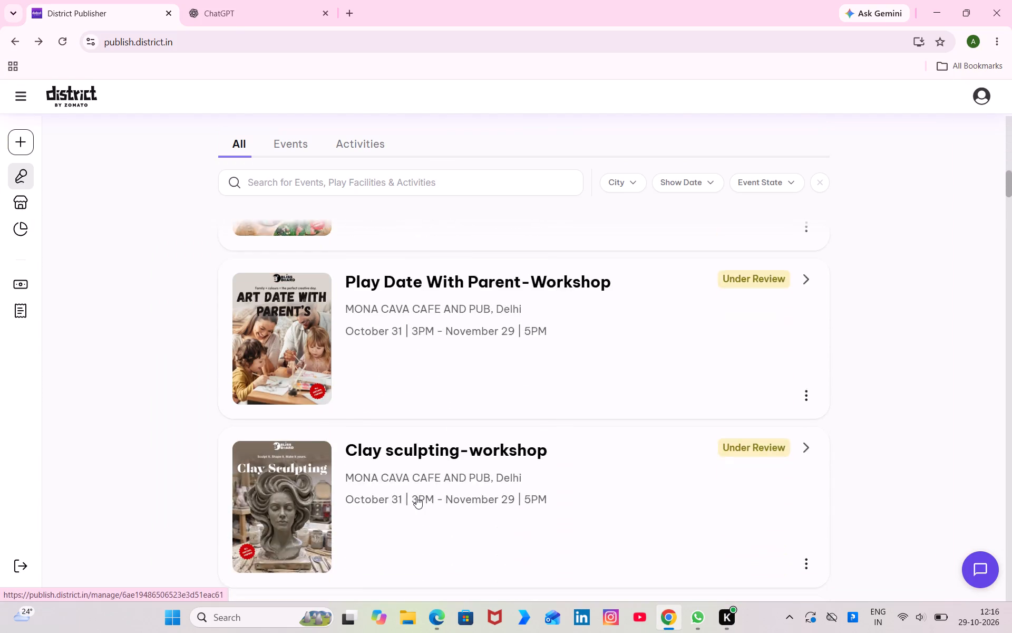
{"action": "scroll", "coordinate": [416, 497], "scroll_direction": "down", "scroll_amount": 2}
{"action": "scroll", "coordinate": [416, 497], "scroll_direction": "up", "scroll_amount": 1}
{"action": "scroll", "coordinate": [416, 497], "scroll_direction": "down", "scroll_amount": 1}
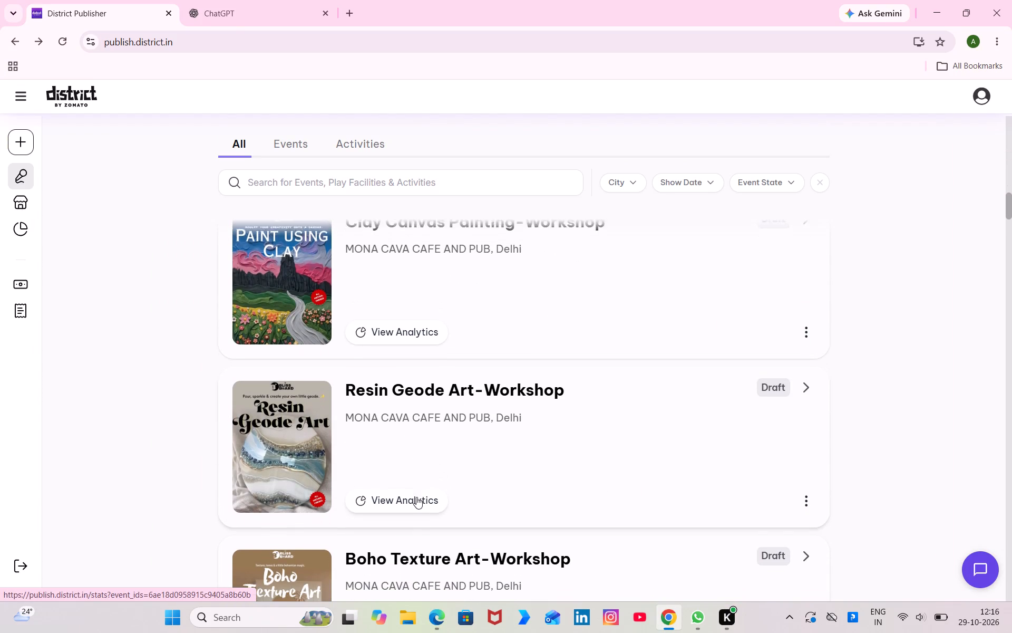
{"action": "scroll", "coordinate": [416, 497], "scroll_direction": "down", "scroll_amount": 6}
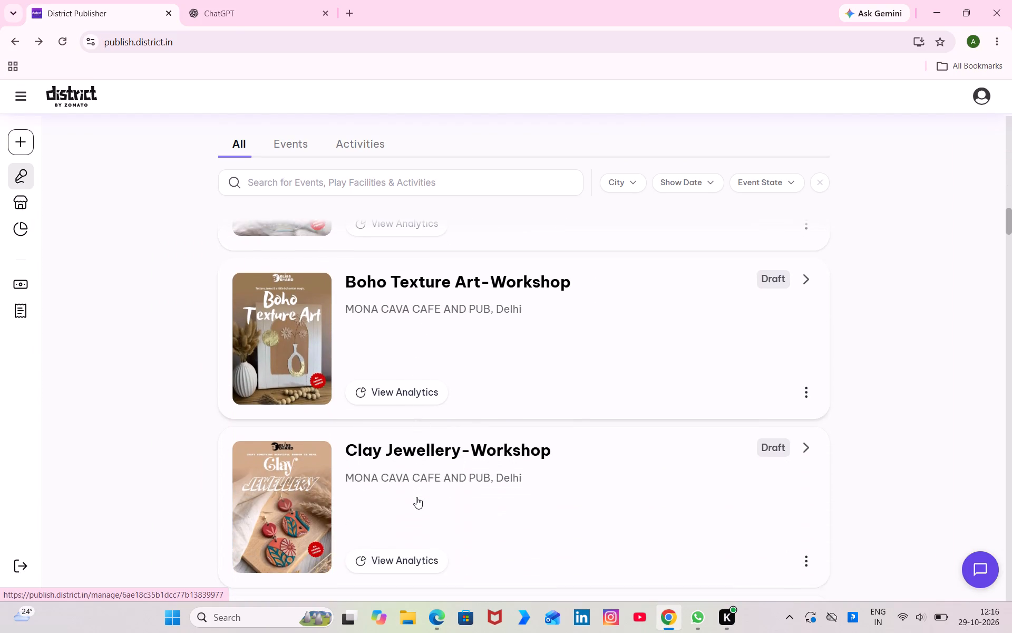
{"action": "scroll", "coordinate": [416, 497], "scroll_direction": "down", "scroll_amount": 2}
{"action": "scroll", "coordinate": [416, 497], "scroll_direction": "up", "scroll_amount": 1}
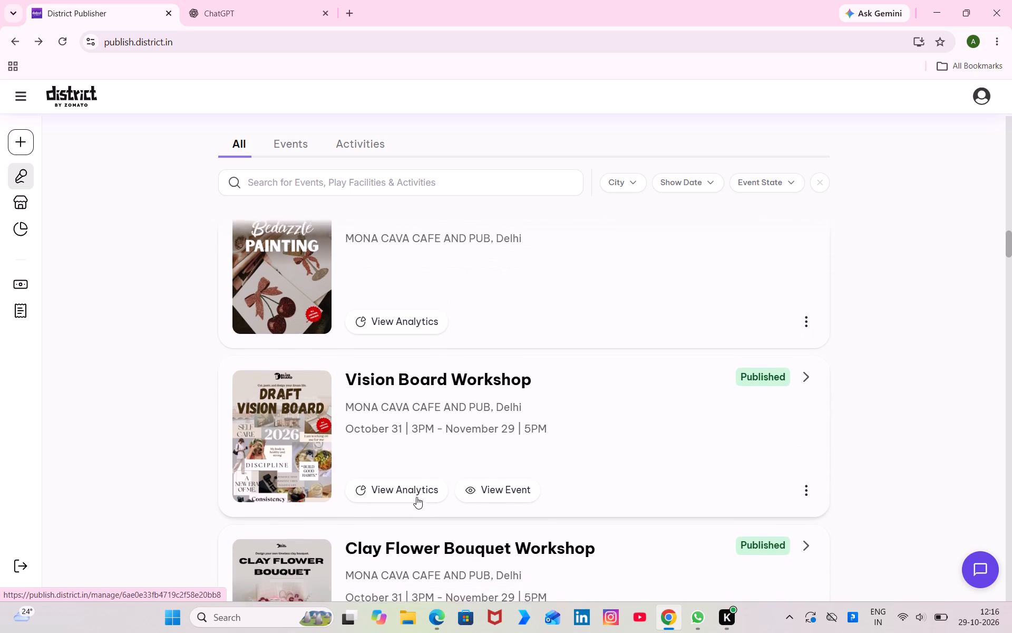
{"action": "scroll", "coordinate": [416, 497], "scroll_direction": "up", "scroll_amount": 4}
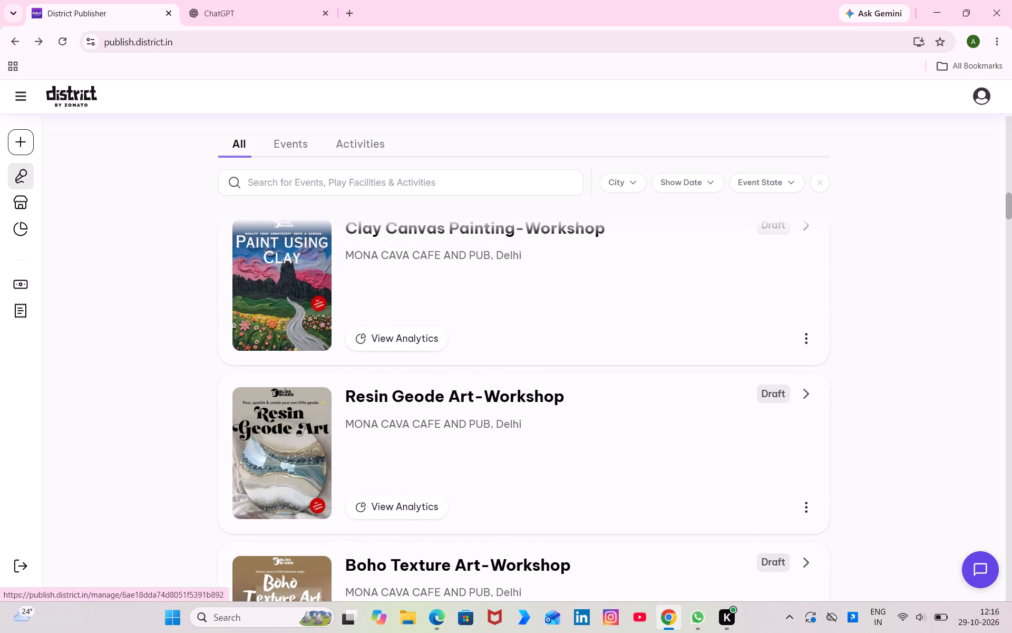
Search the event overview for "paint usin" and clear the search.
{"action": "left_click", "coordinate": [375, 184]}
{"action": "key", "text": "o"}
{"action": "key", "text": "BackSpace"}
{"action": "type", "text": "paint usin"}
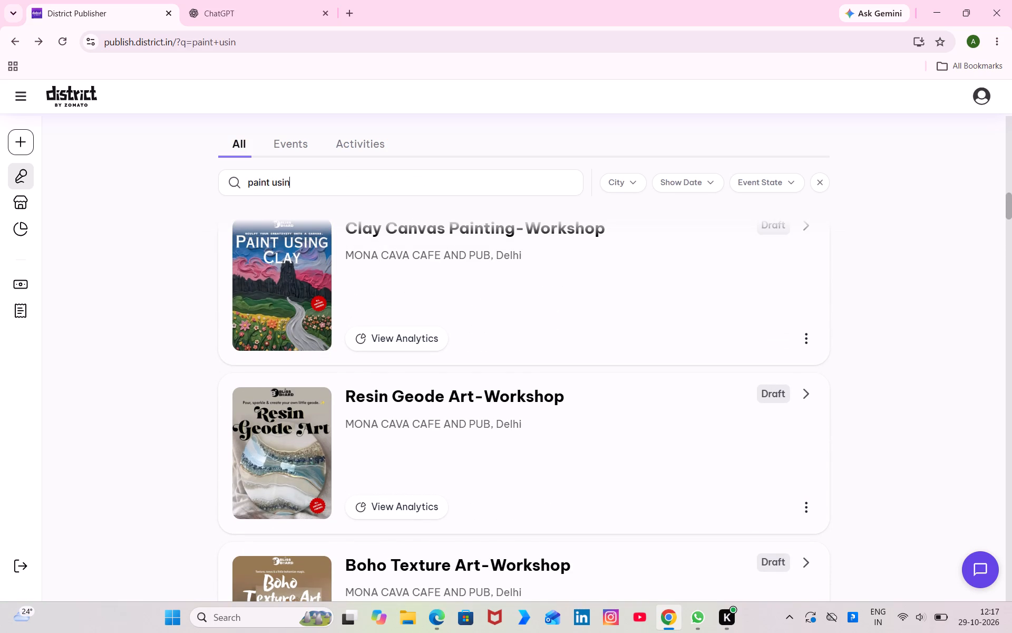
{"action": "key", "text": "BackSpace"}
{"action": "key", "text": "BackSpace"}
{"action": "key", "text": "BackSpace"}
{"action": "key", "text": "BackSpace"}
{"action": "key", "text": "BackSpace"}
{"action": "key", "text": "BackSpace"}
{"action": "key", "text": "BackSpace"}
{"action": "key", "text": "BackSpace"}
{"action": "key", "text": "BackSpace"}
{"action": "key", "text": "BackSpace"}
{"action": "key", "text": "BackSpace"}
{"action": "key", "text": "BackSpace"}
{"action": "key", "text": "BackSpace"}
{"action": "key", "text": "BackSpace"}
{"action": "key", "text": "BackSpace"}
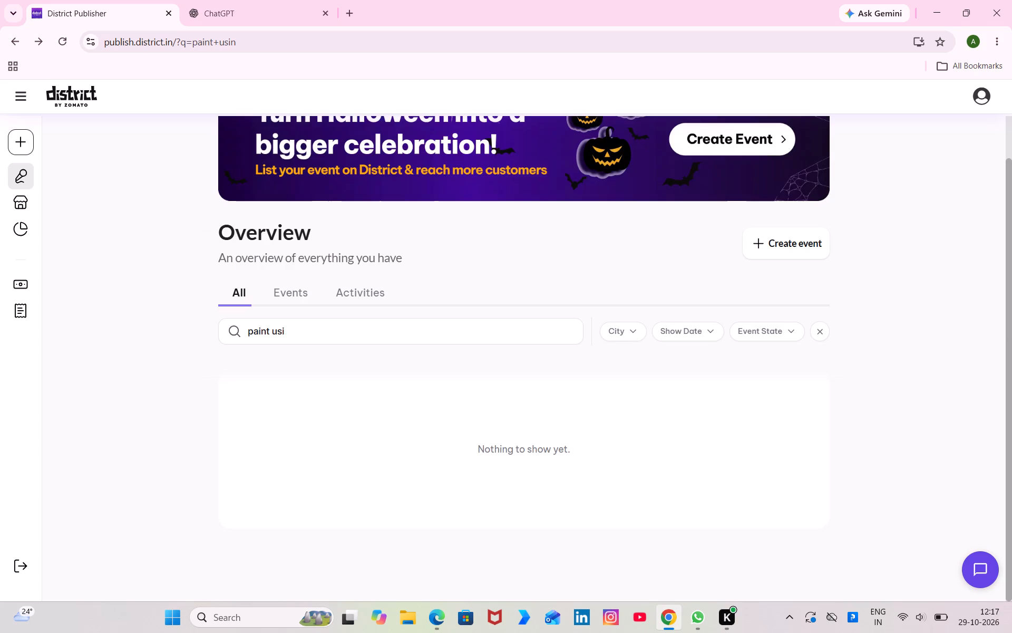
Search the event overview for "using" and clear the search.
{"action": "type", "text": "usin"}
{"action": "key", "text": "g"}
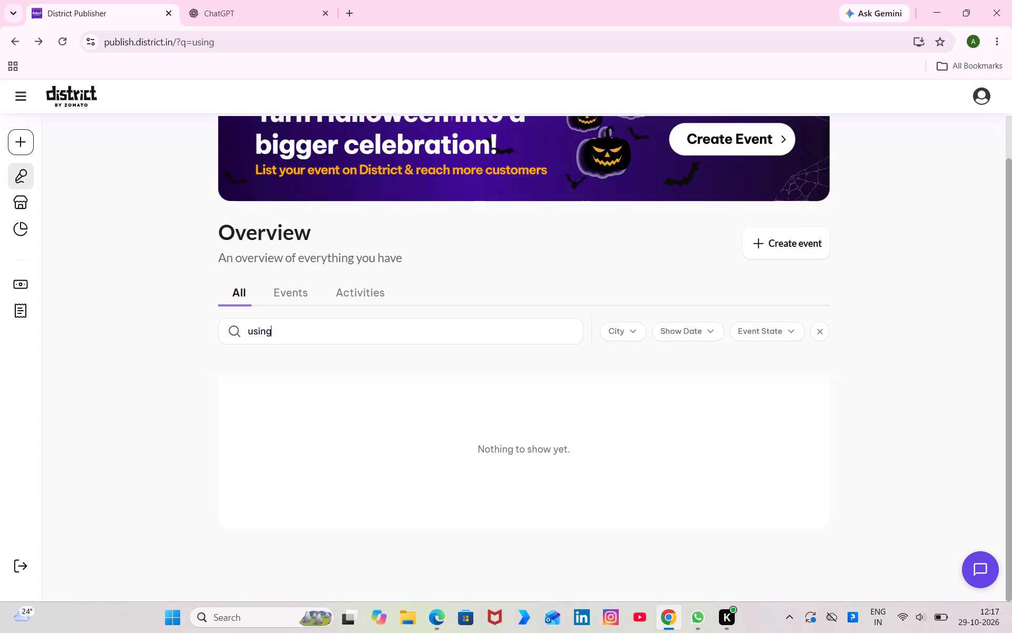
{"action": "key", "text": "BackSpace"}
{"action": "key", "text": "BackSpace"}
{"action": "key", "text": "BackSpace"}
{"action": "key", "text": "BackSpace"}
{"action": "key", "text": "BackSpace"}
{"action": "key", "text": "BackSpace"}
{"action": "key", "text": "BackSpace"}
{"action": "key", "text": "BackSpace"}
{"action": "key", "text": "BackSpace"}
{"action": "key", "text": "BackSpace"}
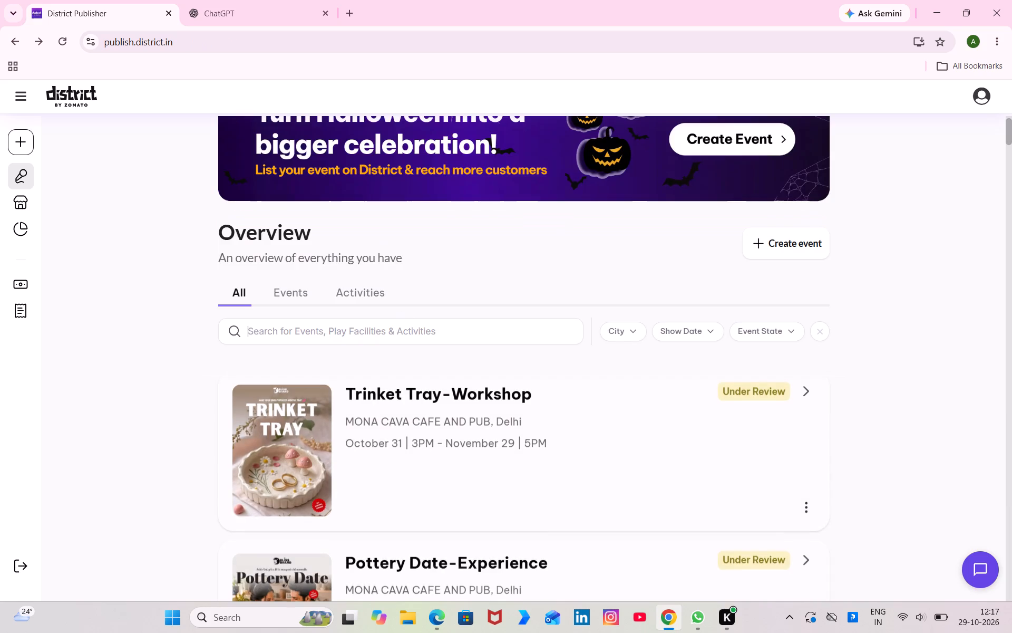
Check the workshop order in the Blissboard sheet, and open the shows and tickets setup of the Resin Geode Art-Workshop draft in District Publisher.
{"action": "left_click", "coordinate": [451, 617]}
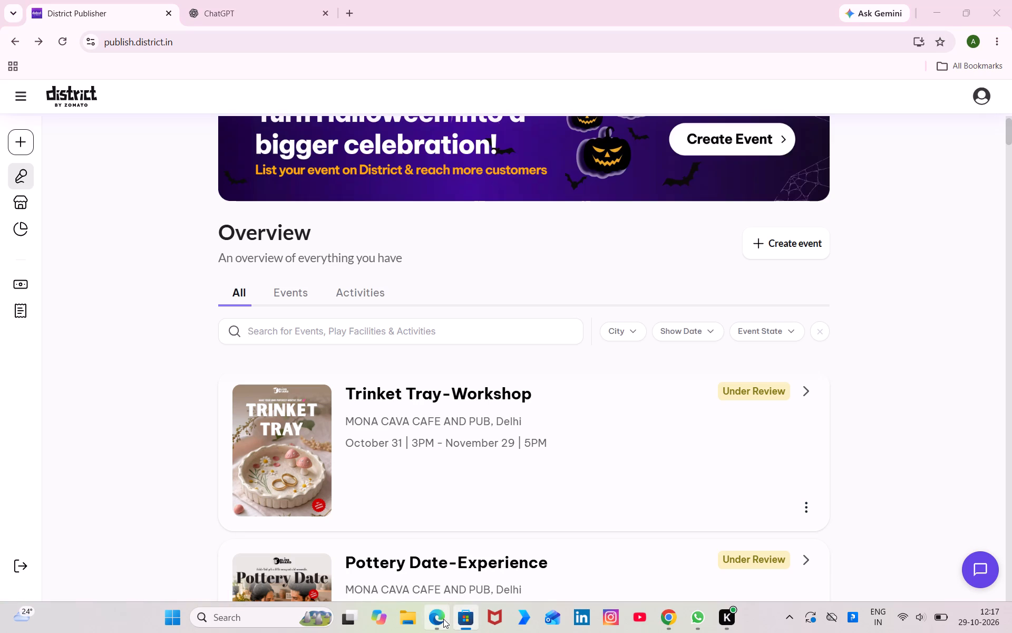
{"action": "left_click", "coordinate": [443, 619]}
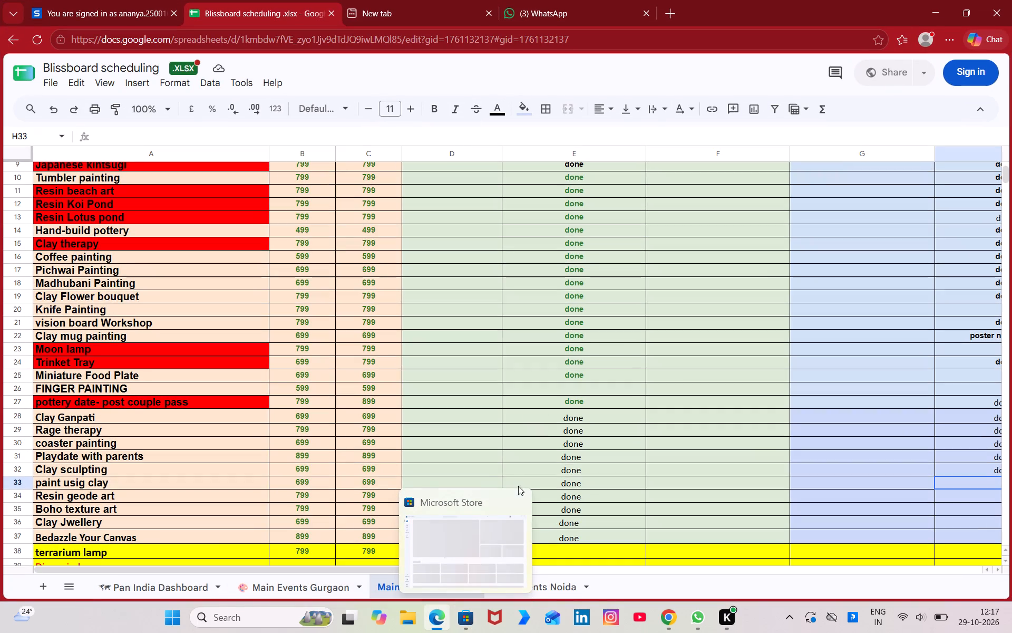
{"action": "left_click", "coordinate": [518, 493]}
{"action": "key", "text": "Down"}
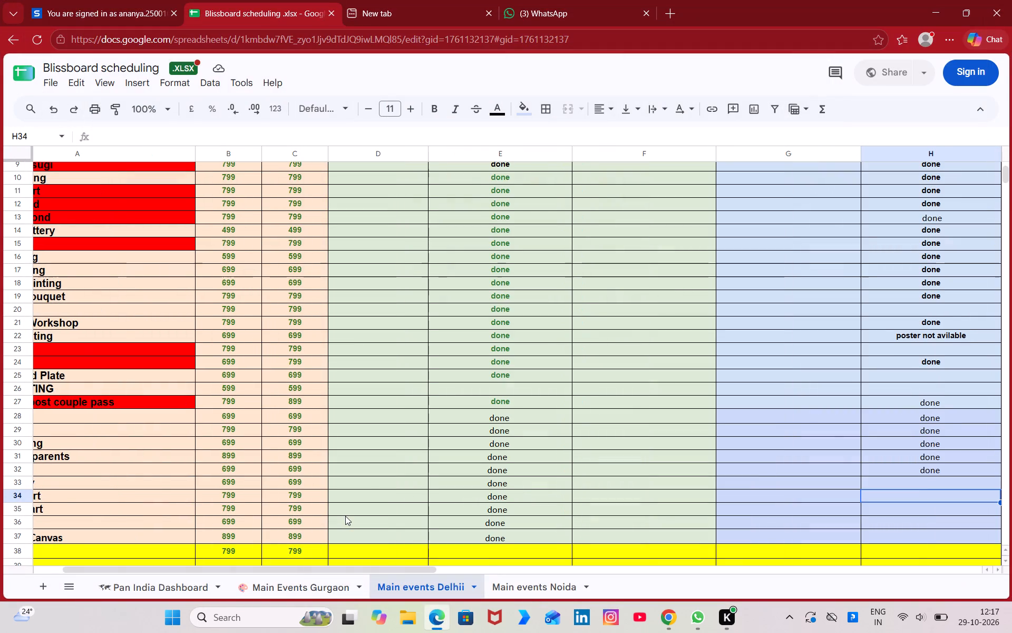
{"action": "scroll", "coordinate": [345, 516], "scroll_direction": "right", "scroll_amount": 5}
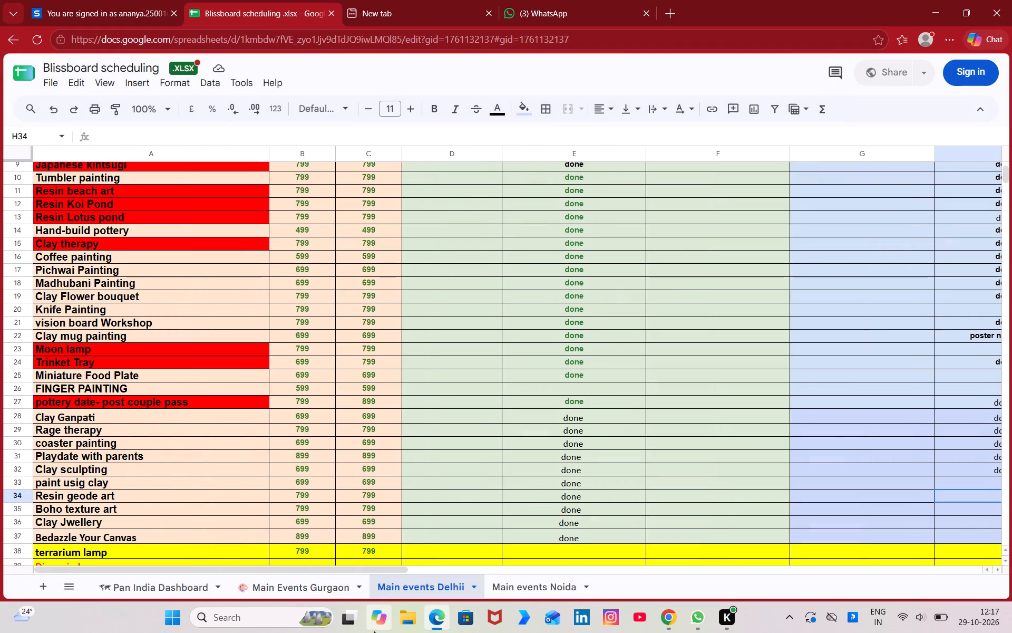
{"action": "left_click", "coordinate": [431, 615]}
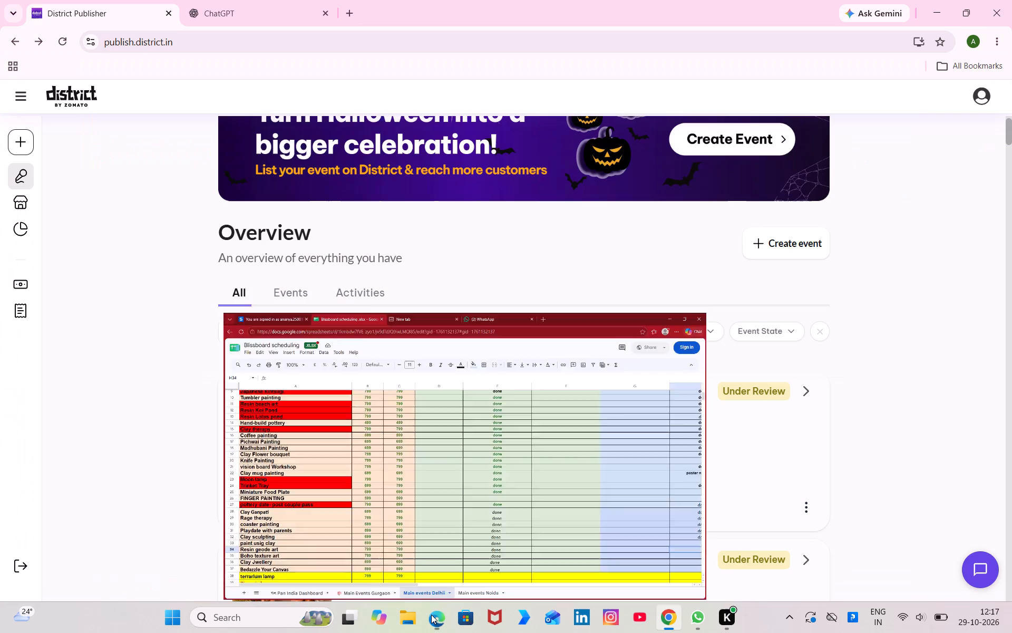
{"action": "scroll", "coordinate": [410, 496], "scroll_direction": "down", "scroll_amount": 7}
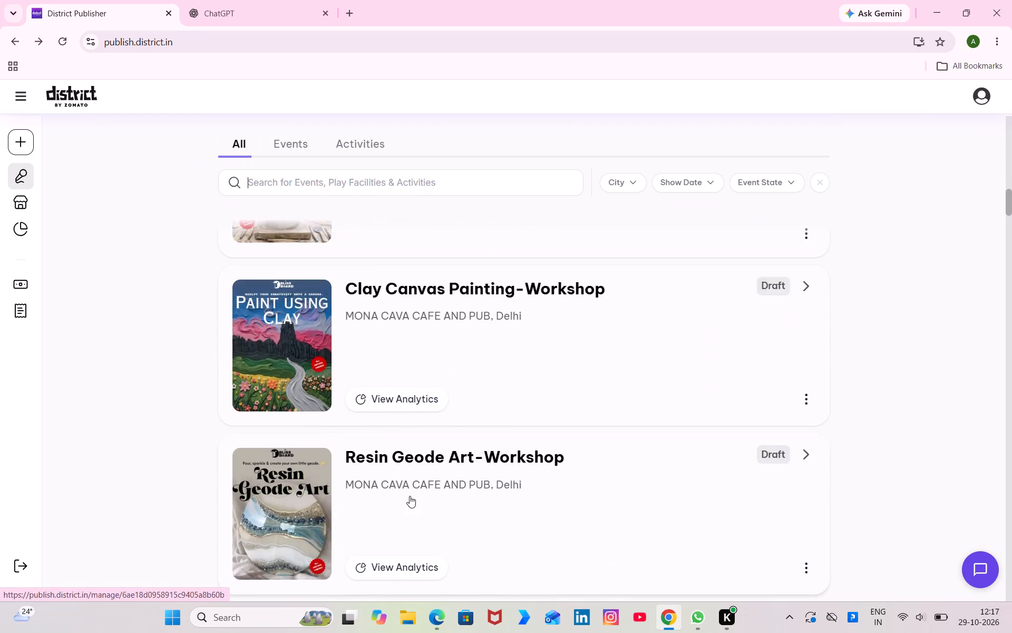
{"action": "scroll", "coordinate": [410, 496], "scroll_direction": "down", "scroll_amount": 2}
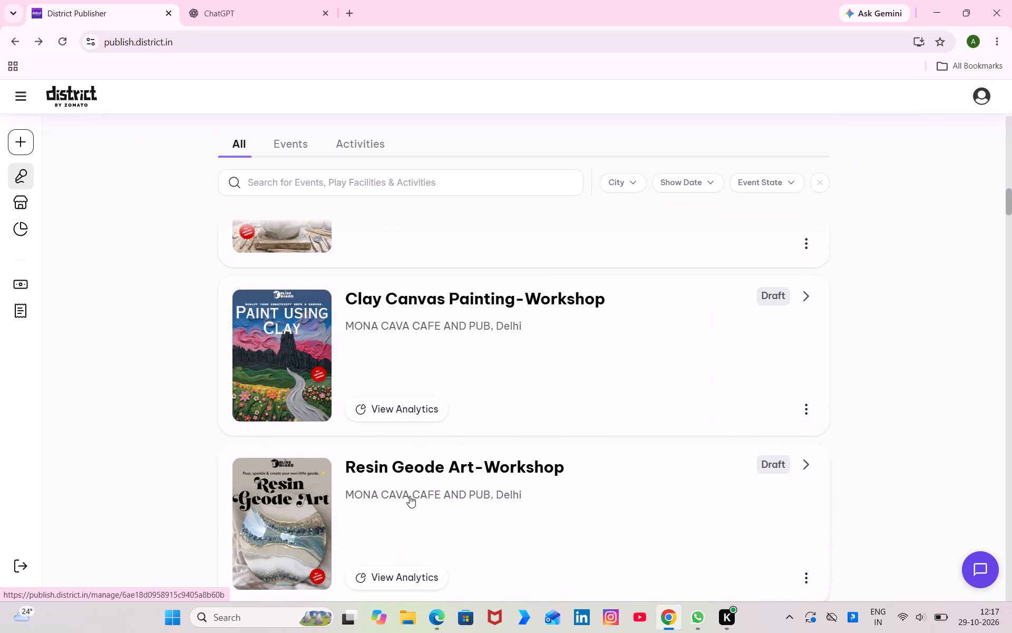
{"action": "left_click", "coordinate": [440, 507]}
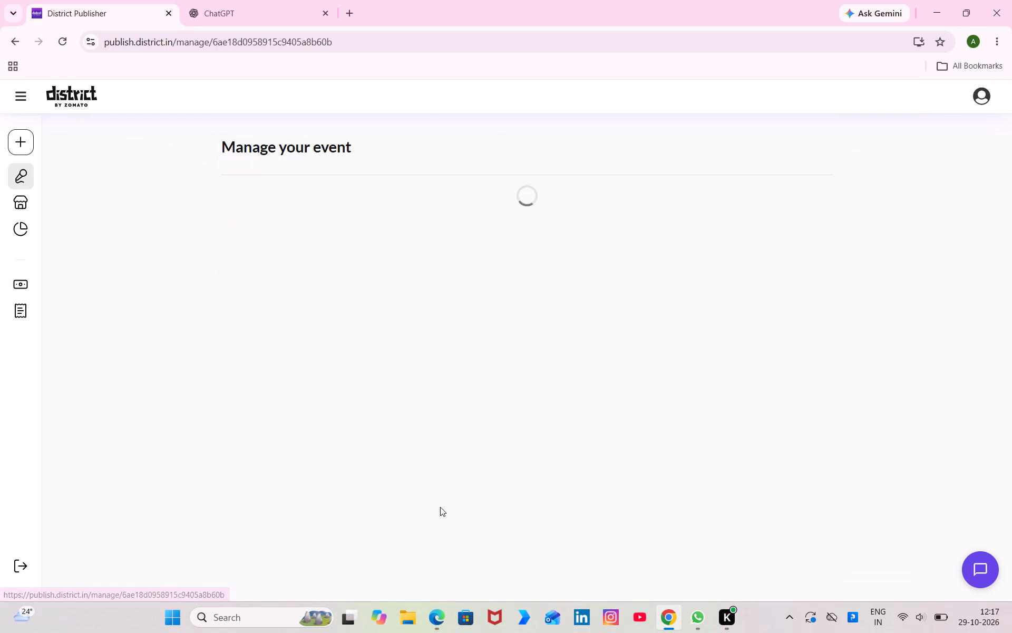
{"action": "left_click", "coordinate": [583, 189]}
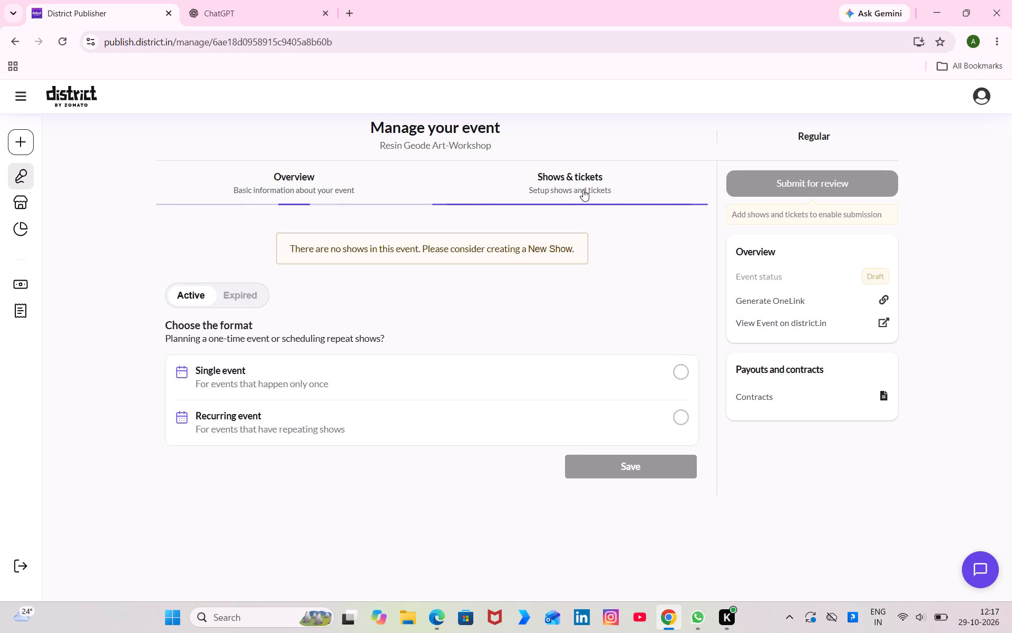
Set the workshop as a weekly recurring event from Sat, 31 Oct to Sun, 29 Nov, repeating on Saturday and Sunday.
{"action": "left_click", "coordinate": [655, 423]}
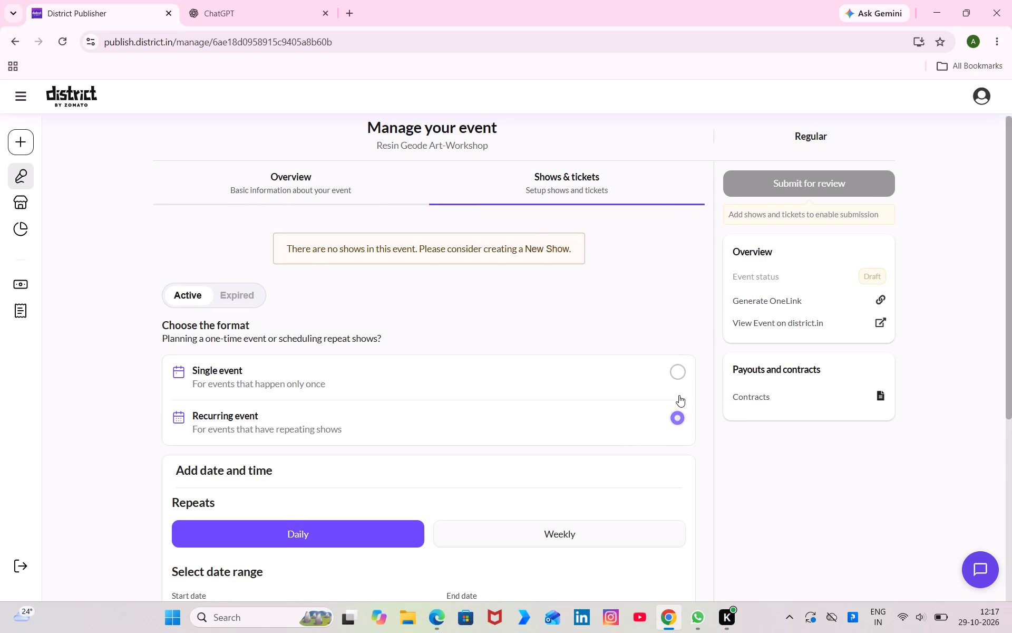
{"action": "left_click", "coordinate": [602, 536]}
{"action": "scroll", "coordinate": [602, 536], "scroll_direction": "down", "scroll_amount": 3}
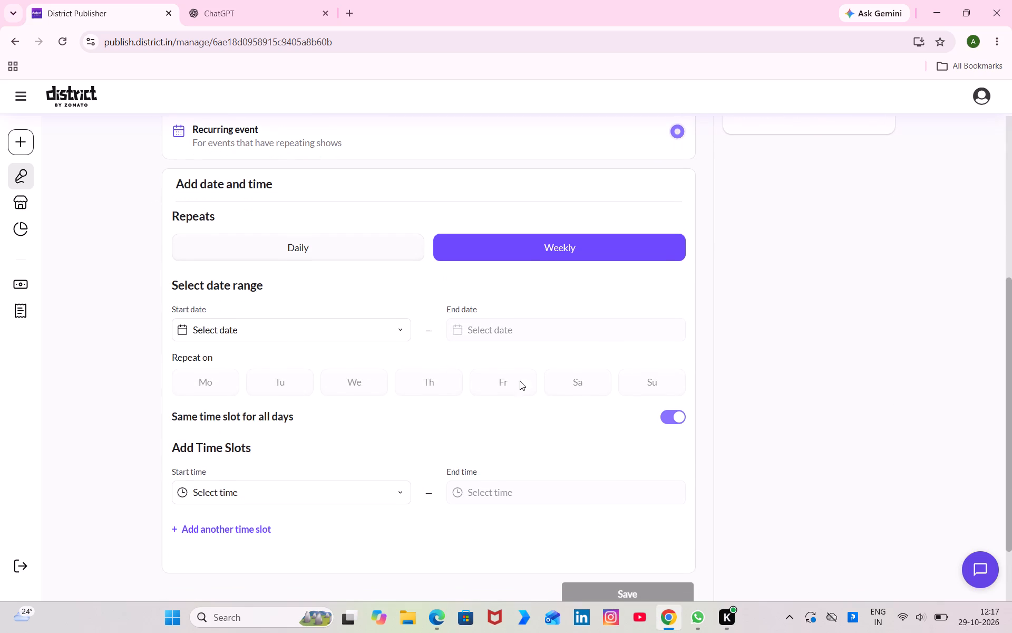
{"action": "left_click", "coordinate": [395, 327]}
{"action": "left_click", "coordinate": [302, 474]}
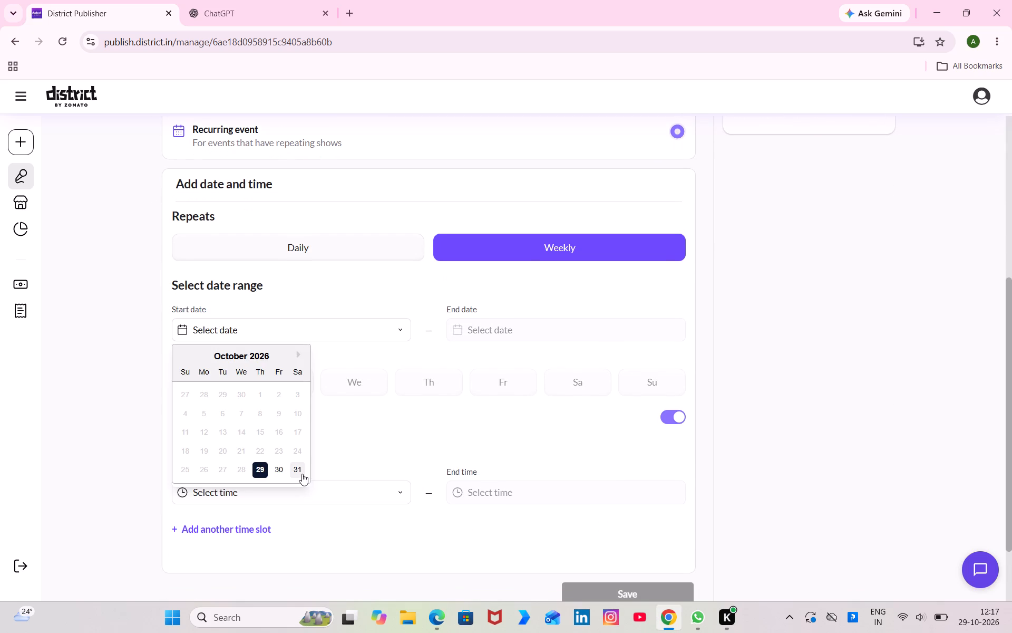
{"action": "left_click", "coordinate": [538, 331]}
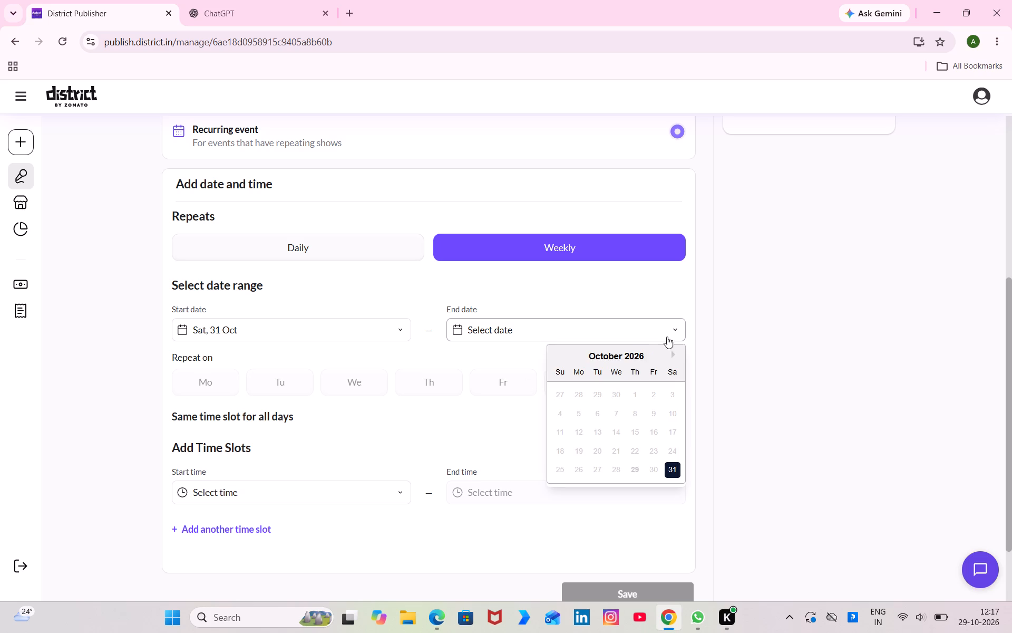
{"action": "double_click", "coordinate": [676, 349]}
{"action": "left_click", "coordinate": [672, 356]}
{"action": "left_click", "coordinate": [558, 465]}
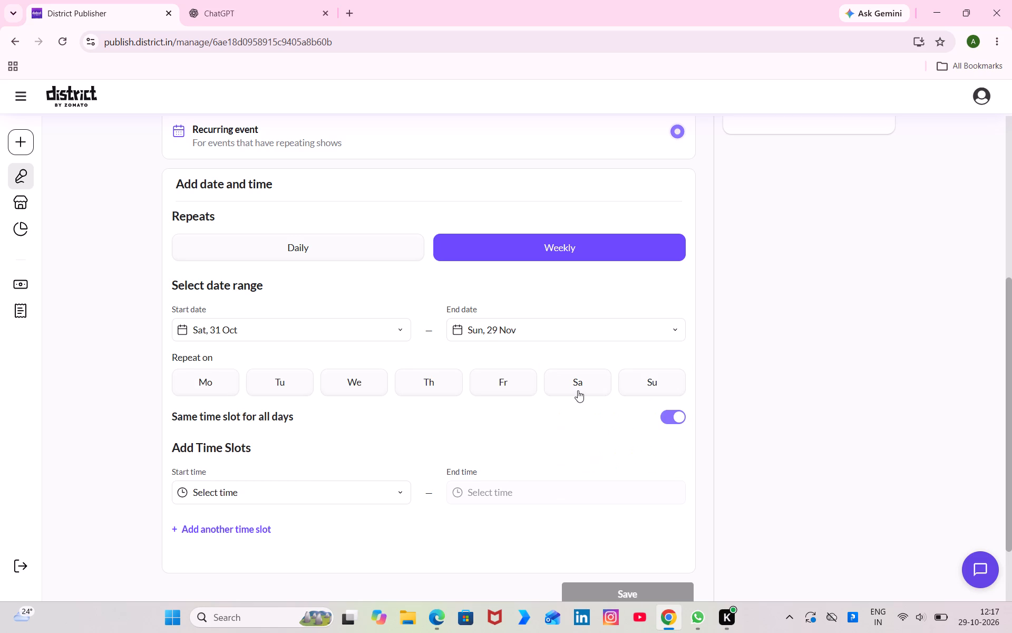
{"action": "left_click", "coordinate": [578, 390]}
{"action": "left_click", "coordinate": [671, 377]}
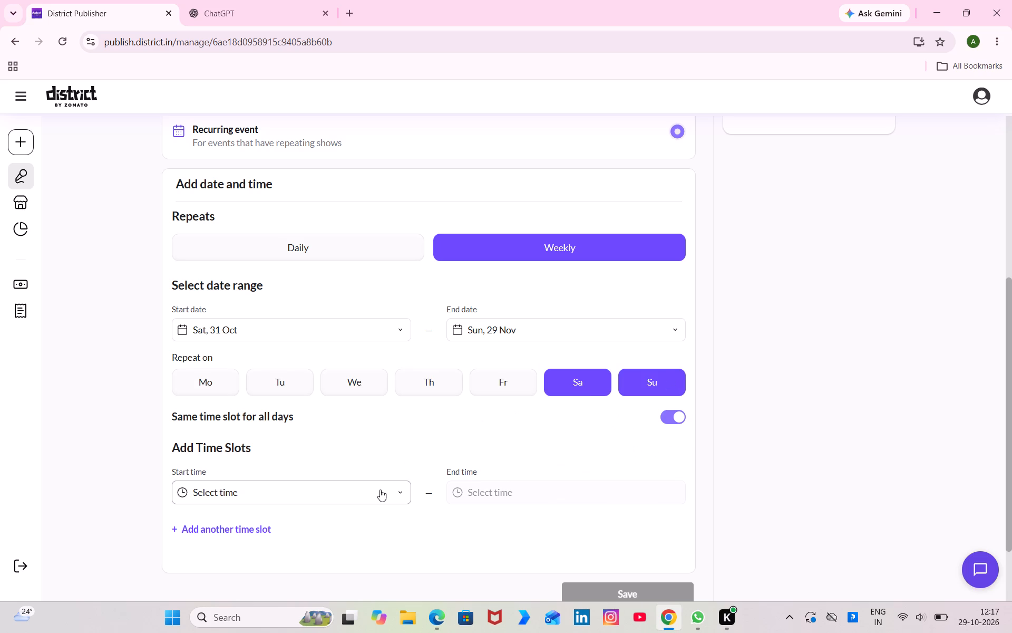
Set the first time slot from 03:00 PM to 04:00 PM.
{"action": "left_click", "coordinate": [380, 490]}
{"action": "left_click", "coordinate": [408, 418]}
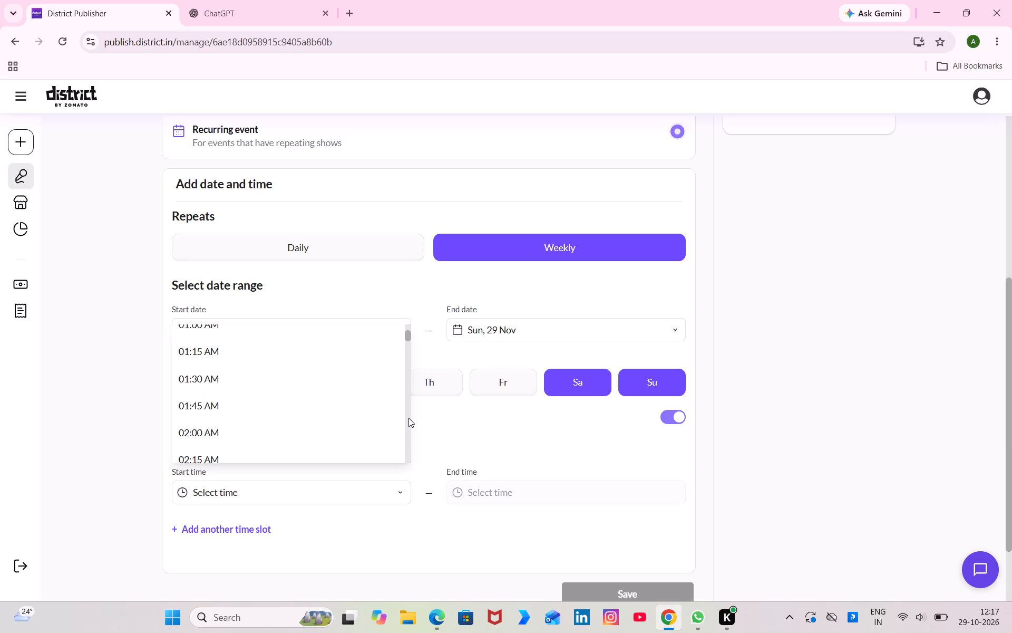
{"action": "left_click", "coordinate": [310, 382]}
{"action": "left_click", "coordinate": [507, 494]}
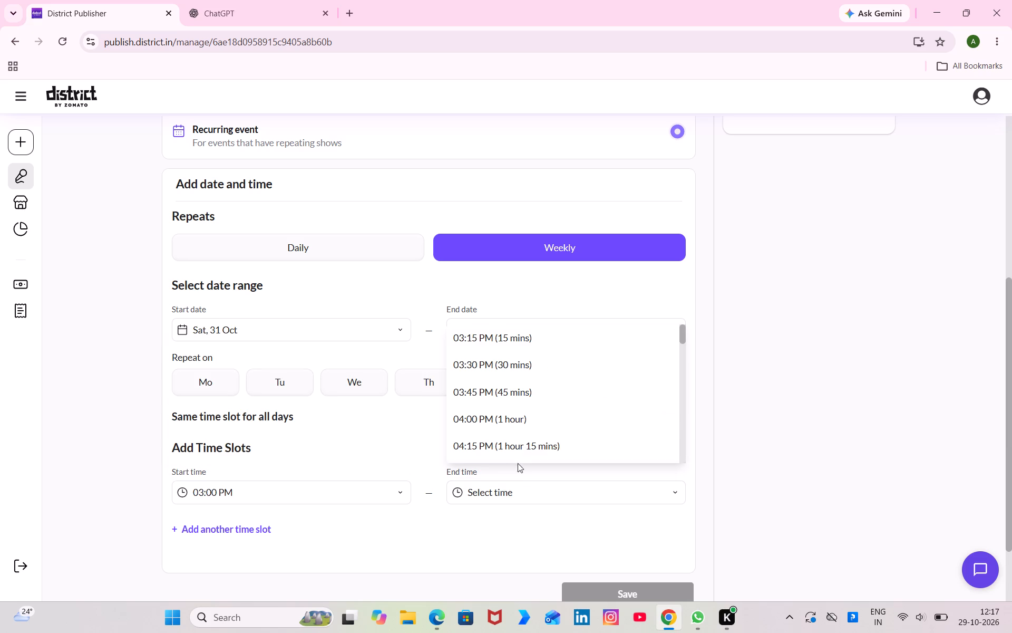
{"action": "left_click", "coordinate": [509, 415]}
Add a second time slot from 04:00 PM to 05:00 PM and save the recurring shows.
{"action": "left_click", "coordinate": [237, 545]}
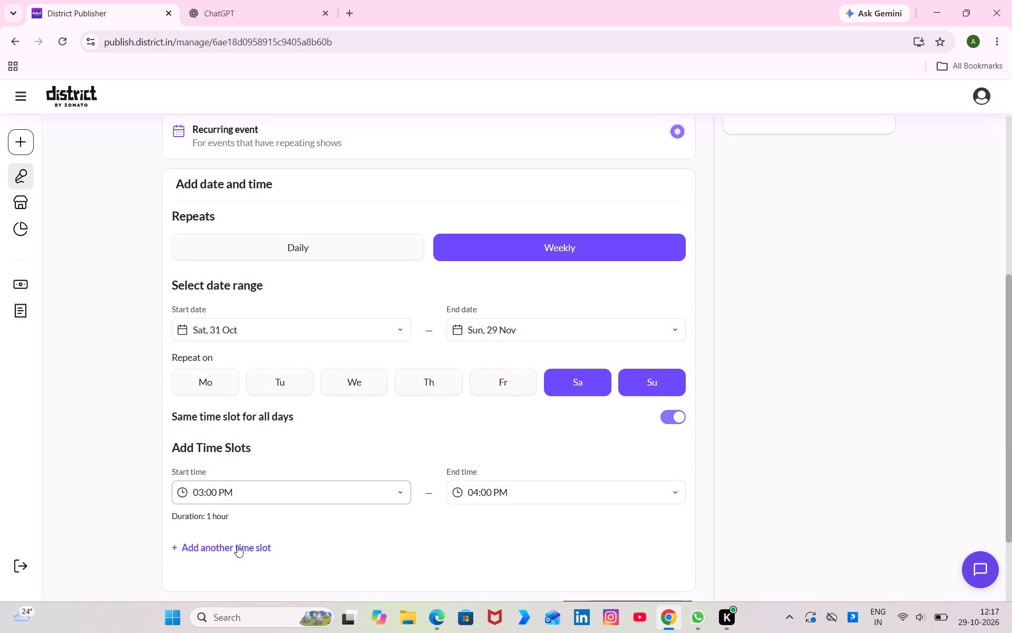
{"action": "left_click", "coordinate": [233, 552]}
{"action": "scroll", "coordinate": [265, 469], "scroll_direction": "down", "scroll_amount": 4}
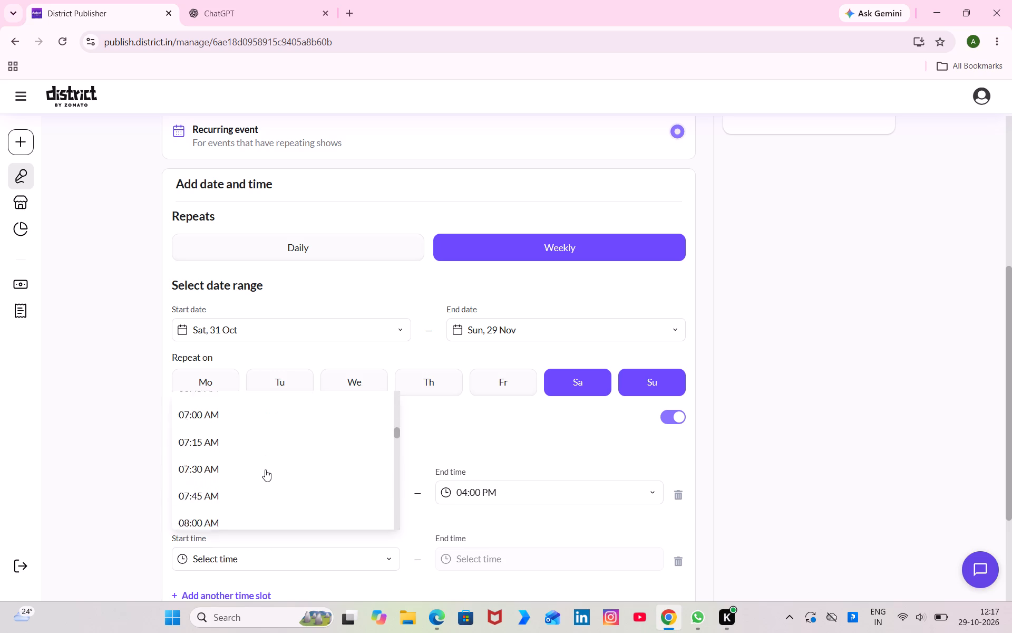
{"action": "scroll", "coordinate": [265, 469], "scroll_direction": "down", "scroll_amount": 4}
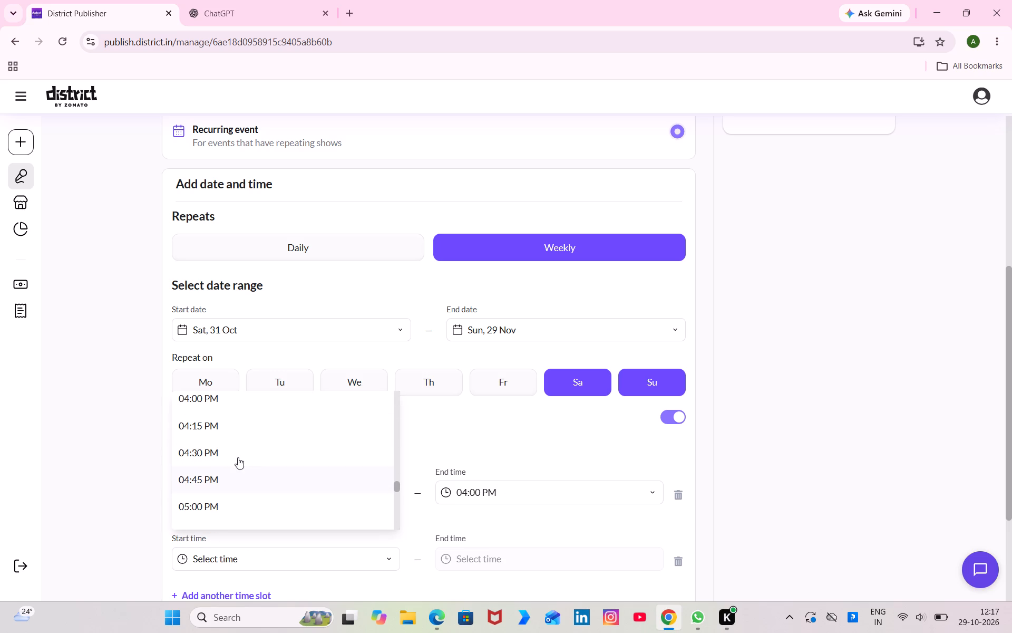
{"action": "left_click", "coordinate": [231, 404]}
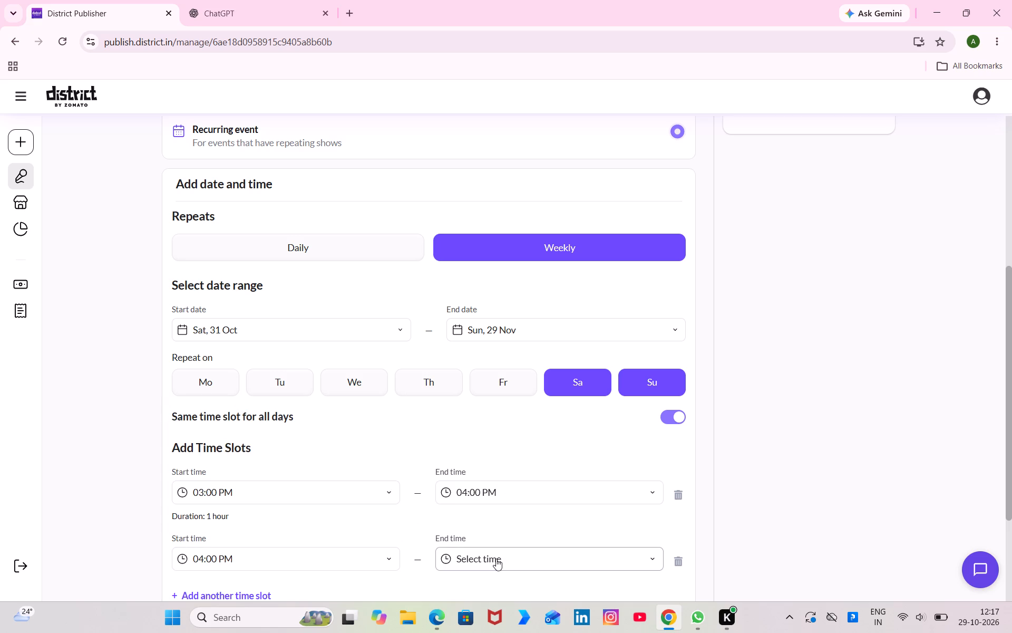
{"action": "left_click", "coordinate": [496, 559]}
{"action": "left_click", "coordinate": [499, 486]}
{"action": "scroll", "coordinate": [499, 486], "scroll_direction": "down", "scroll_amount": 4}
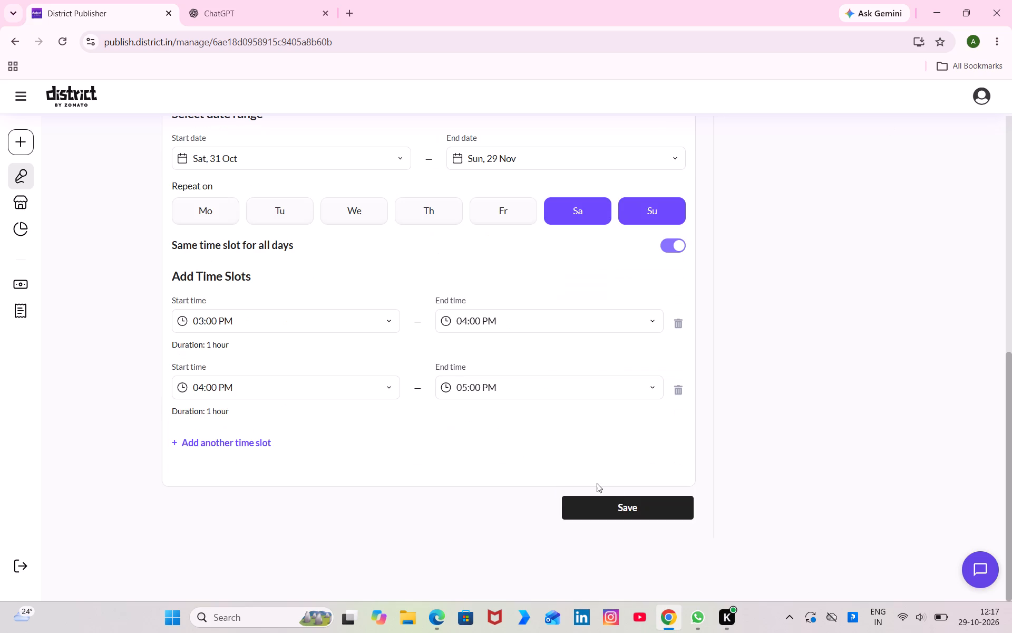
{"action": "left_click", "coordinate": [620, 497]}
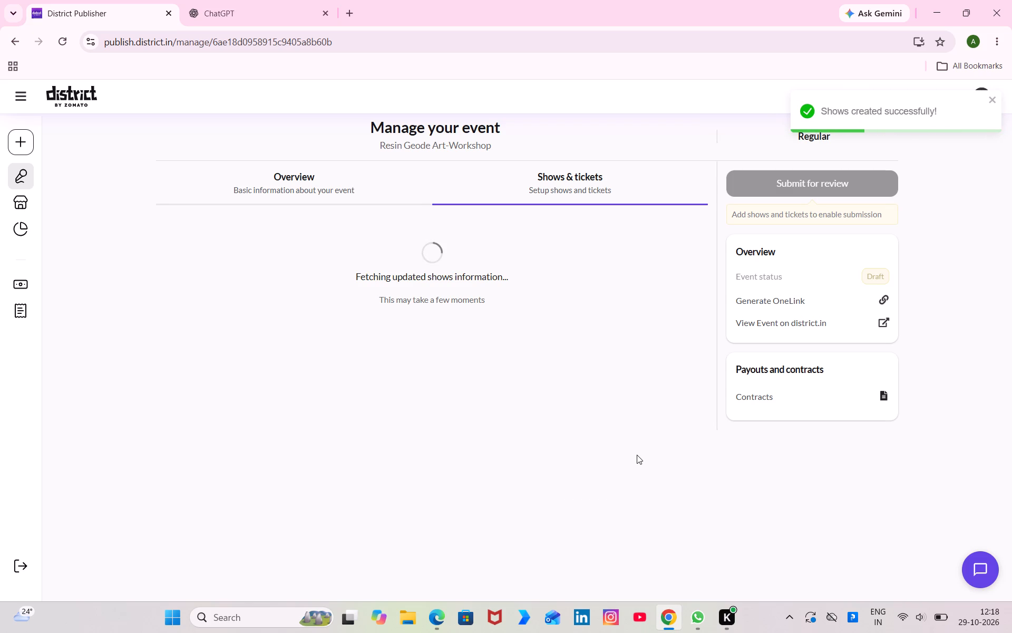
Disable only the Sun, 8 Nov show from 03:00 PM to 04:00 PM.
{"action": "scroll", "coordinate": [592, 464], "scroll_direction": "down", "scroll_amount": 2}
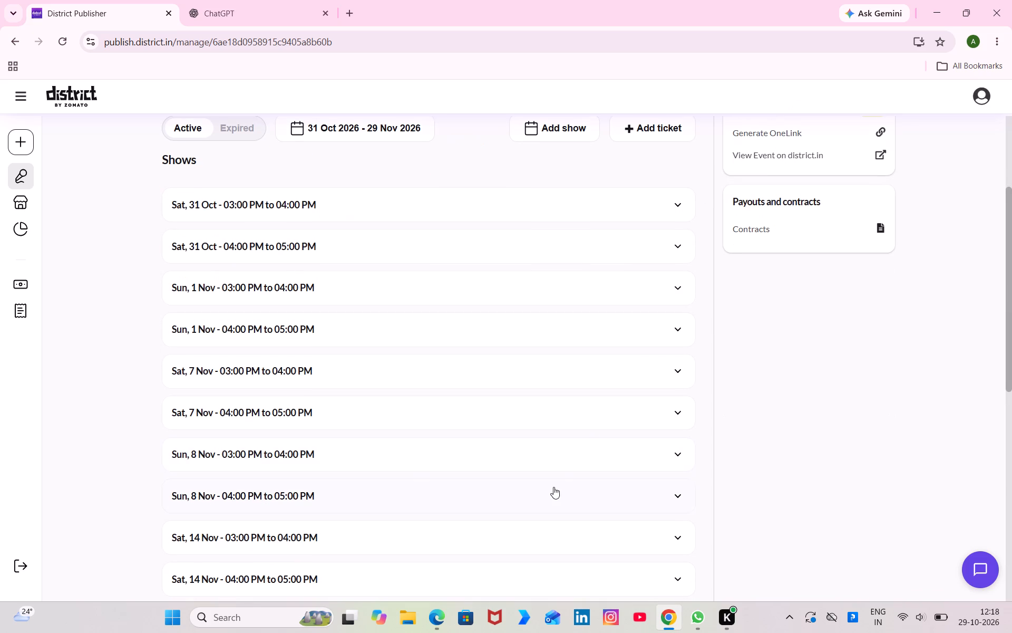
{"action": "left_click", "coordinate": [581, 462]}
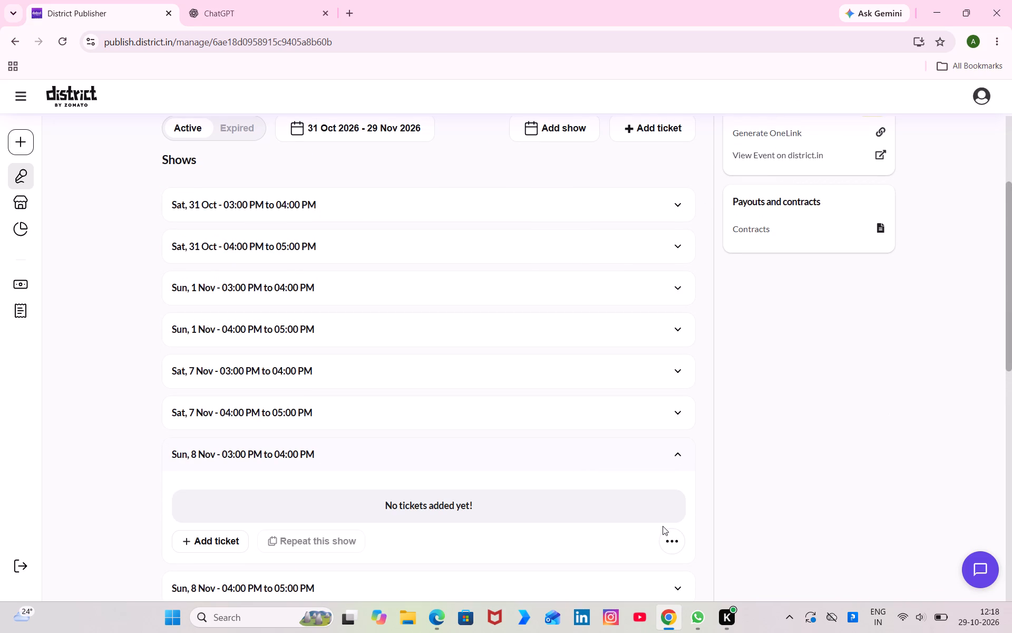
{"action": "left_click", "coordinate": [670, 545]}
{"action": "left_click", "coordinate": [598, 562]}
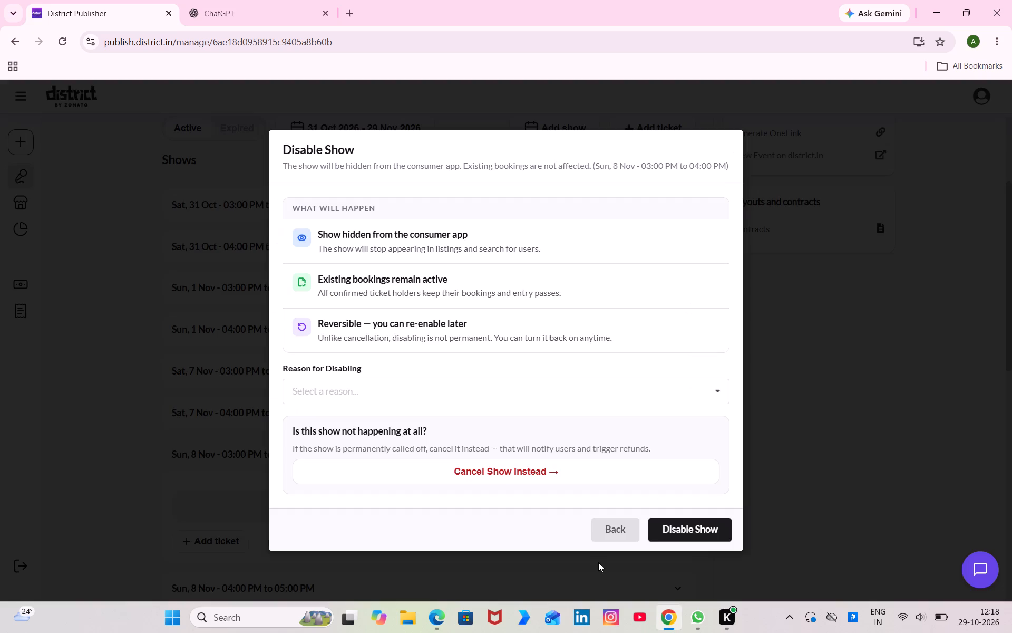
{"action": "left_click", "coordinate": [680, 527]}
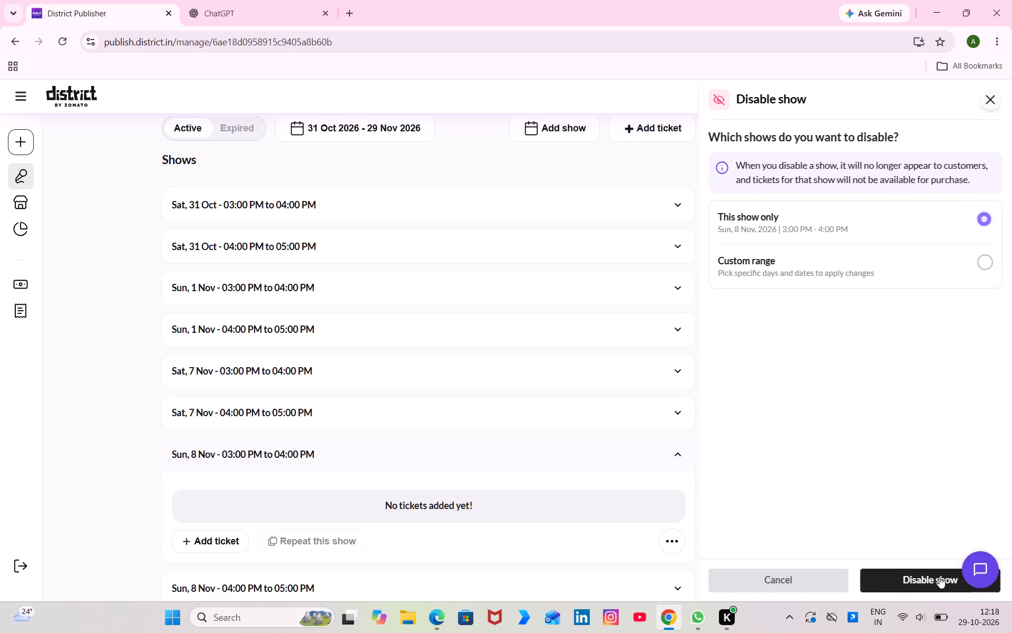
{"action": "left_click", "coordinate": [934, 576]}
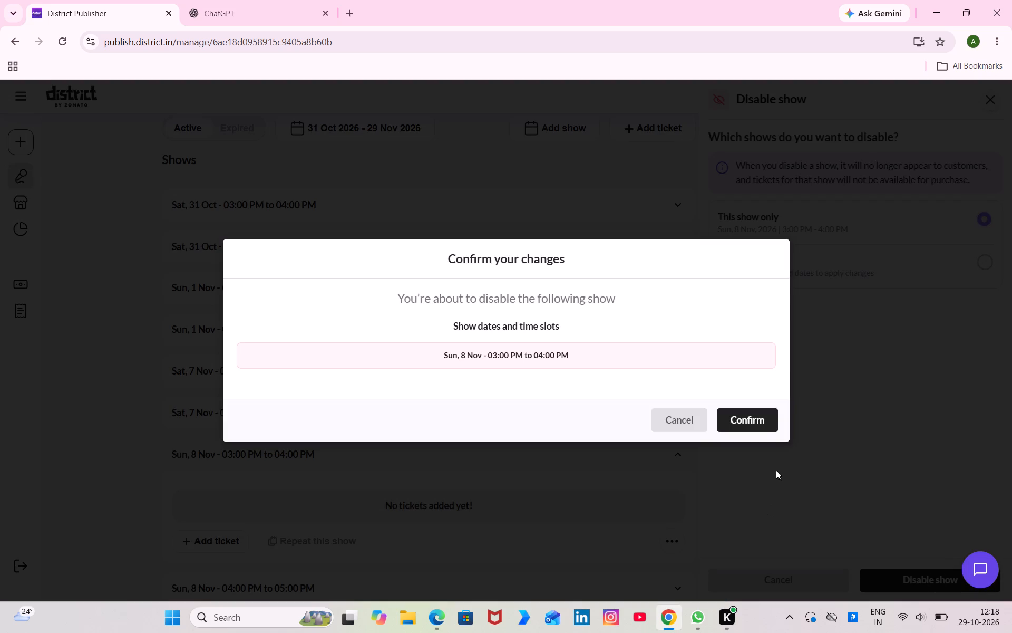
{"action": "left_click", "coordinate": [760, 420]}
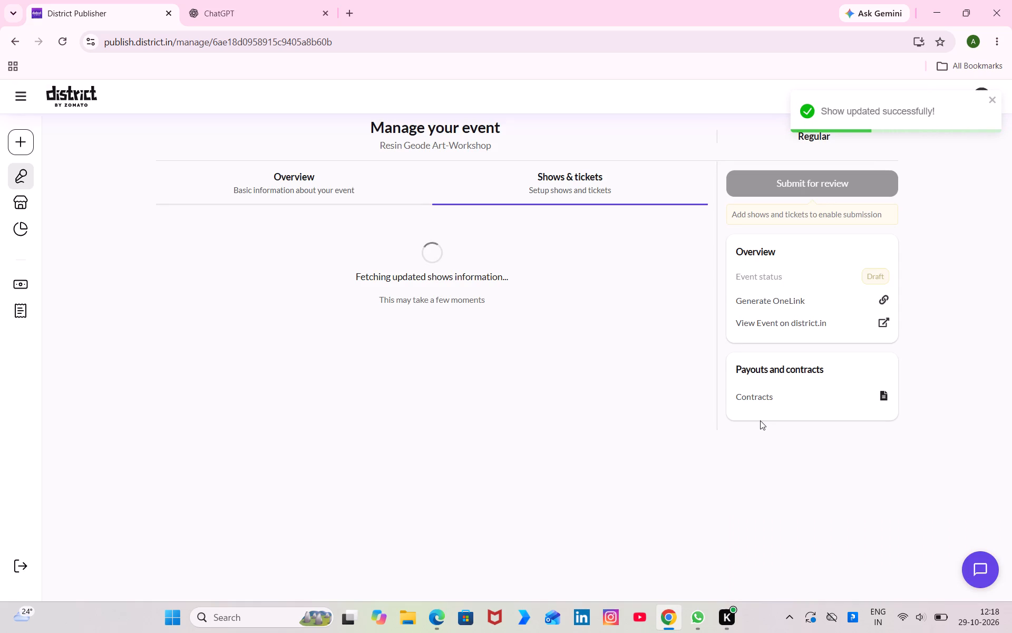
Disable only the Sun, 8 Nov show from 04:00 PM to 05:00 PM.
{"action": "scroll", "coordinate": [708, 416], "scroll_direction": "down", "scroll_amount": 3}
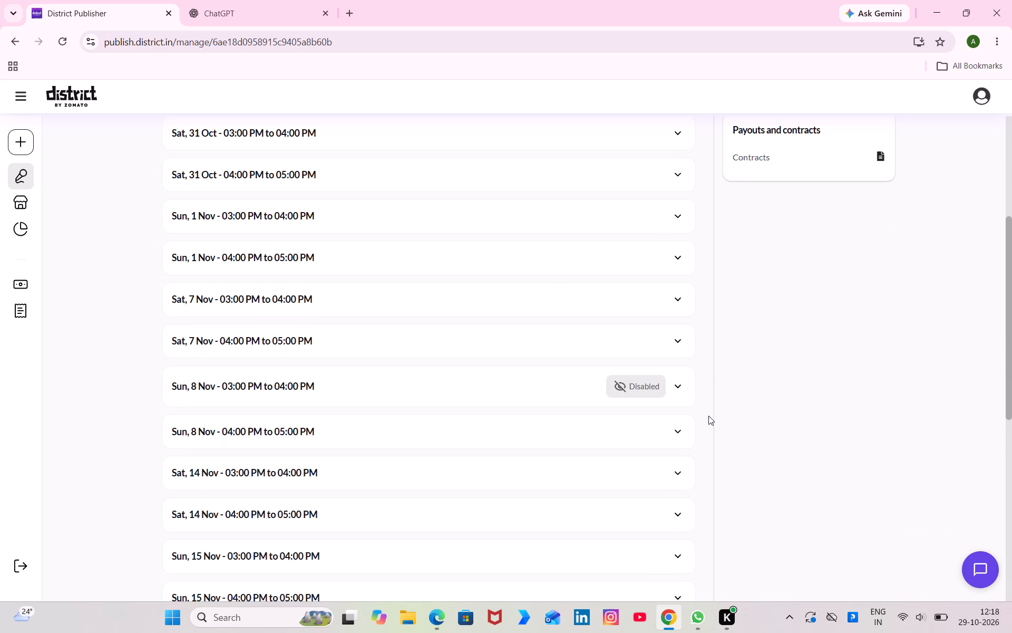
{"action": "left_click", "coordinate": [649, 430]}
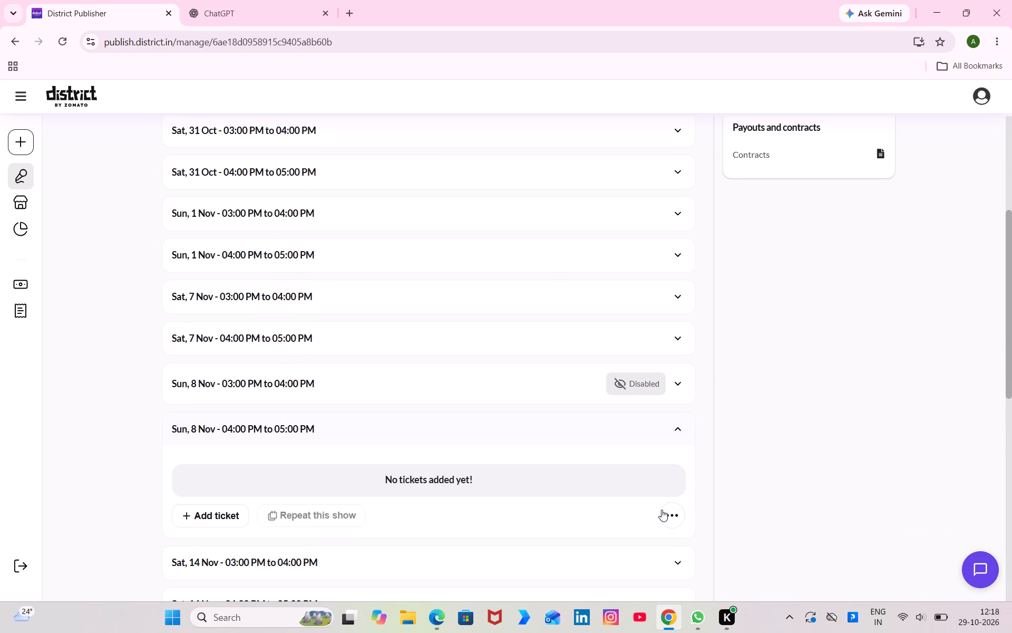
{"action": "left_click", "coordinate": [661, 510]}
{"action": "left_click", "coordinate": [608, 548]}
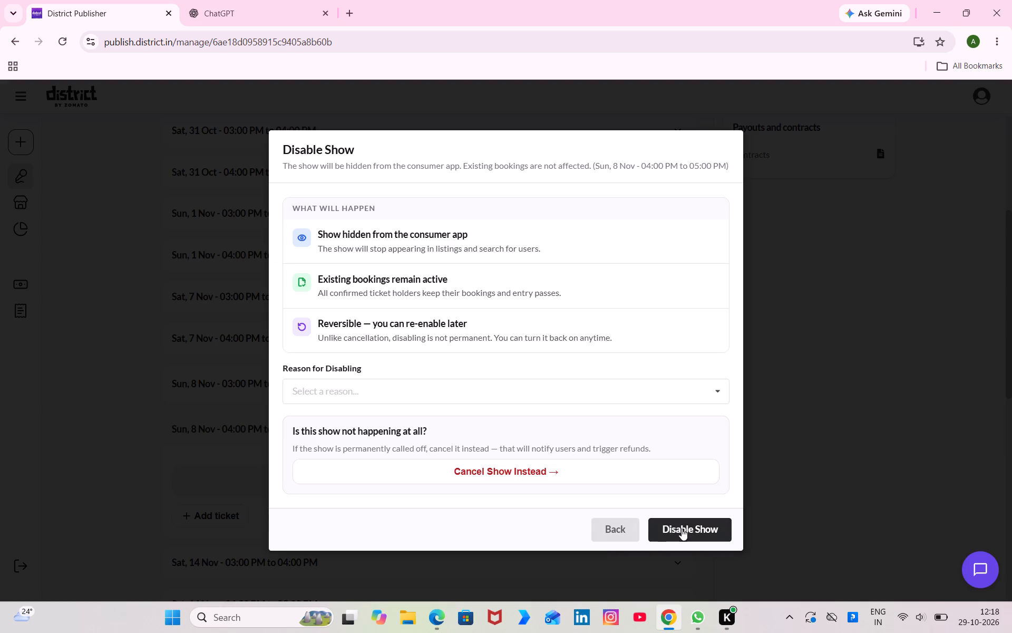
{"action": "left_click", "coordinate": [684, 529]}
{"action": "left_click", "coordinate": [912, 588]}
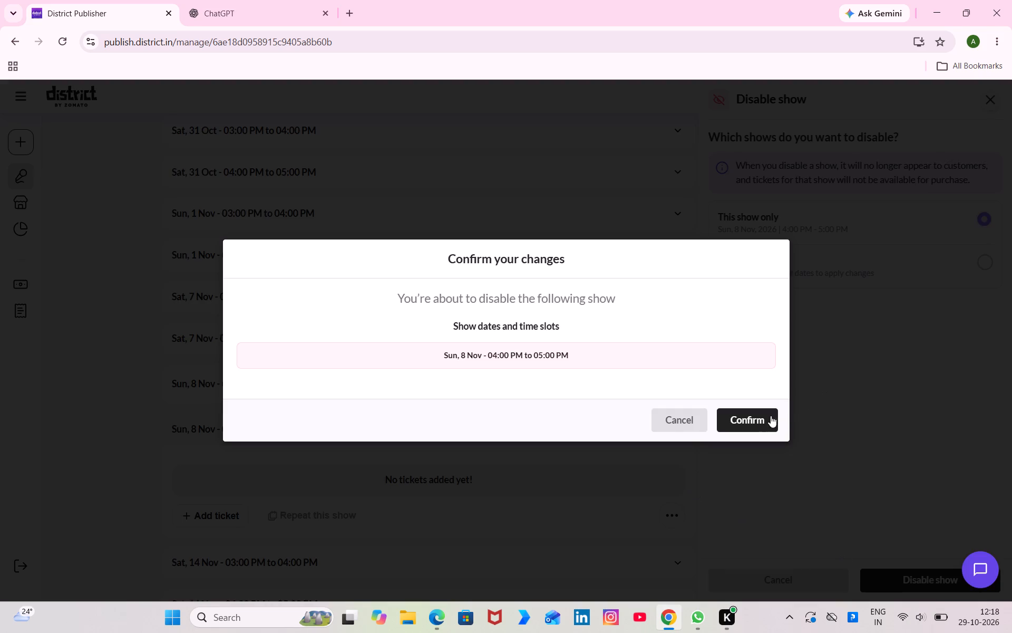
{"action": "left_click", "coordinate": [761, 417]}
Check the Resin geode art price in the Blissboard sheet, and start a ticket priced ₹799, quantity 10, with sales ending 30 minutes before show start.
{"action": "scroll", "coordinate": [669, 394], "scroll_direction": "up", "scroll_amount": 4}
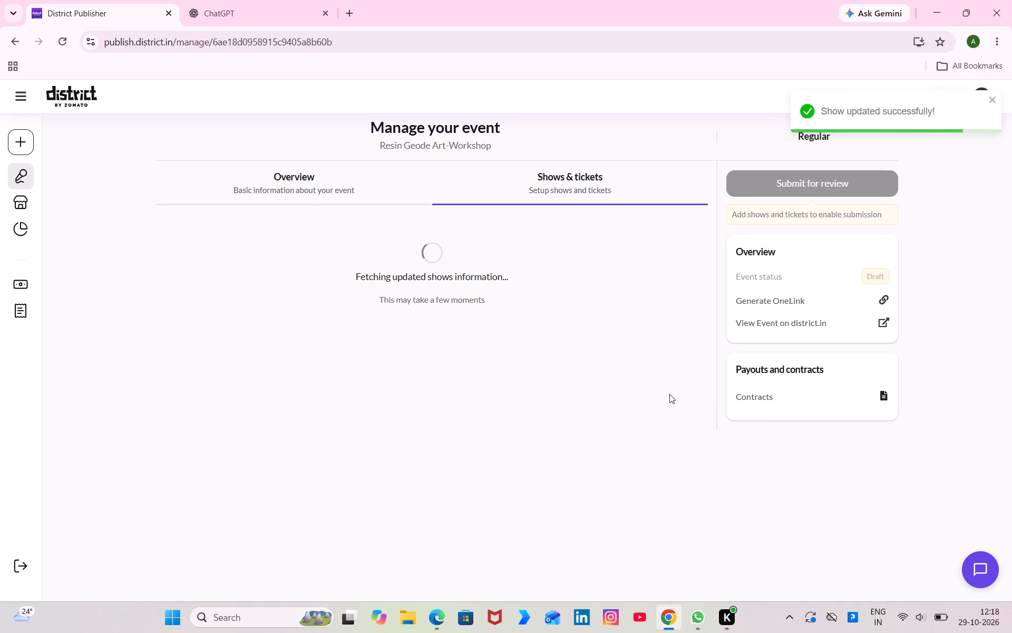
{"action": "left_click", "coordinate": [428, 624]}
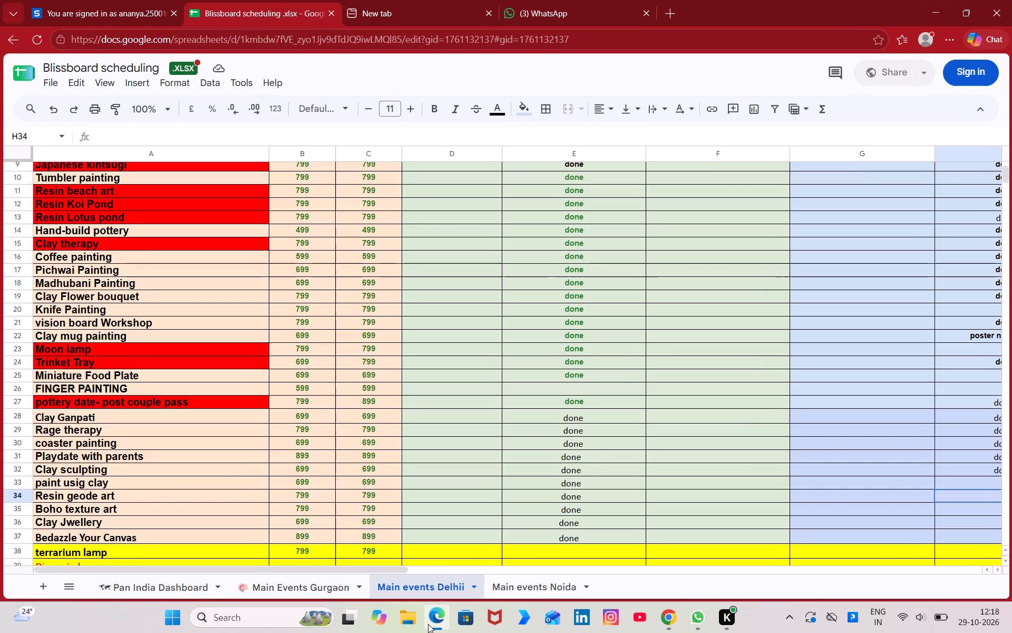
{"action": "left_click", "coordinate": [428, 624]}
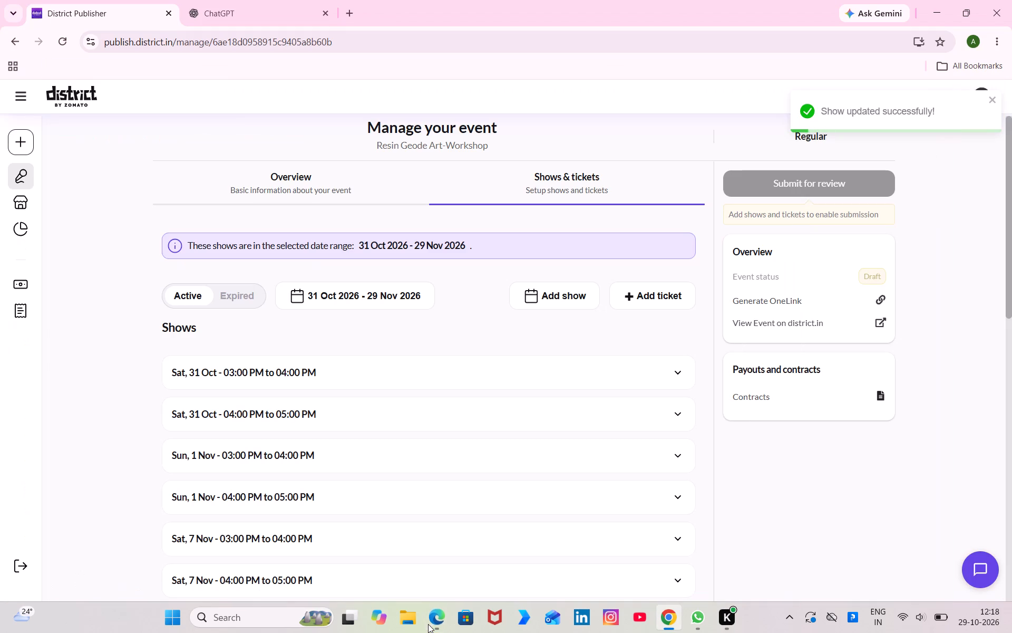
{"action": "left_click", "coordinate": [664, 302]}
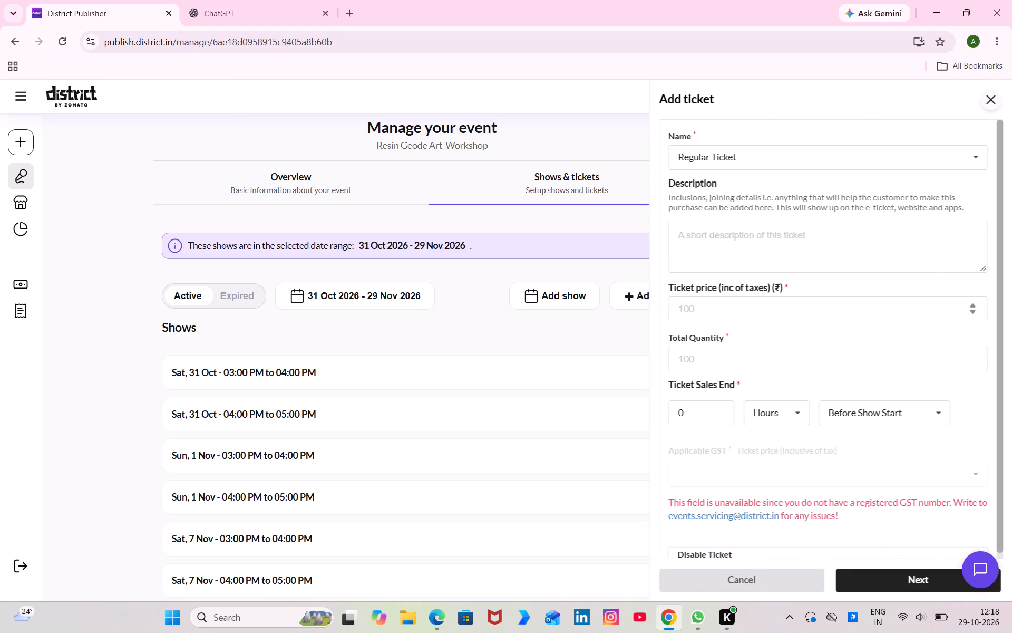
{"action": "left_click", "coordinate": [731, 299]}
{"action": "type", "text": "799"}
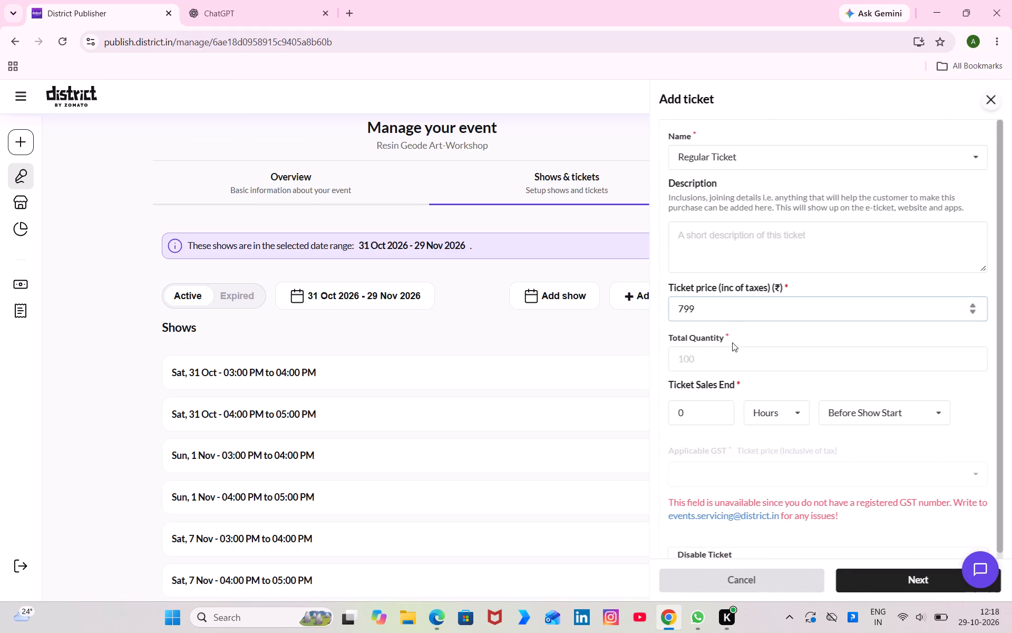
{"action": "left_click", "coordinate": [733, 360]}
{"action": "type", "text": "10"}
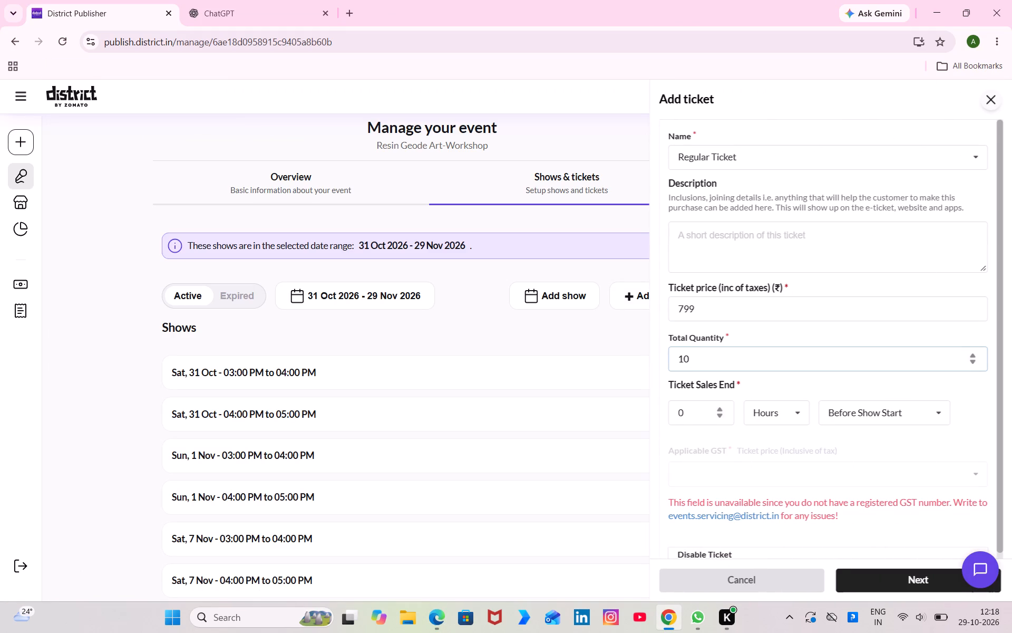
{"action": "left_click", "coordinate": [680, 415]}
{"action": "key", "text": "3"}
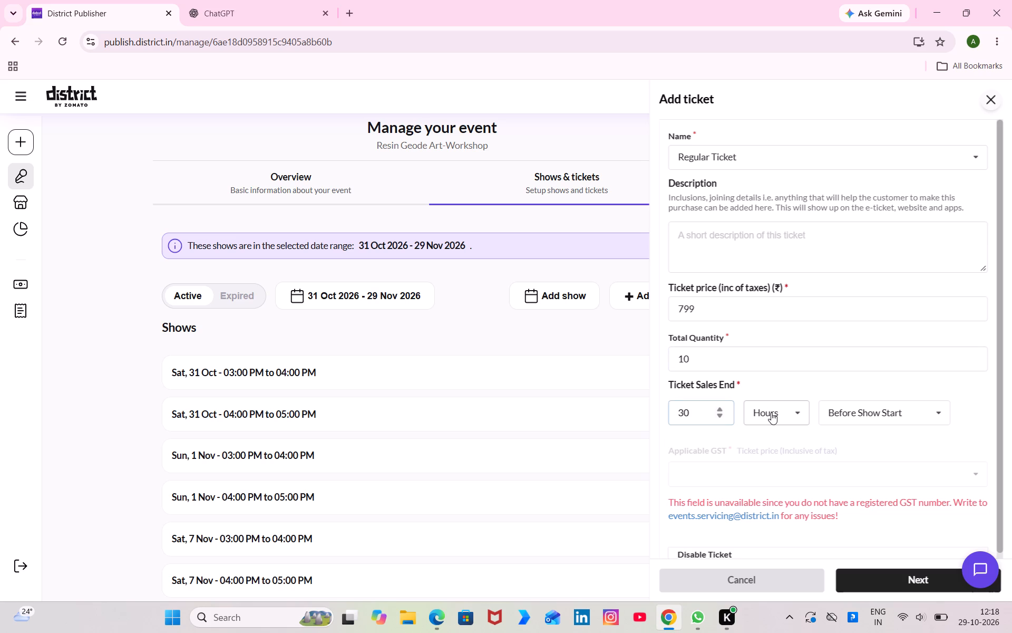
{"action": "left_click", "coordinate": [771, 413]}
{"action": "left_click", "coordinate": [782, 435]}
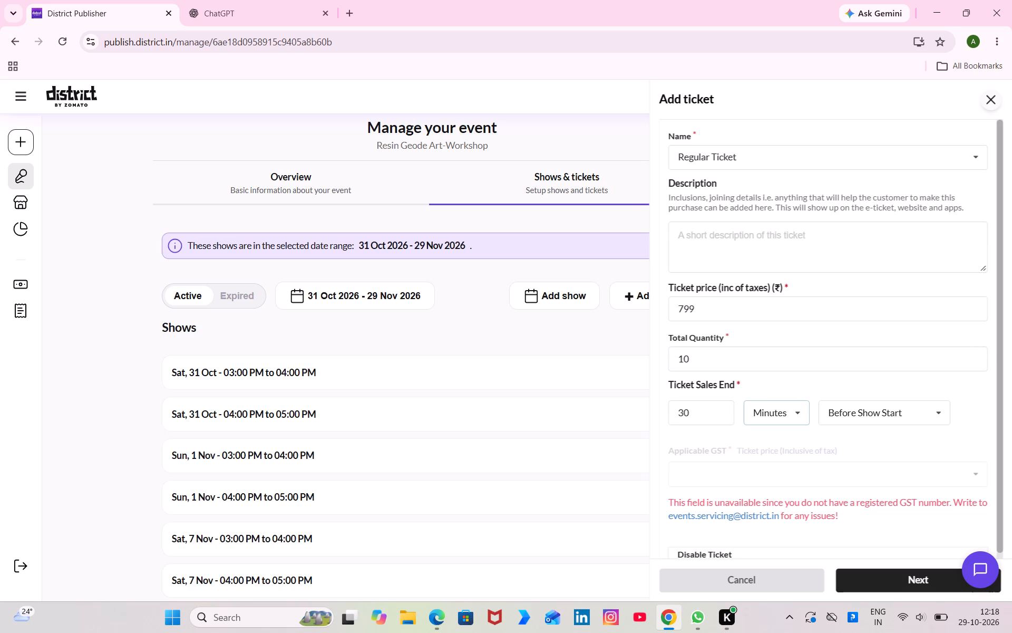
Paste the ₹250 cover charge note as the ticket description, give it the custom name ENTRY PASS, and save it for all shows.
{"action": "left_click", "coordinate": [822, 246]}
{"action": "key", "text": "ctrl+v"}
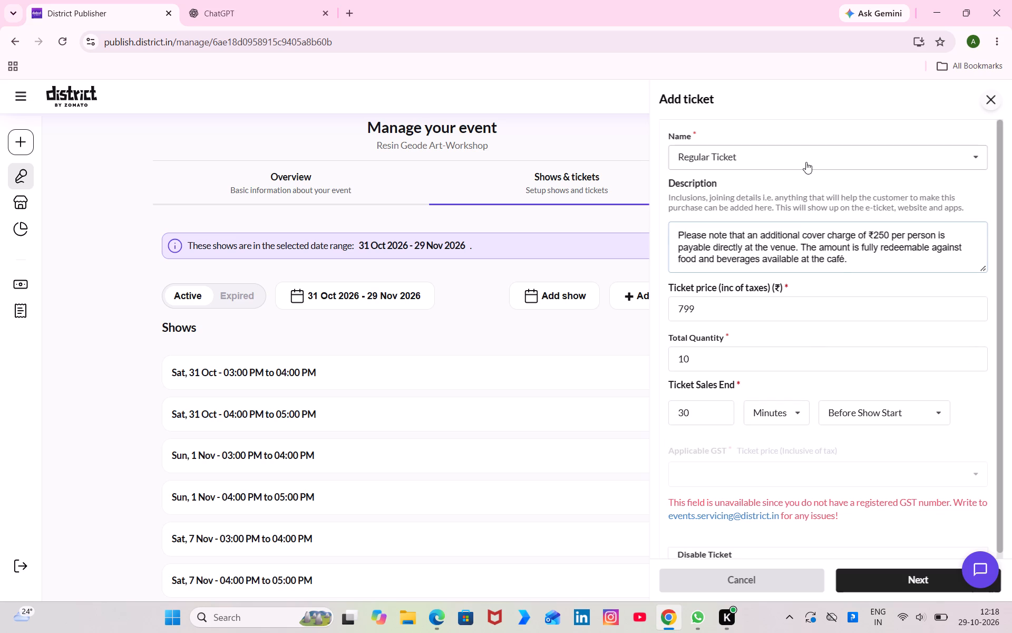
{"action": "left_click", "coordinate": [806, 162]}
{"action": "left_click", "coordinate": [811, 198]}
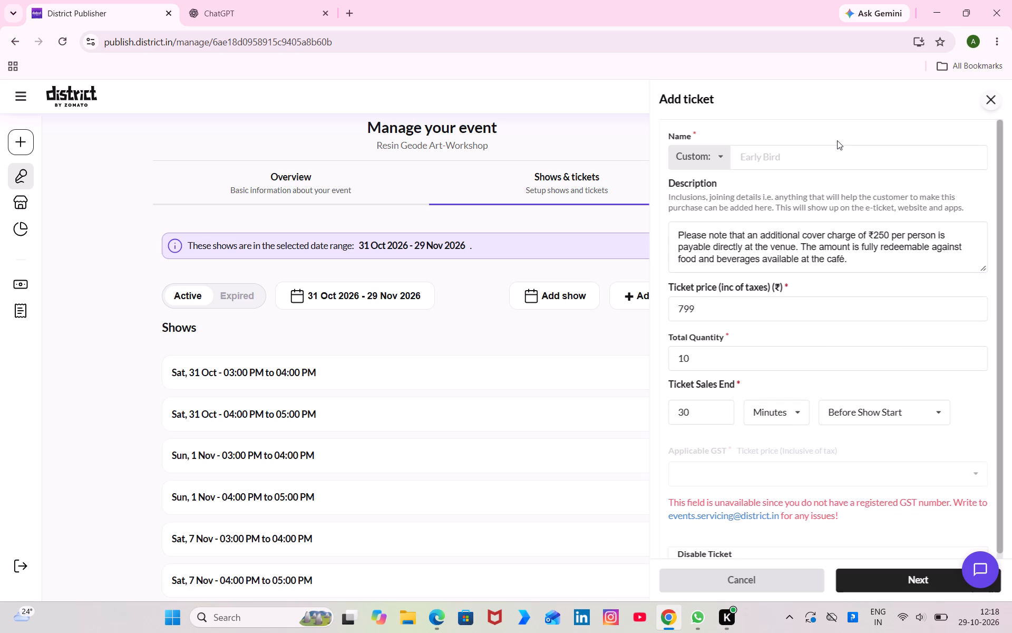
{"action": "left_click", "coordinate": [833, 152]}
{"action": "left_click", "coordinate": [841, 185]}
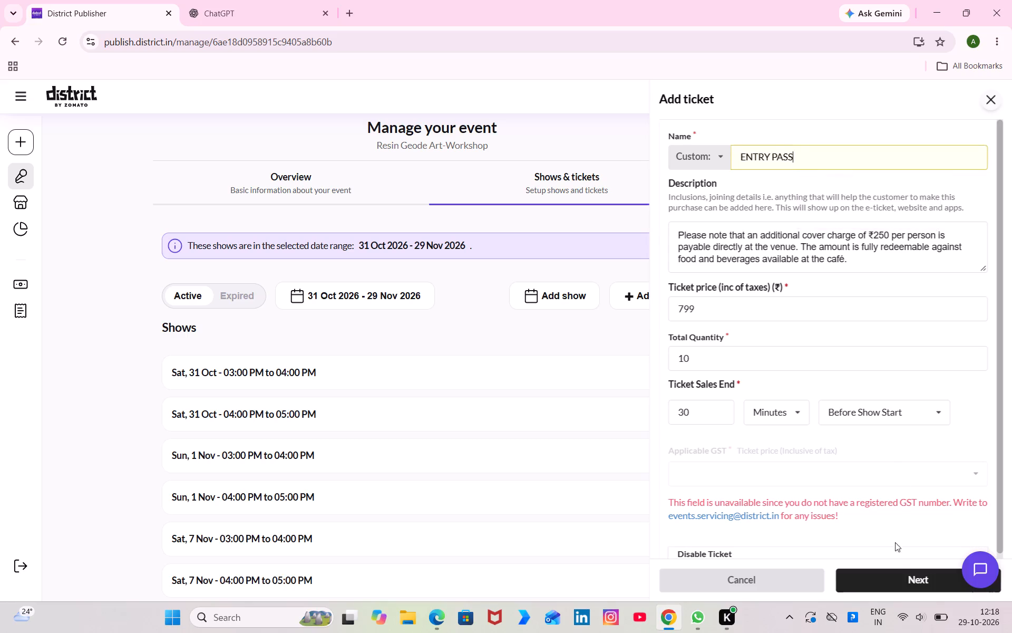
{"action": "left_click", "coordinate": [887, 572]}
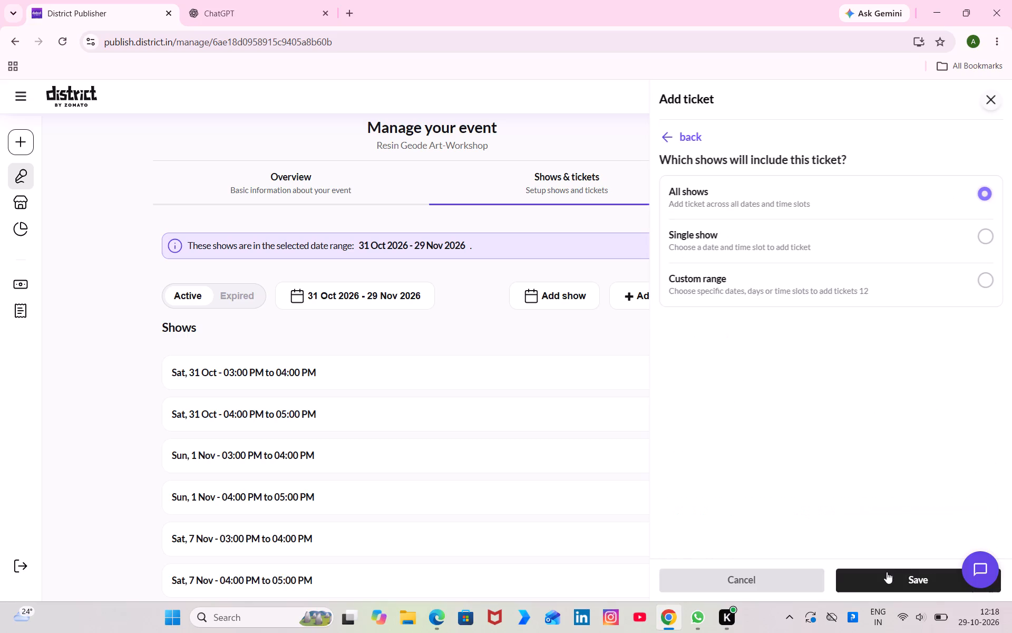
{"action": "left_click", "coordinate": [892, 573]}
{"action": "left_click", "coordinate": [734, 524]}
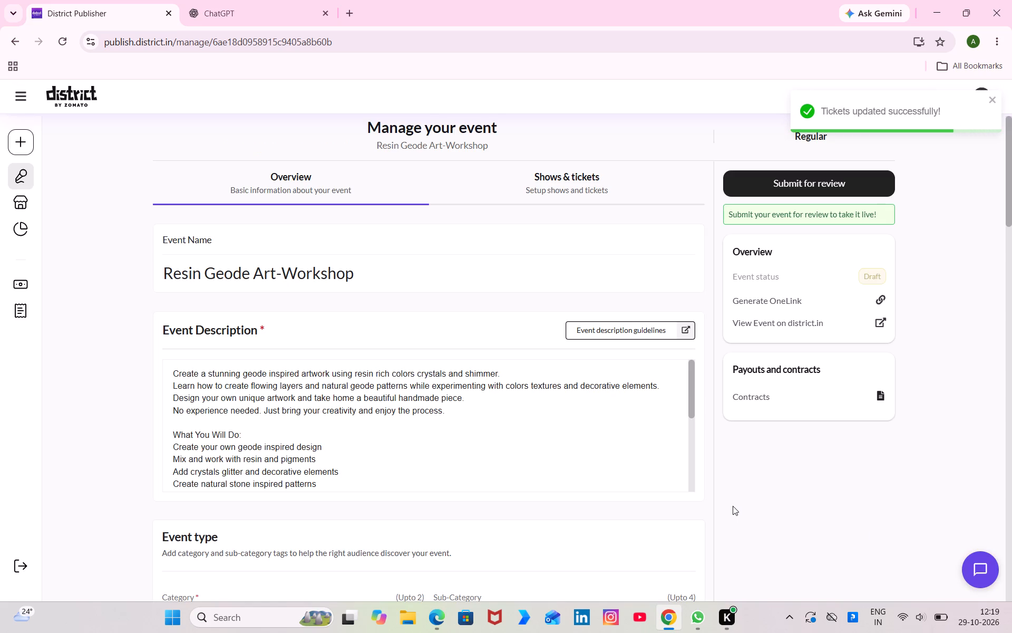
Submit the Resin Geode Art-Workshop event for review and acknowledge the review notice.
{"action": "left_click", "coordinate": [881, 182]}
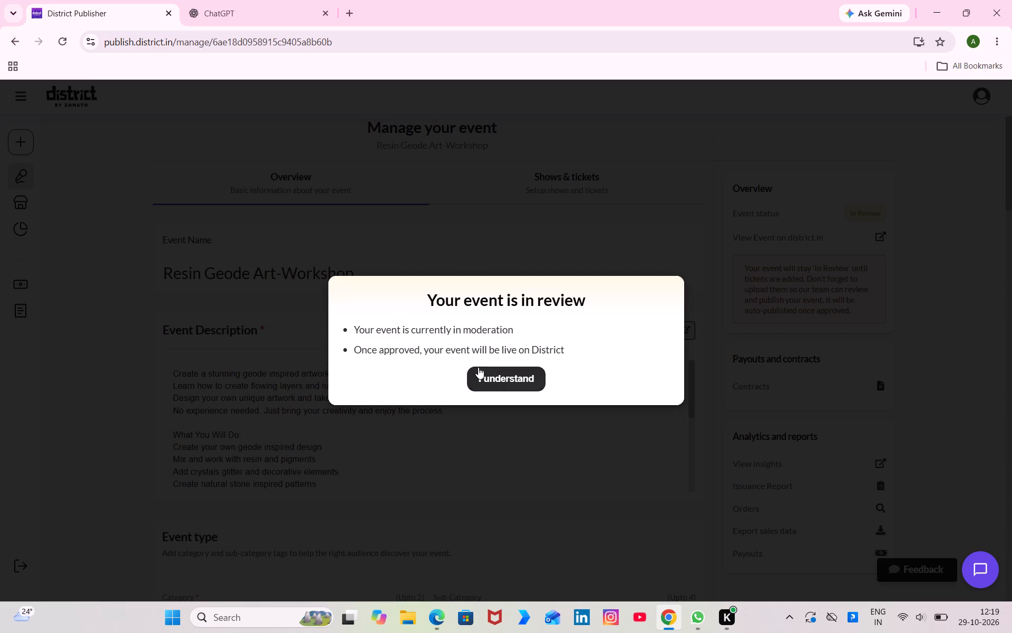
{"action": "left_click", "coordinate": [501, 376]}
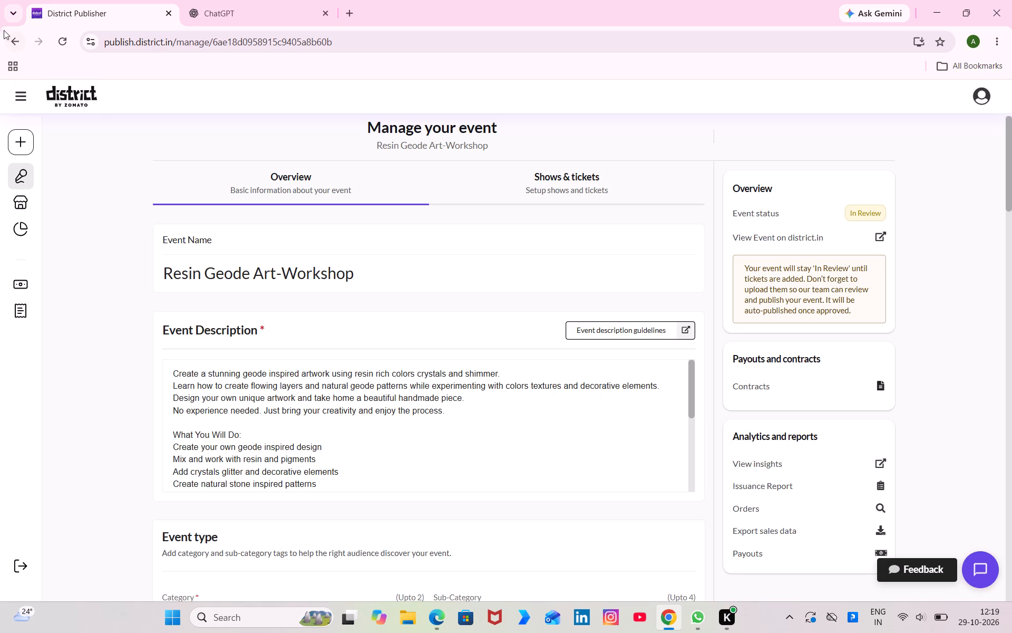
Open the Clay Jewellery-Workshop draft from the events overview and consult the Blissboard scheduling sheet.
{"action": "left_click", "coordinate": [13, 42]}
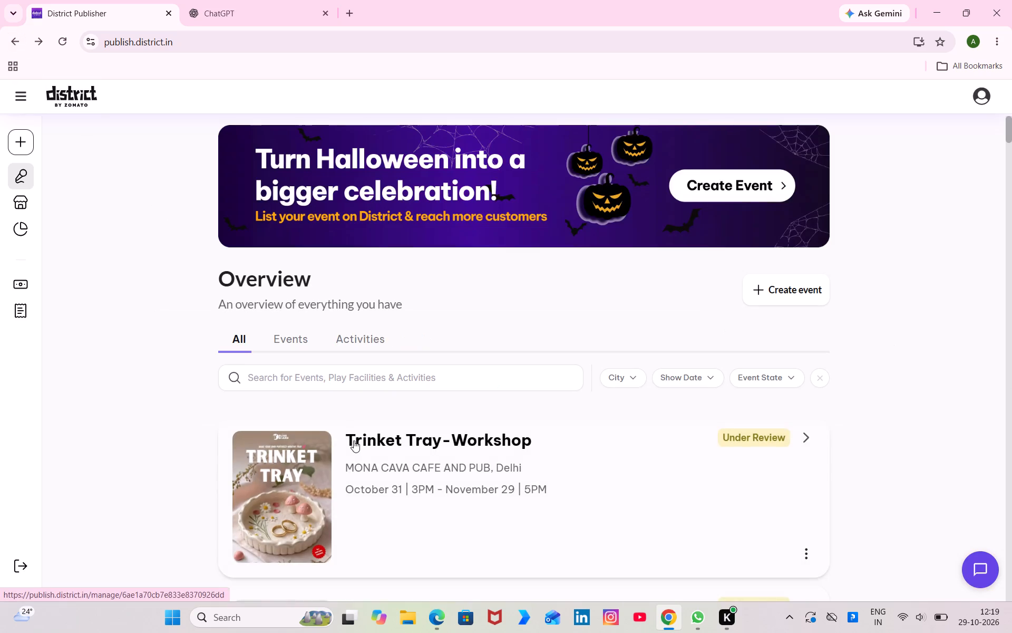
{"action": "scroll", "coordinate": [354, 440], "scroll_direction": "down", "scroll_amount": 11}
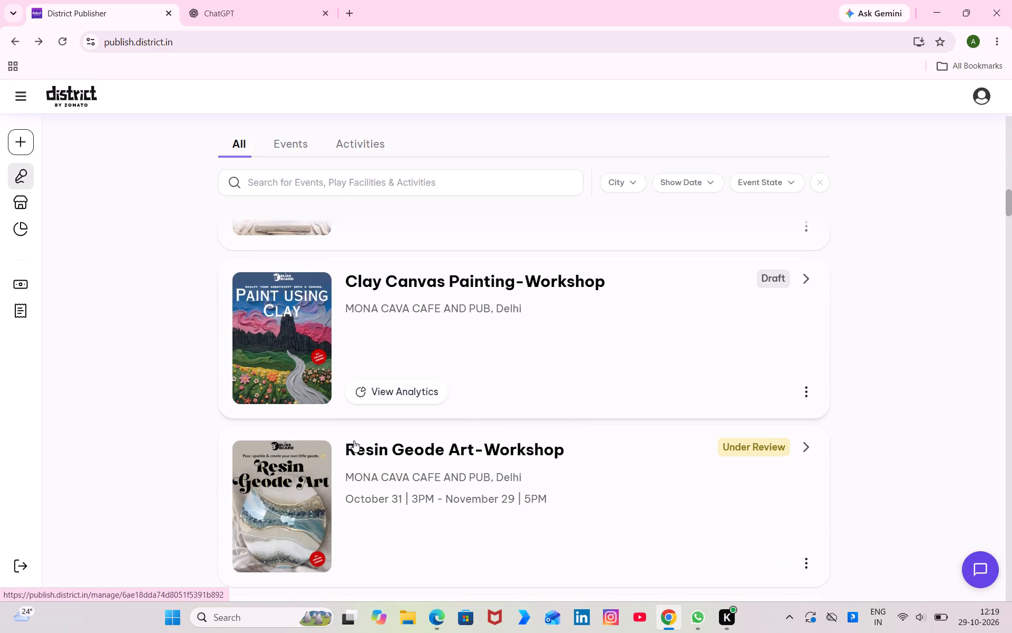
{"action": "scroll", "coordinate": [354, 440], "scroll_direction": "down", "scroll_amount": 1}
{"action": "left_click", "coordinate": [392, 454]}
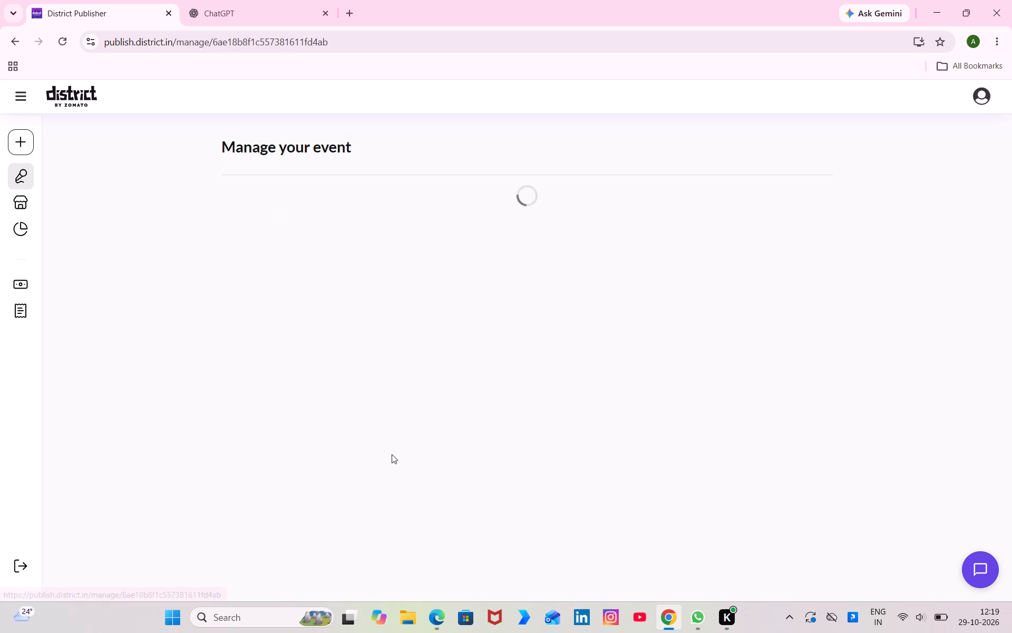
{"action": "left_click", "coordinate": [431, 632]}
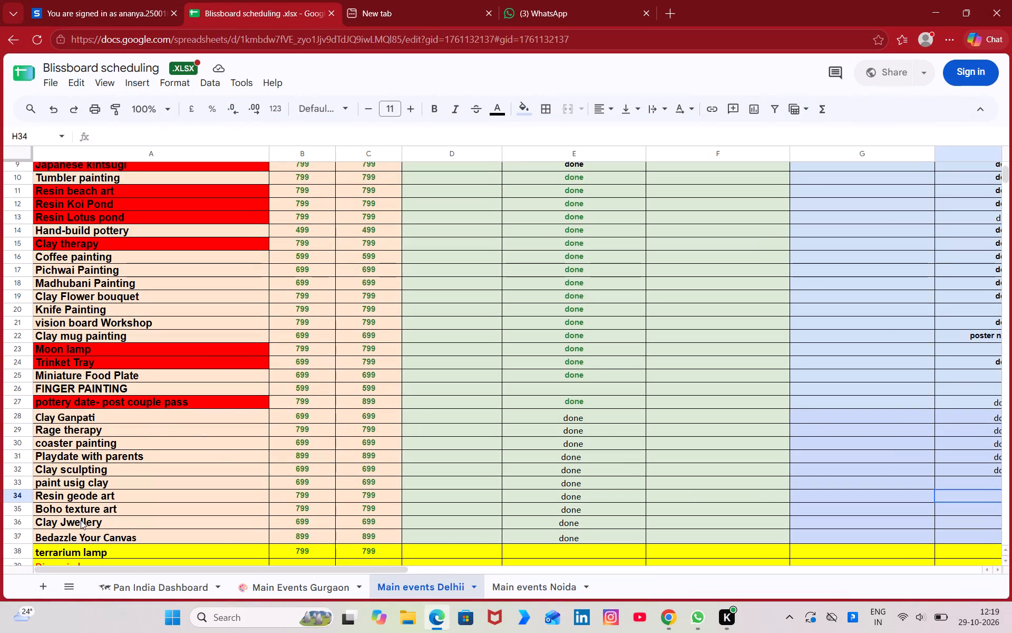
{"action": "left_click", "coordinate": [433, 616]}
{"action": "left_click", "coordinate": [433, 616]}
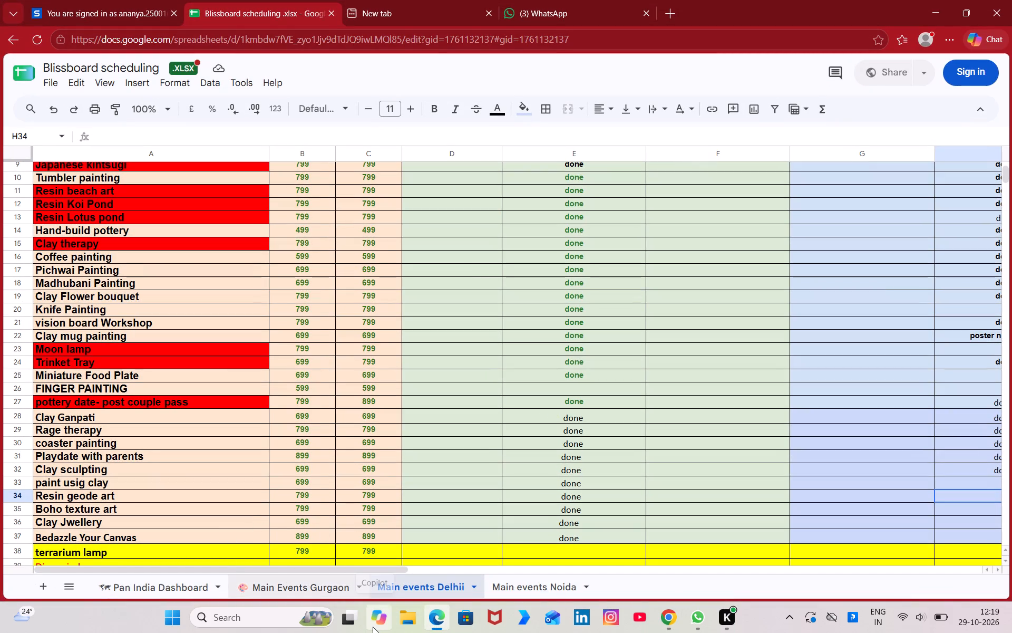
{"action": "left_click", "coordinate": [436, 621]}
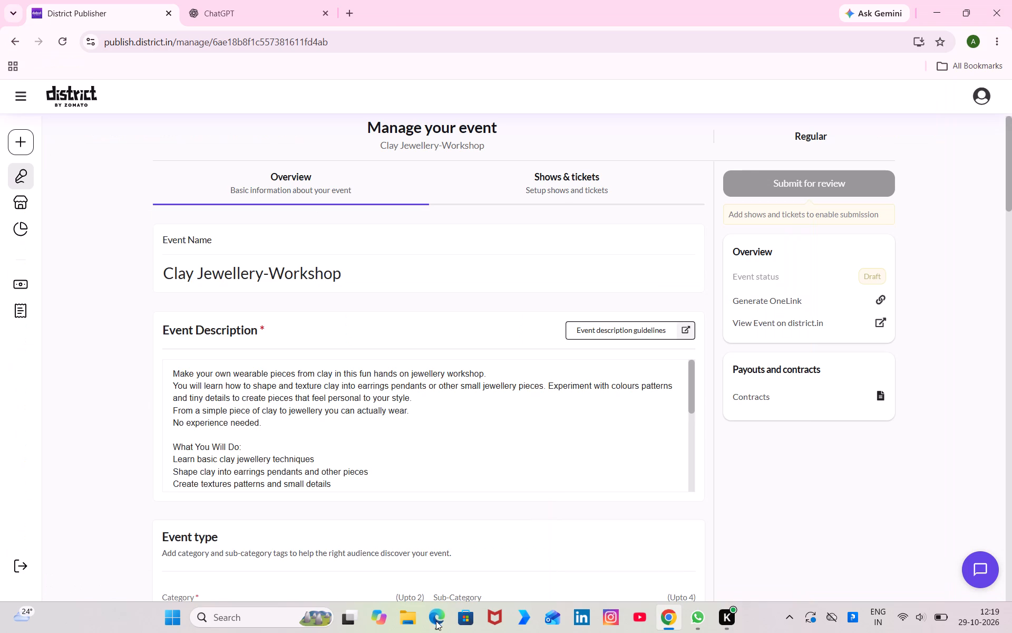
Set up the shows as a weekly recurring event from Sat, 31 Oct to Sun, 29 Nov, repeating on Saturdays and Sundays.
{"action": "left_click", "coordinate": [556, 175]}
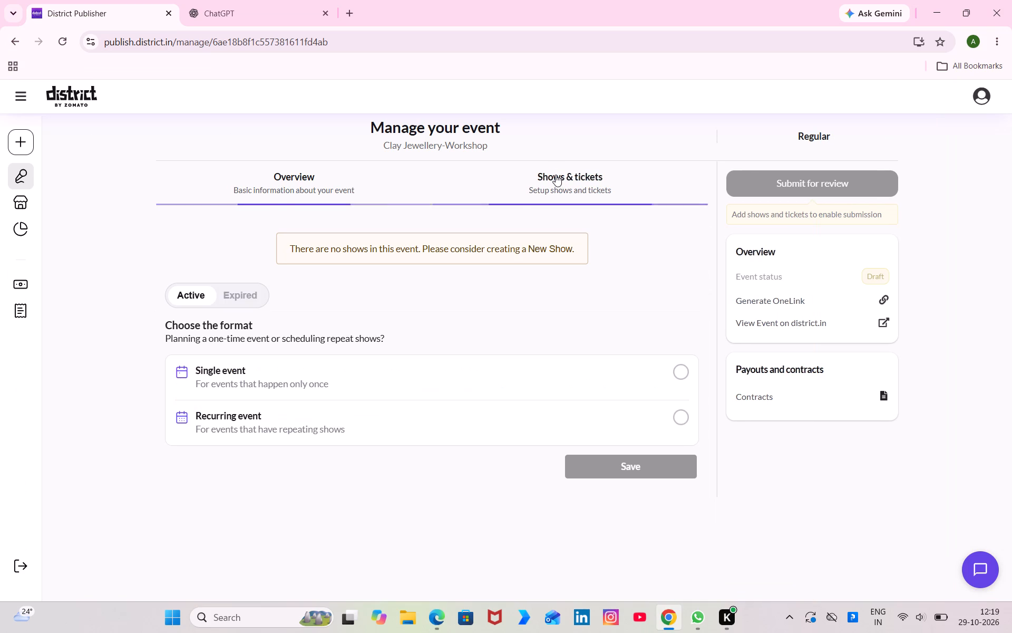
{"action": "left_click", "coordinate": [678, 416]}
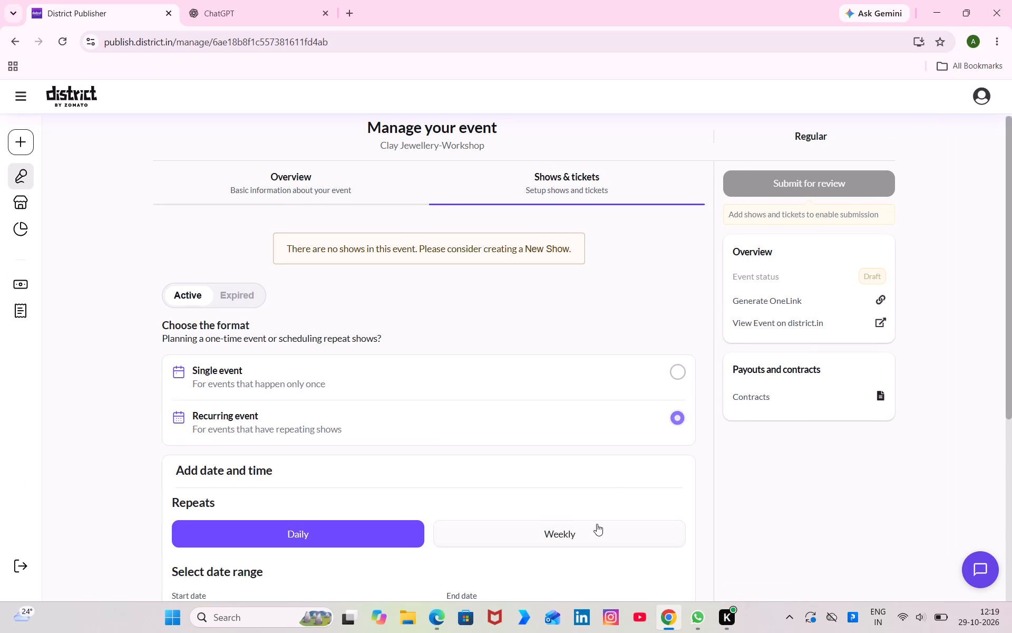
{"action": "left_click", "coordinate": [597, 524]}
{"action": "scroll", "coordinate": [597, 524], "scroll_direction": "down", "scroll_amount": 3}
{"action": "left_click", "coordinate": [384, 390]}
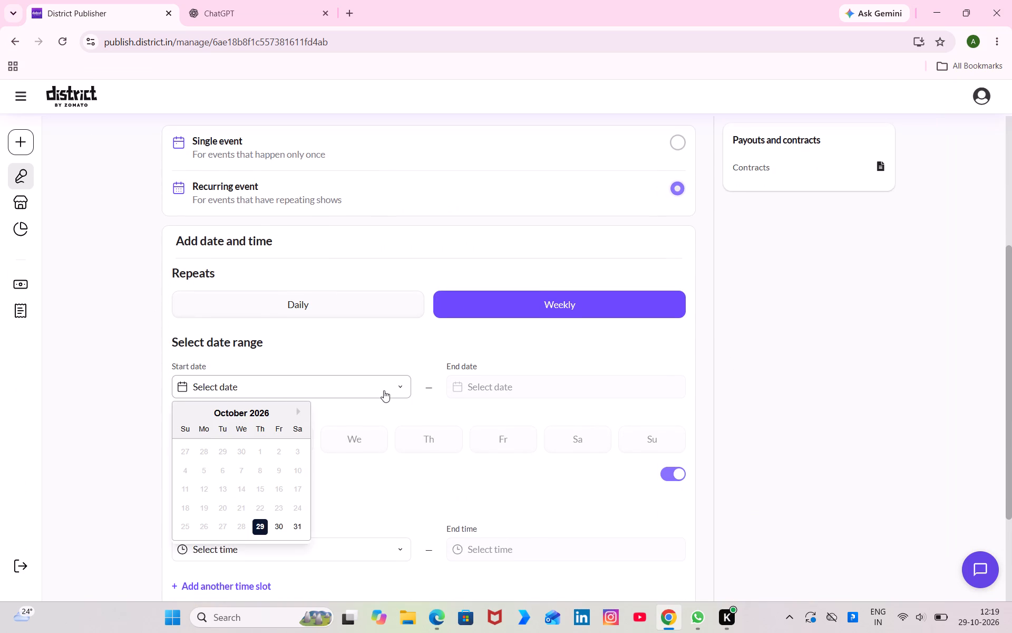
{"action": "left_click", "coordinate": [295, 531]}
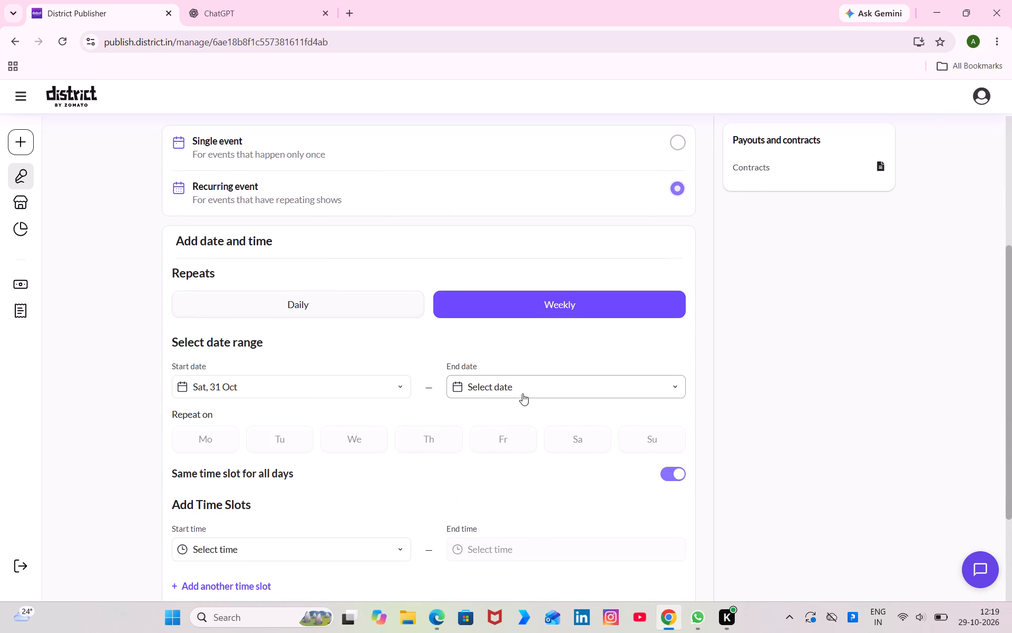
{"action": "left_click", "coordinate": [522, 389]}
{"action": "left_click", "coordinate": [669, 411]}
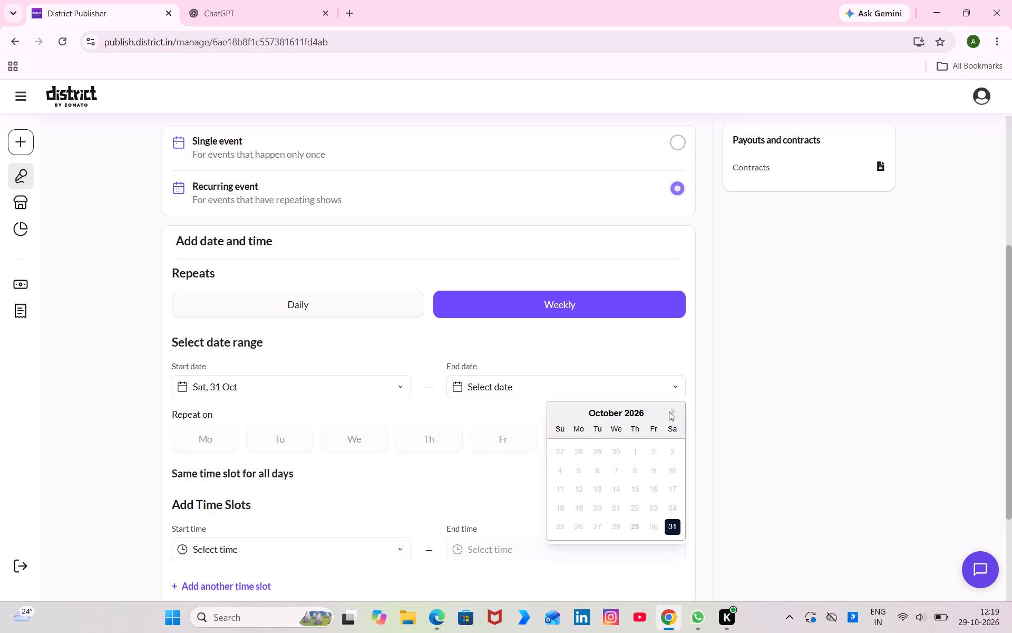
{"action": "left_click_drag", "start_coordinate": [669, 411], "coordinate": [675, 410]}
{"action": "left_click", "coordinate": [675, 410]}
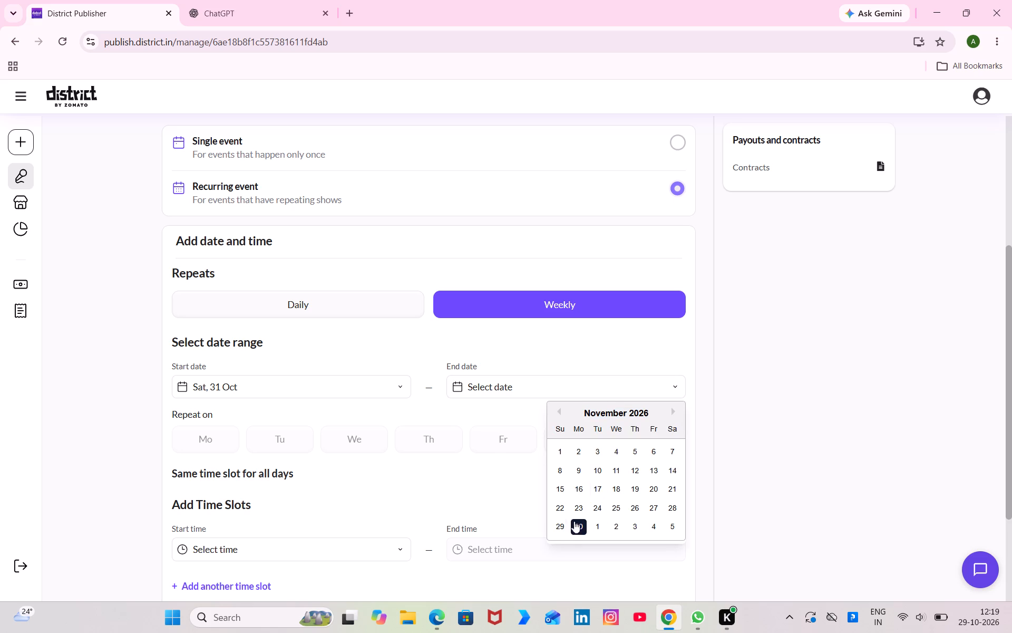
{"action": "left_click", "coordinate": [554, 534]}
{"action": "left_click", "coordinate": [591, 445]}
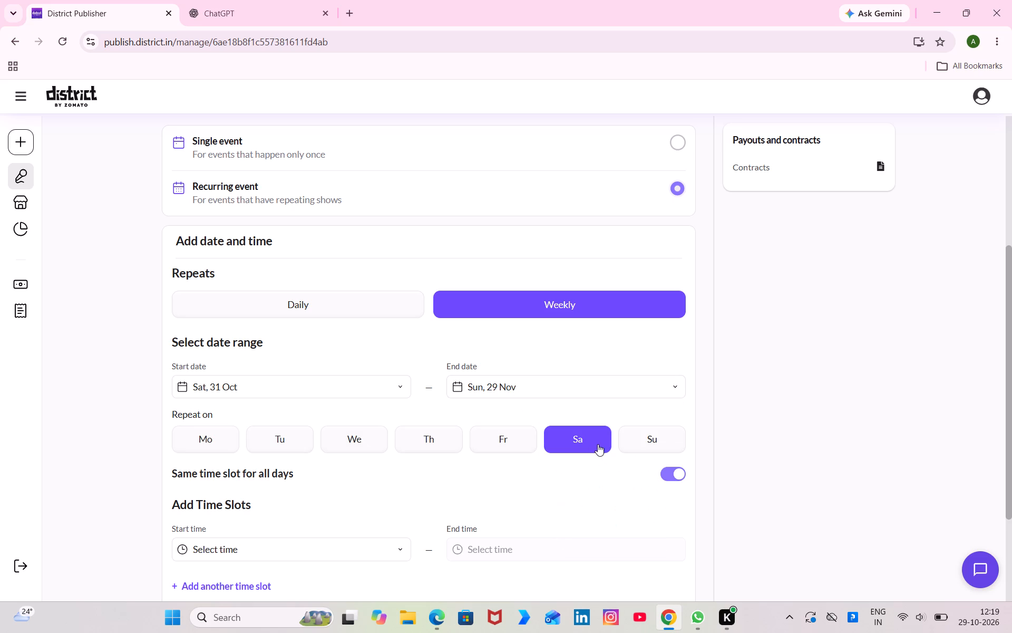
{"action": "left_click", "coordinate": [664, 438]}
Add two time slots, 03:00 PM to 04:00 PM and 04:00 PM to 05:00 PM, and save the shows.
{"action": "left_click", "coordinate": [403, 543]}
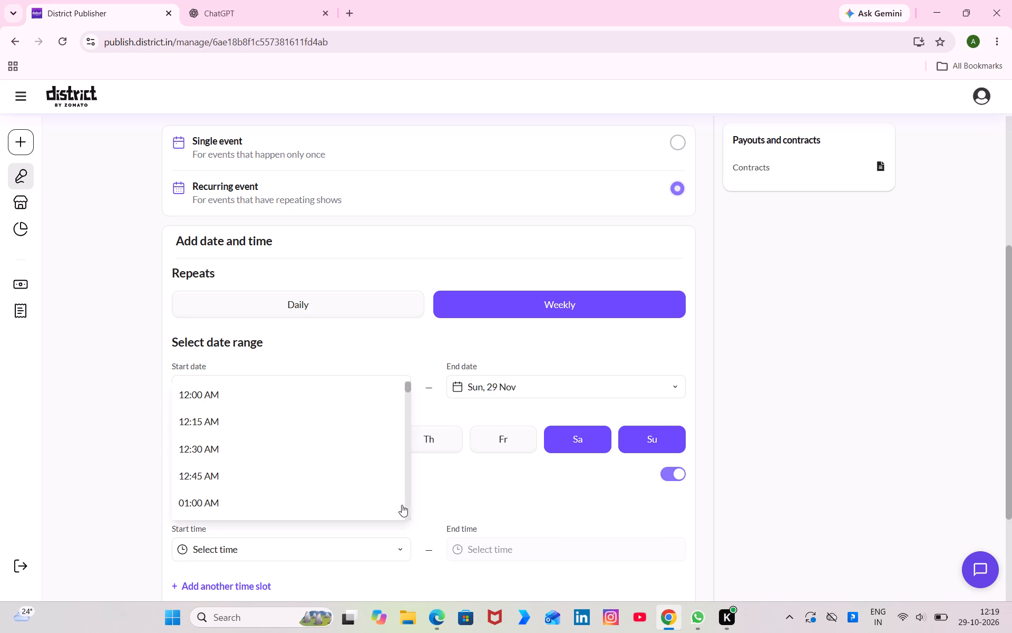
{"action": "scroll", "coordinate": [377, 469], "scroll_direction": "down", "scroll_amount": 8}
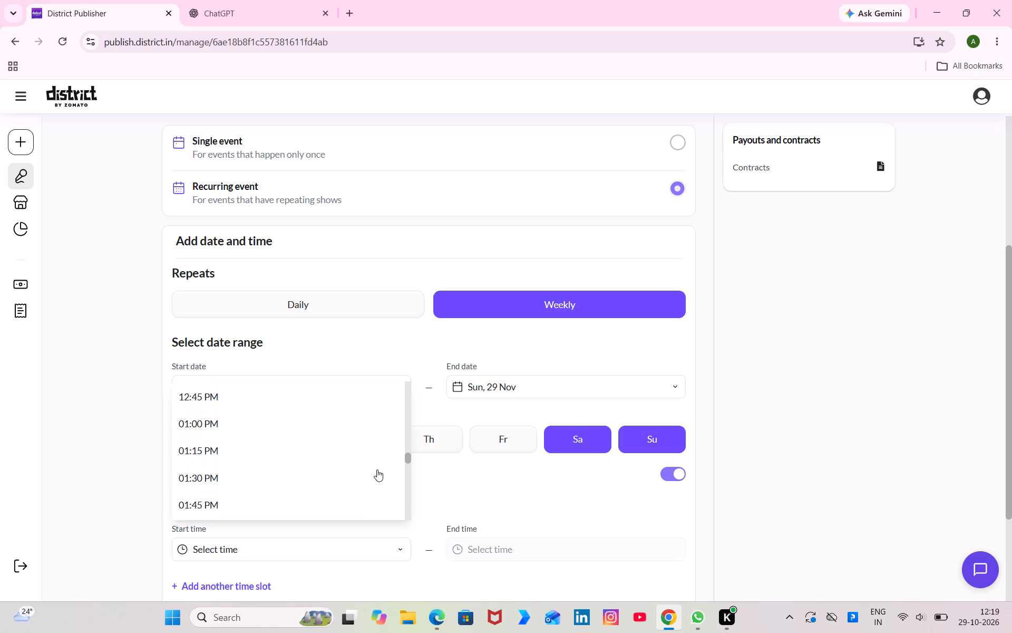
{"action": "scroll", "coordinate": [377, 469], "scroll_direction": "down", "scroll_amount": 1}
{"action": "left_click", "coordinate": [293, 390]}
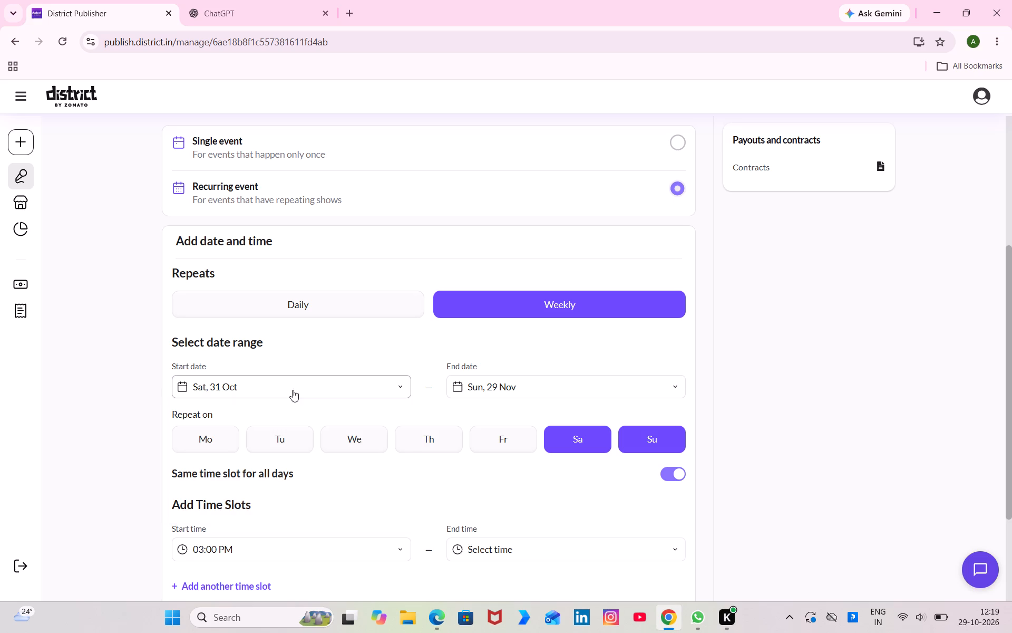
{"action": "scroll", "coordinate": [324, 556], "scroll_direction": "down", "scroll_amount": 1}
{"action": "left_click", "coordinate": [252, 445]}
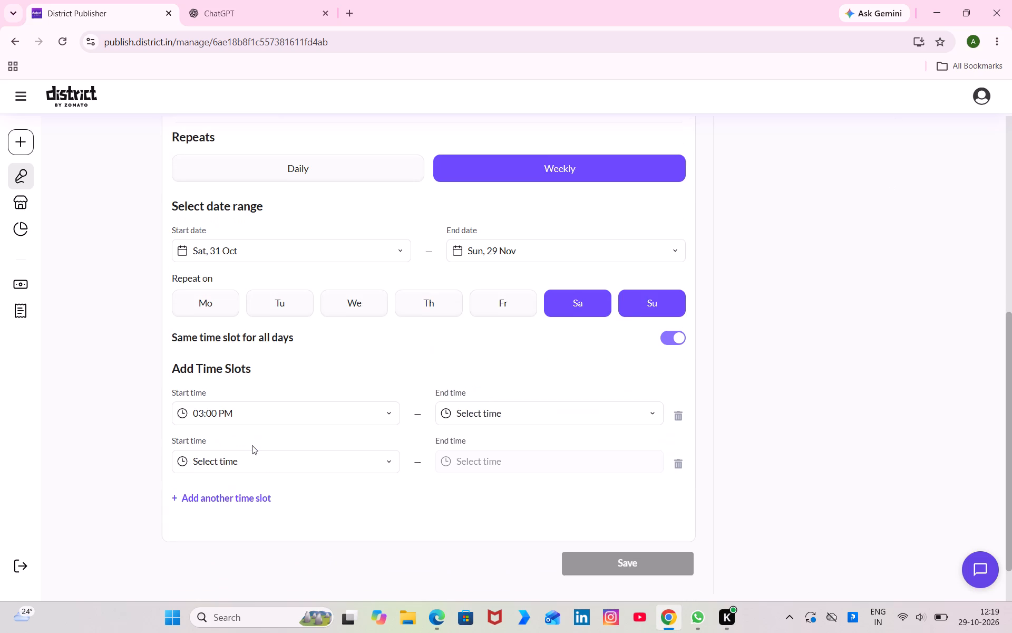
{"action": "left_click", "coordinate": [264, 458]}
{"action": "scroll", "coordinate": [285, 376], "scroll_direction": "down", "scroll_amount": 4}
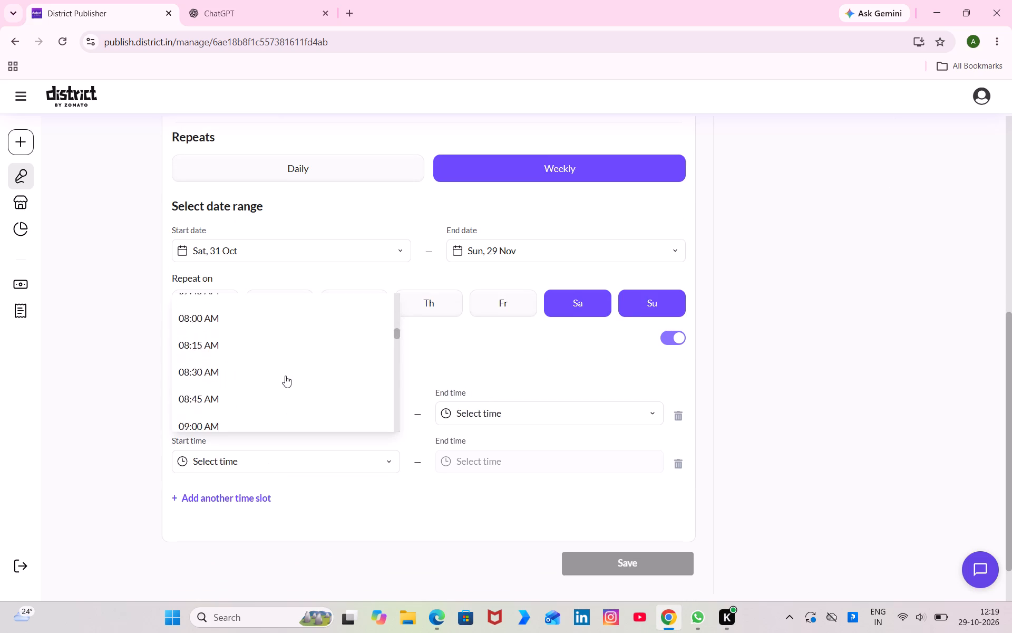
{"action": "scroll", "coordinate": [285, 376], "scroll_direction": "down", "scroll_amount": 3}
{"action": "left_click", "coordinate": [264, 343]}
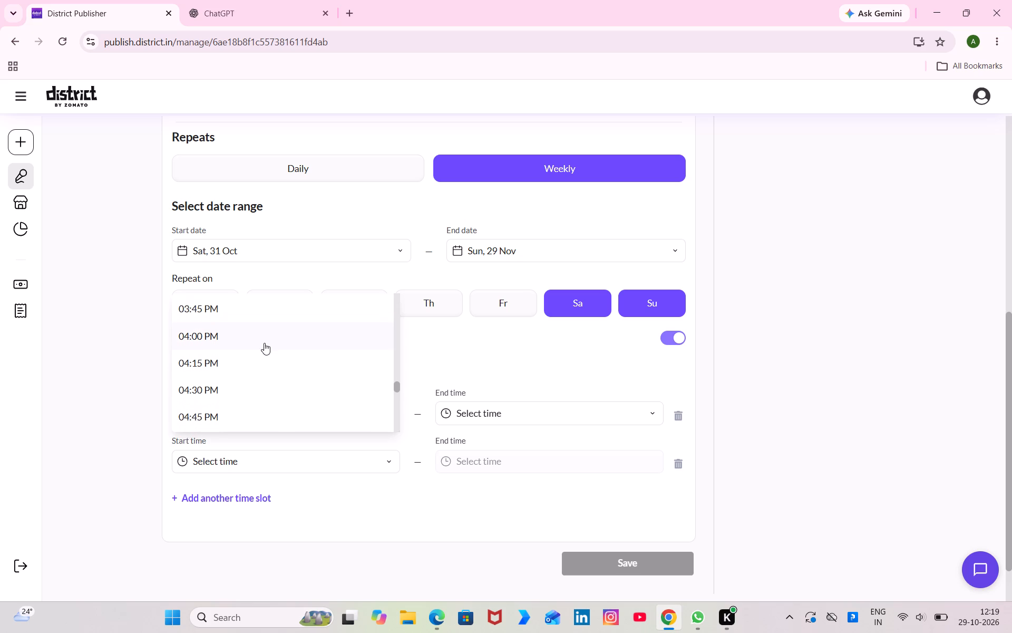
{"action": "left_click", "coordinate": [516, 420]}
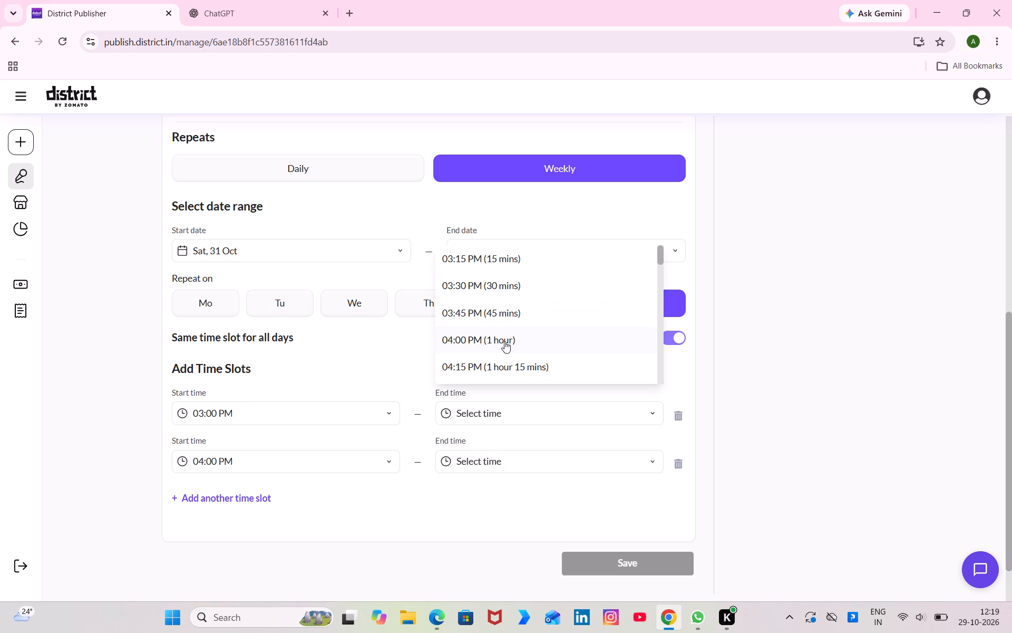
{"action": "left_click", "coordinate": [504, 341]}
{"action": "left_click", "coordinate": [504, 484]}
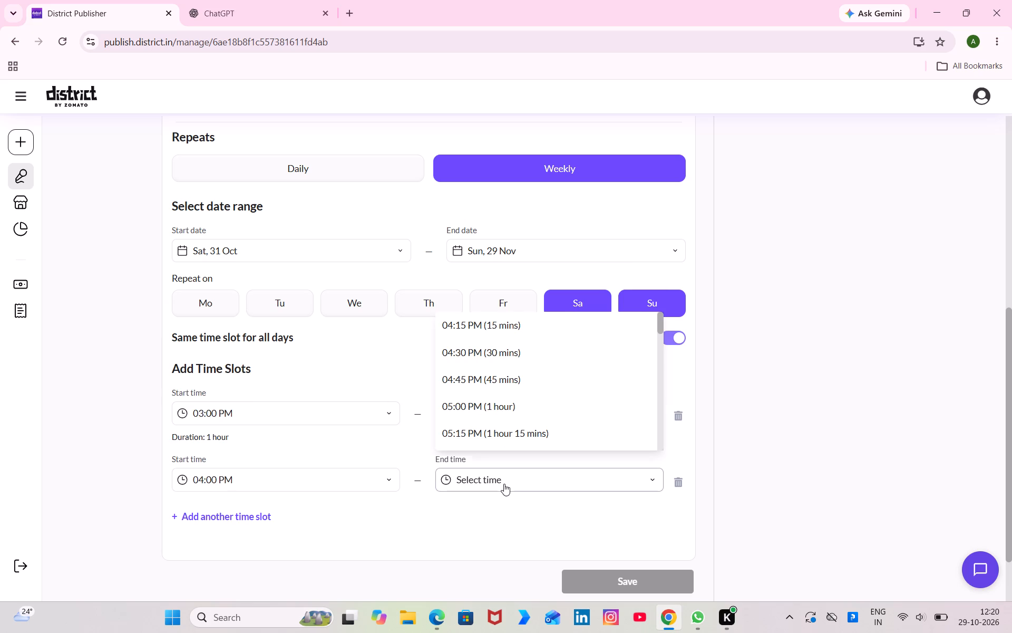
{"action": "left_click", "coordinate": [509, 406]}
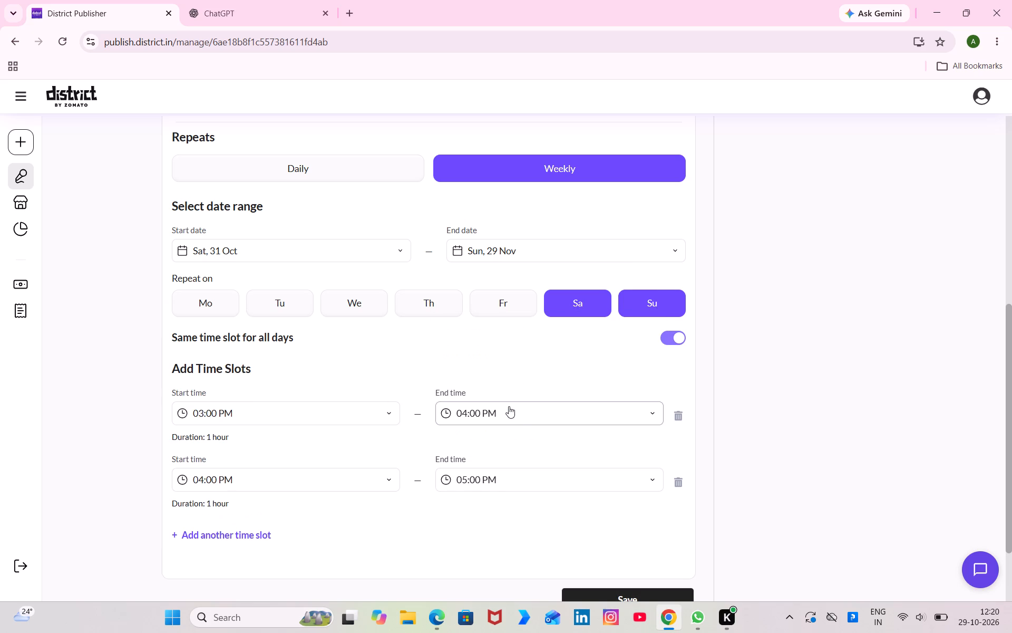
{"action": "scroll", "coordinate": [531, 440], "scroll_direction": "down", "scroll_amount": 1}
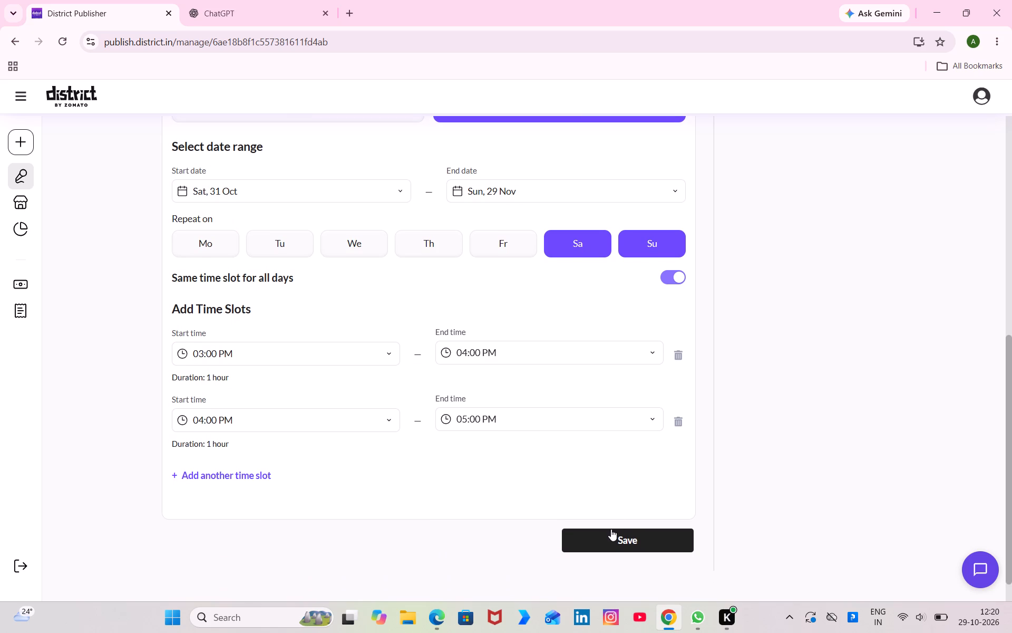
{"action": "left_click", "coordinate": [611, 529]}
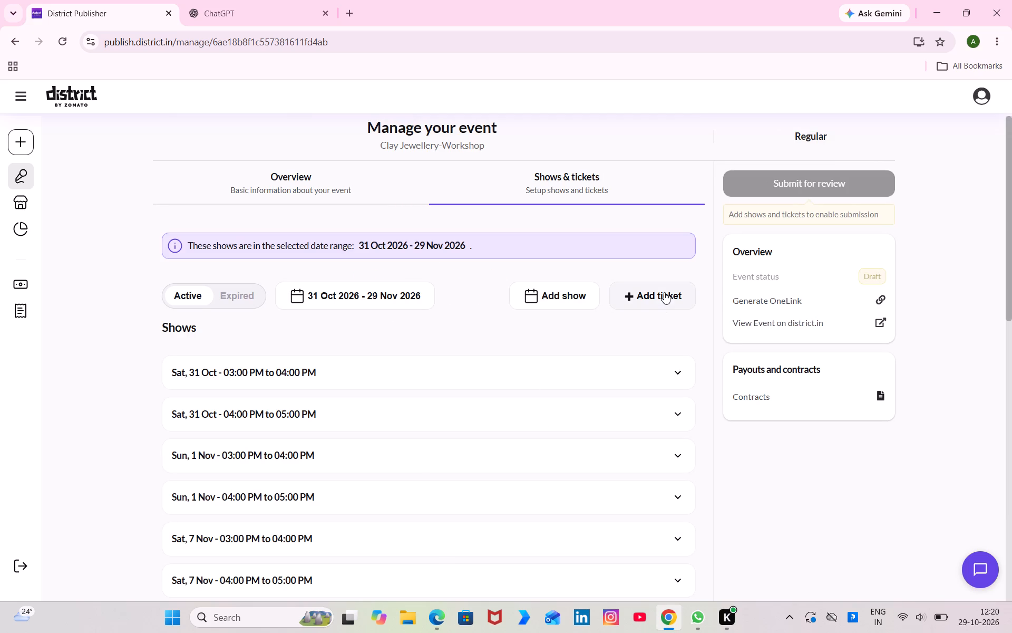
Start a new ticket with the copied ₹250 cover charge note as its description and the custom name ENTRY PASS.
{"action": "left_click", "coordinate": [664, 292]}
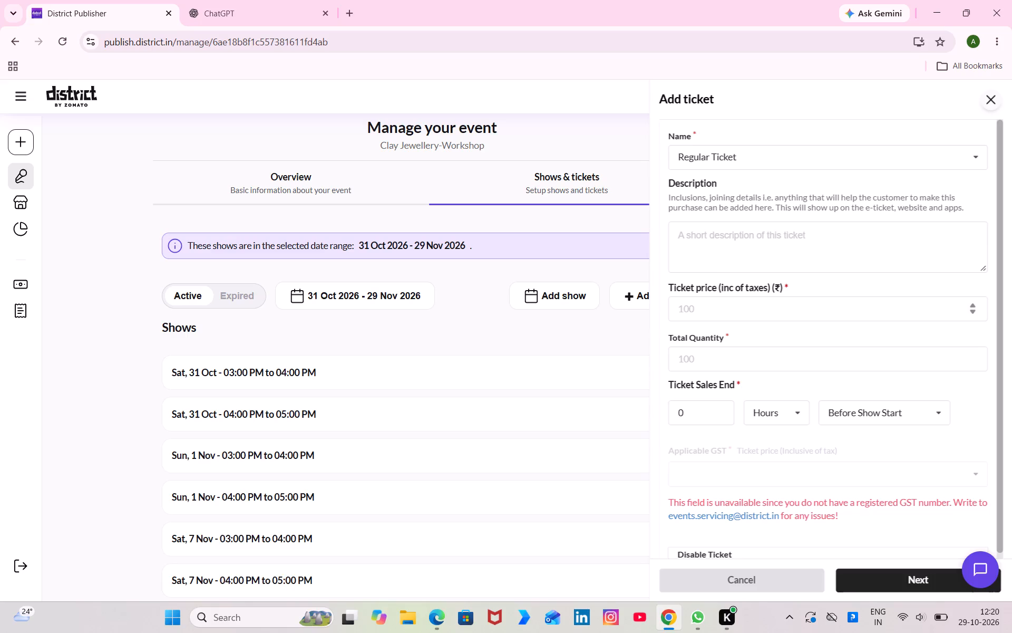
{"action": "left_click", "coordinate": [737, 314]}
{"action": "left_click", "coordinate": [729, 231]}
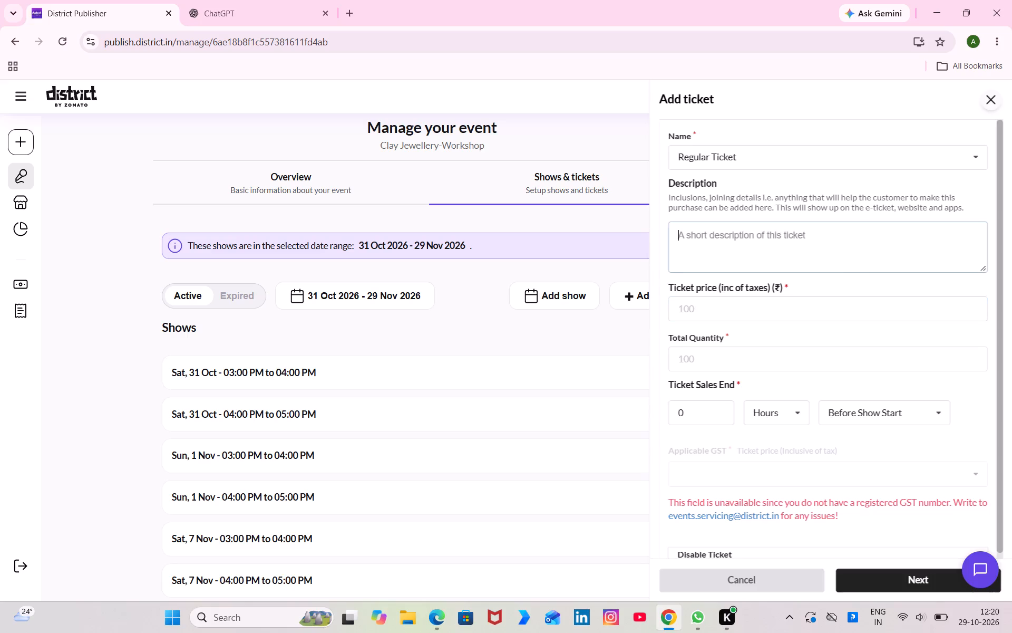
{"action": "key", "text": "ctrl+v"}
{"action": "left_click", "coordinate": [792, 159]}
{"action": "left_click", "coordinate": [819, 209]}
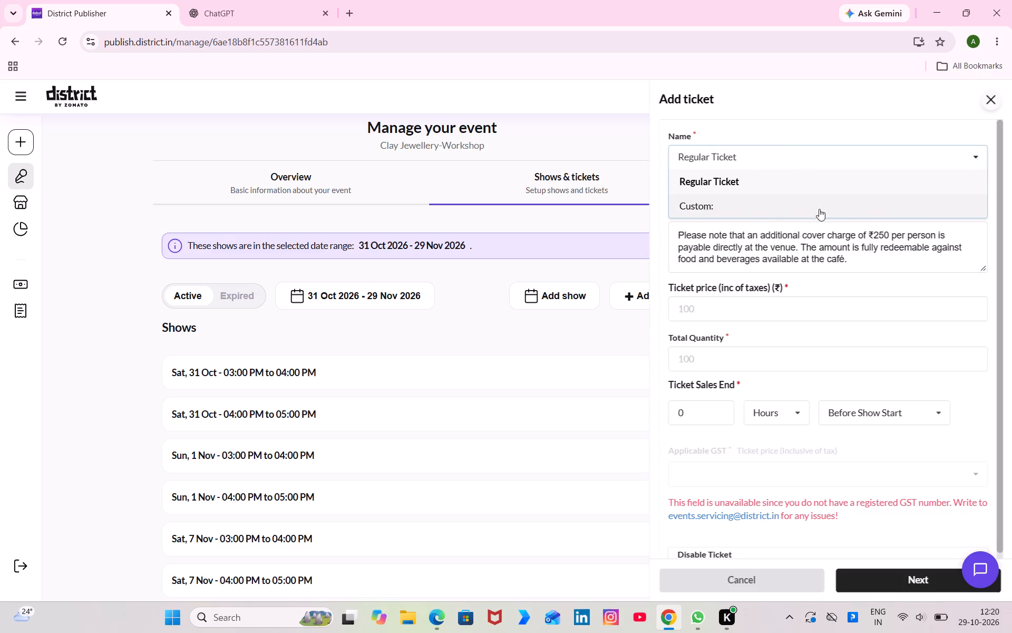
{"action": "left_click", "coordinate": [820, 164]}
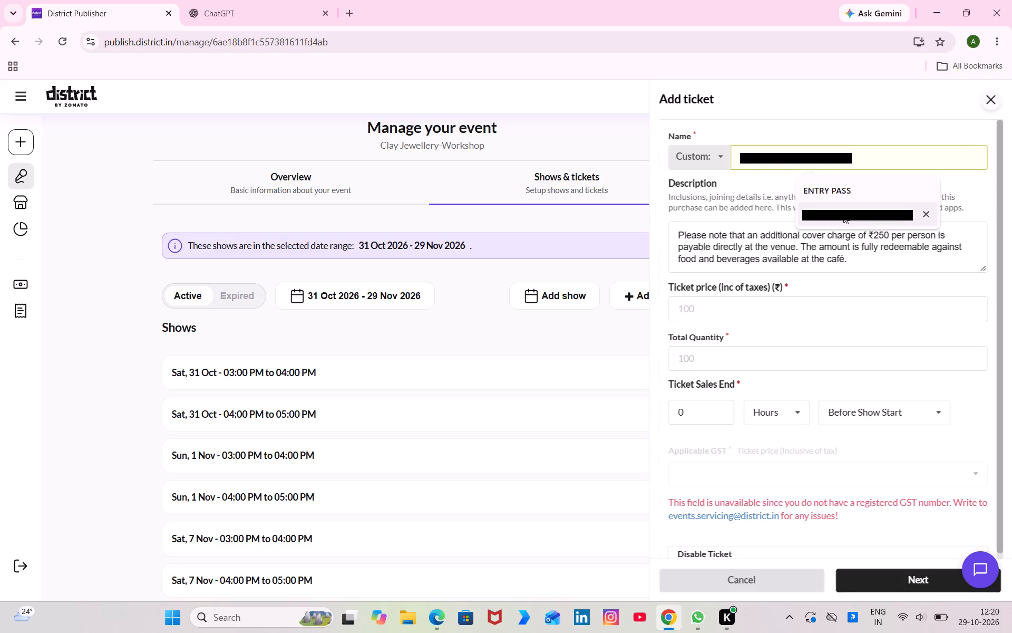
{"action": "left_click", "coordinate": [837, 191]}
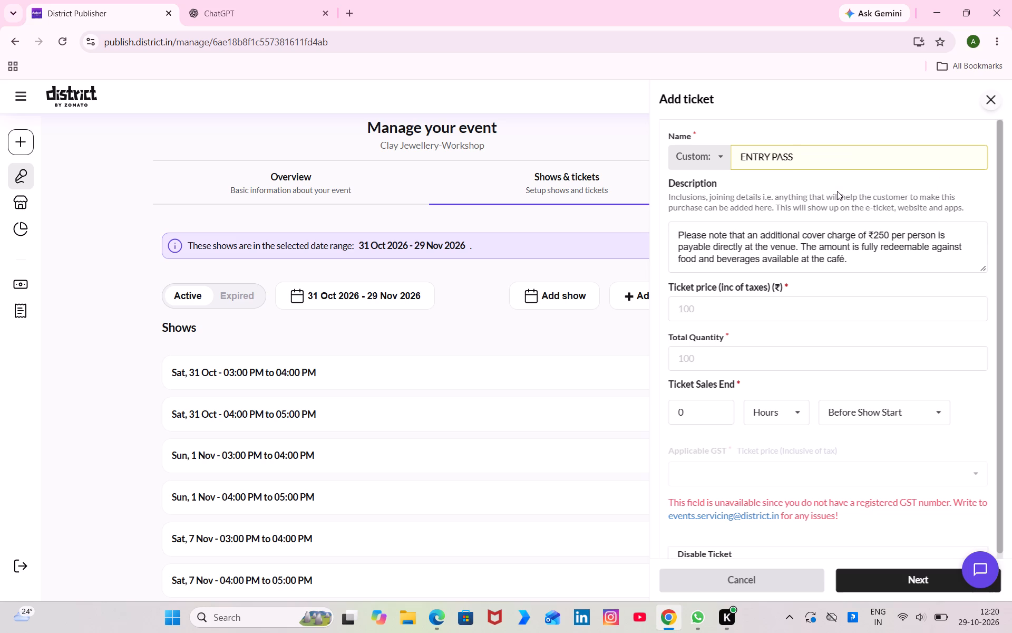
Set quantity 10, sales ending 30 minutes before show start, and price ₹699 after checking the clay jewellery row in the Blissboard sheet.
{"action": "left_click", "coordinate": [797, 361]}
{"action": "type", "text": "10"}
{"action": "left_click", "coordinate": [676, 414]}
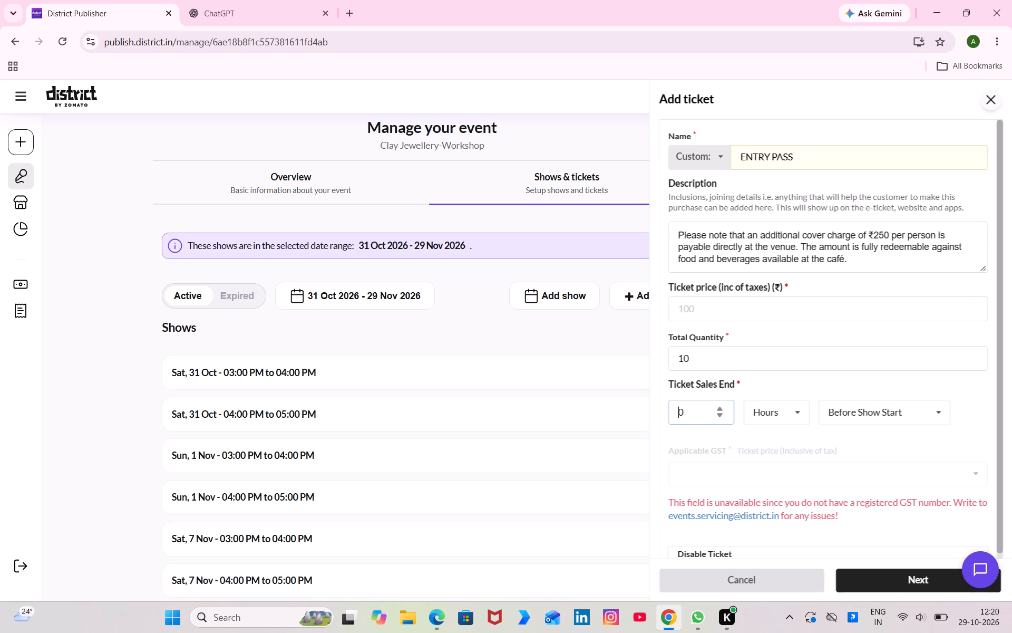
{"action": "key", "text": "3"}
{"action": "left_click", "coordinate": [784, 414]}
{"action": "left_click", "coordinate": [765, 448]}
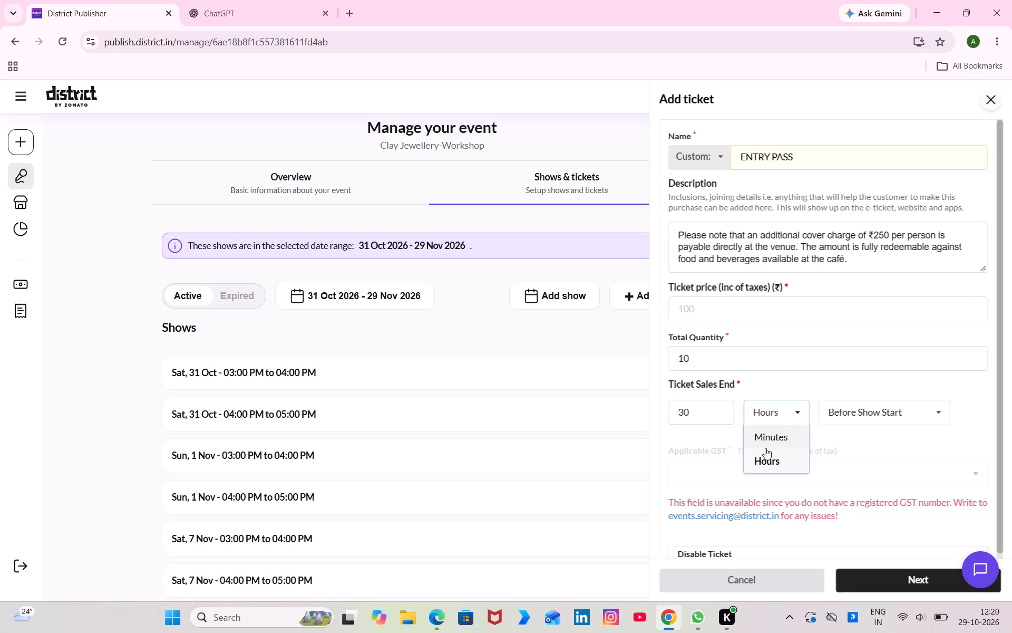
{"action": "left_click", "coordinate": [724, 306]}
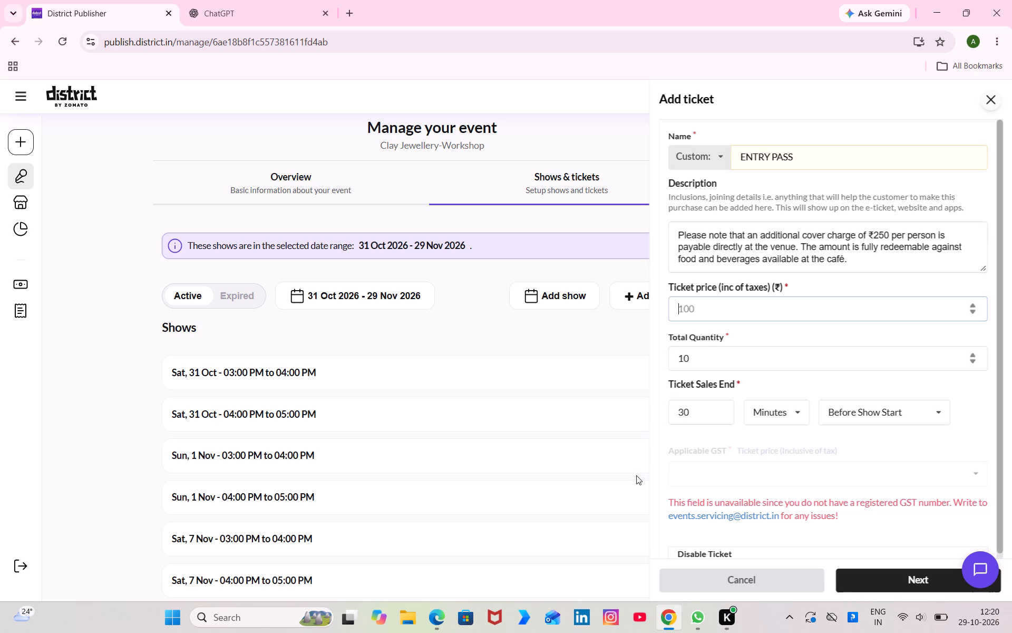
{"action": "left_click", "coordinate": [436, 619]}
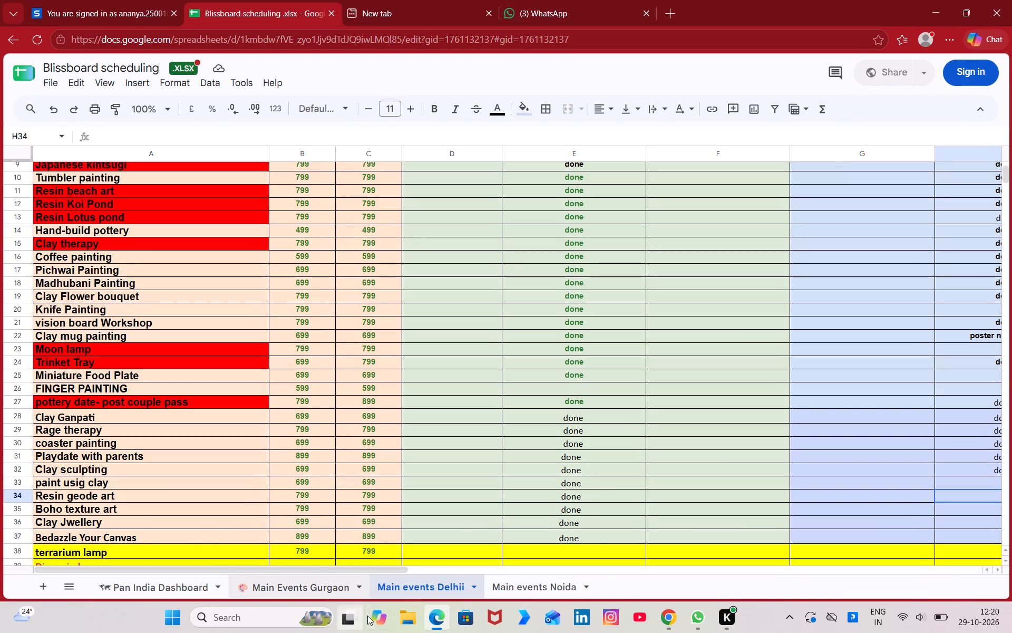
{"action": "left_click", "coordinate": [433, 613]}
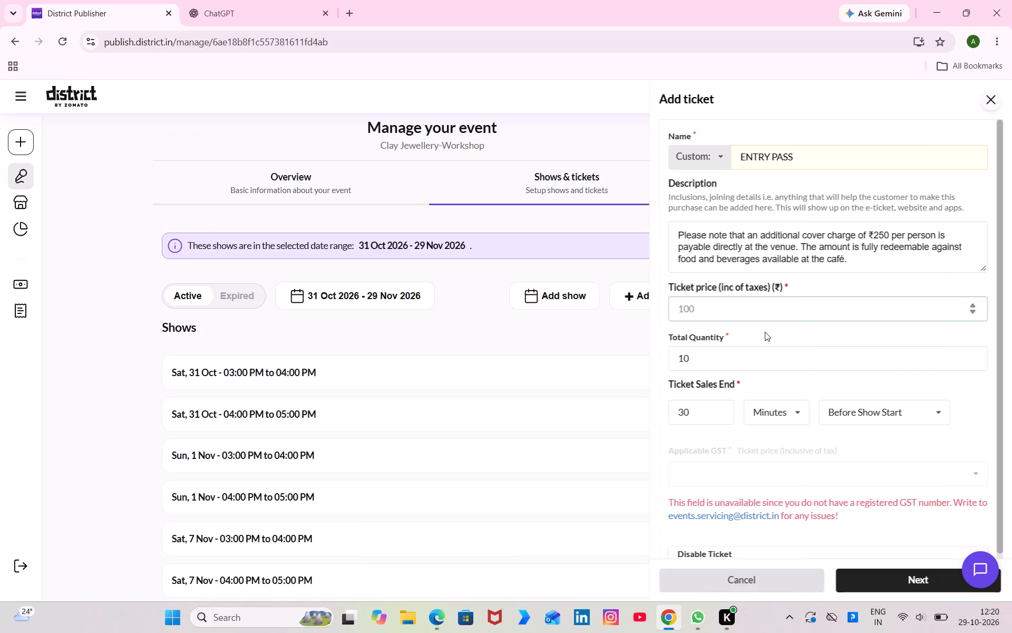
{"action": "type", "text": "699"}
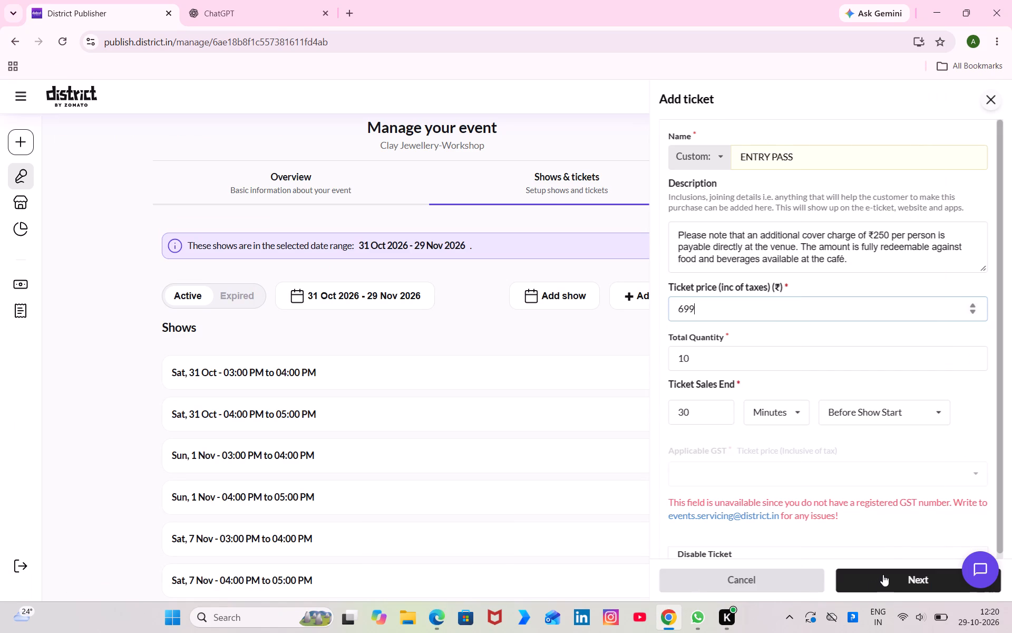
Save the ENTRY PASS ticket across all show slots and confirm the changes.
{"action": "left_click", "coordinate": [883, 574]}
{"action": "left_click", "coordinate": [883, 581]}
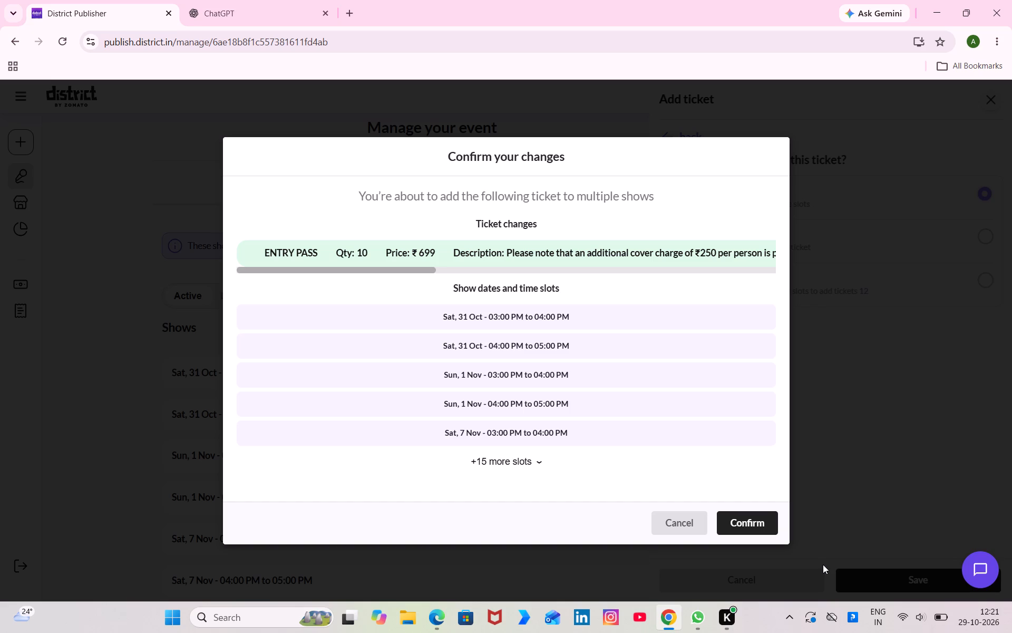
{"action": "left_click", "coordinate": [768, 527]}
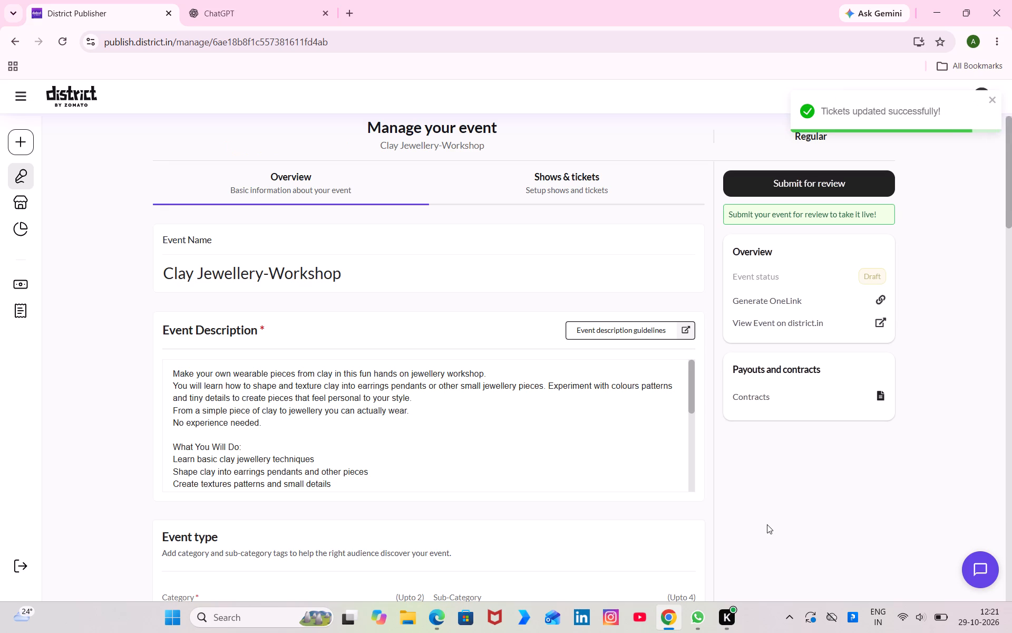
Disable only the Sun, 8 Nov 03:00 PM to 04:00 PM show, without choosing a reason.
{"action": "left_click", "coordinate": [577, 195]}
{"action": "scroll", "coordinate": [523, 485], "scroll_direction": "down", "scroll_amount": 2}
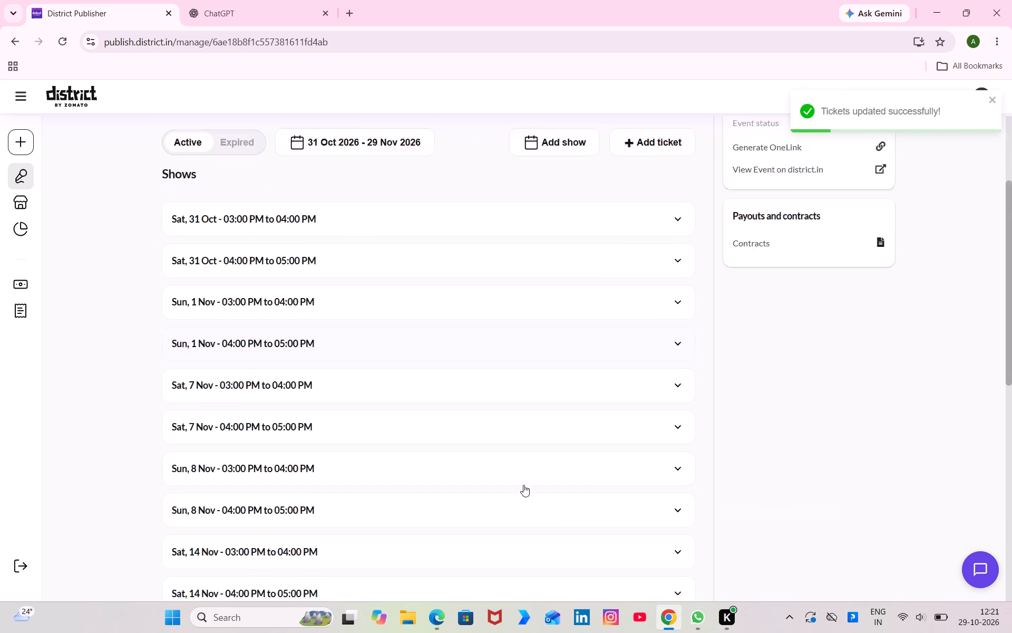
{"action": "scroll", "coordinate": [523, 485], "scroll_direction": "down", "scroll_amount": 1}
{"action": "left_click", "coordinate": [472, 410]}
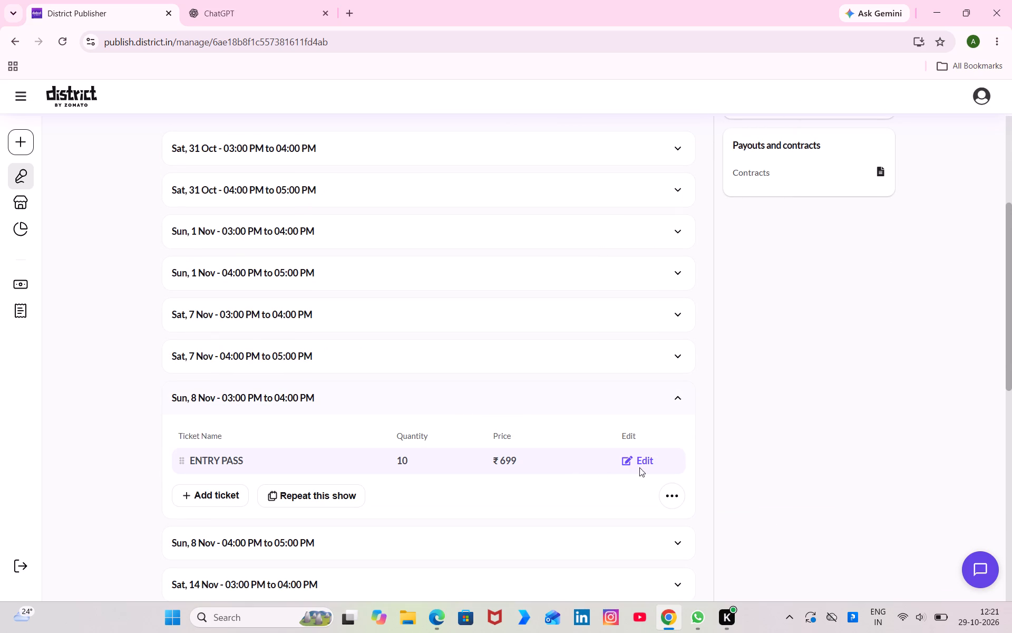
{"action": "left_click", "coordinate": [675, 496]}
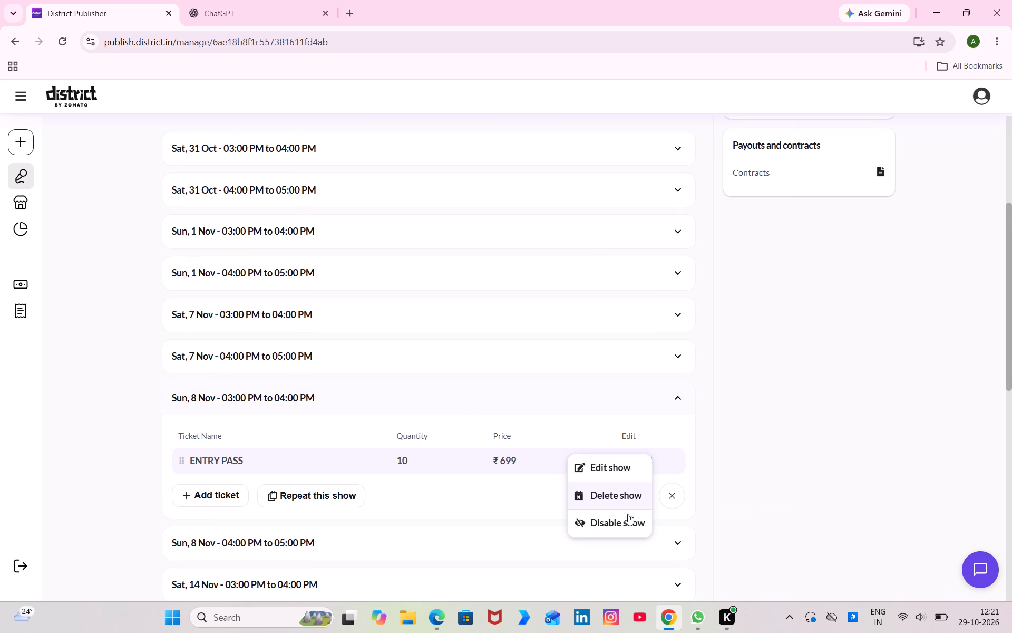
{"action": "left_click", "coordinate": [620, 517]}
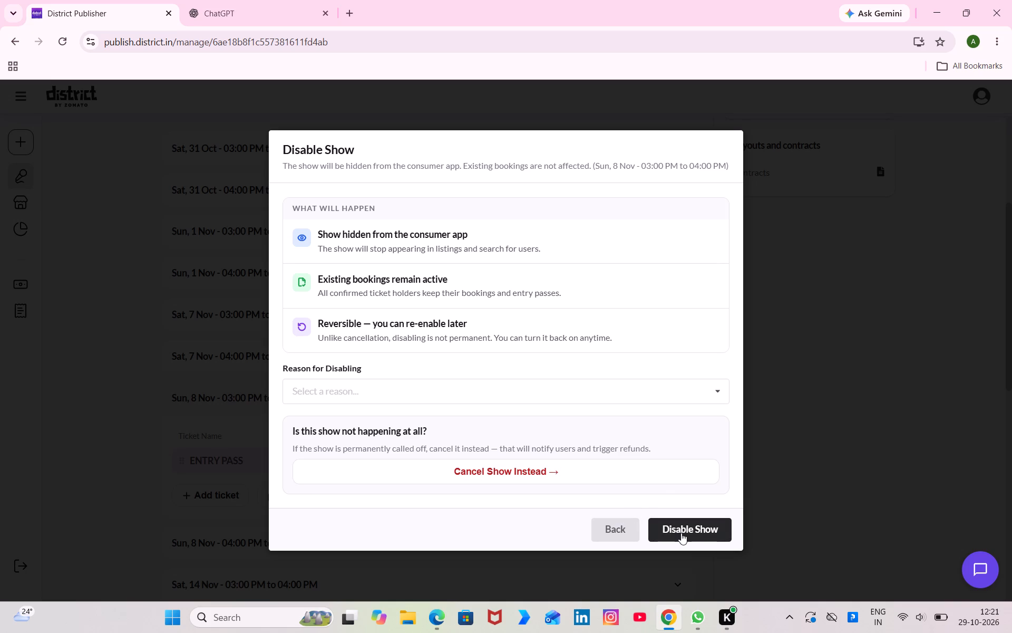
{"action": "left_click", "coordinate": [681, 533]}
{"action": "left_click", "coordinate": [933, 583]}
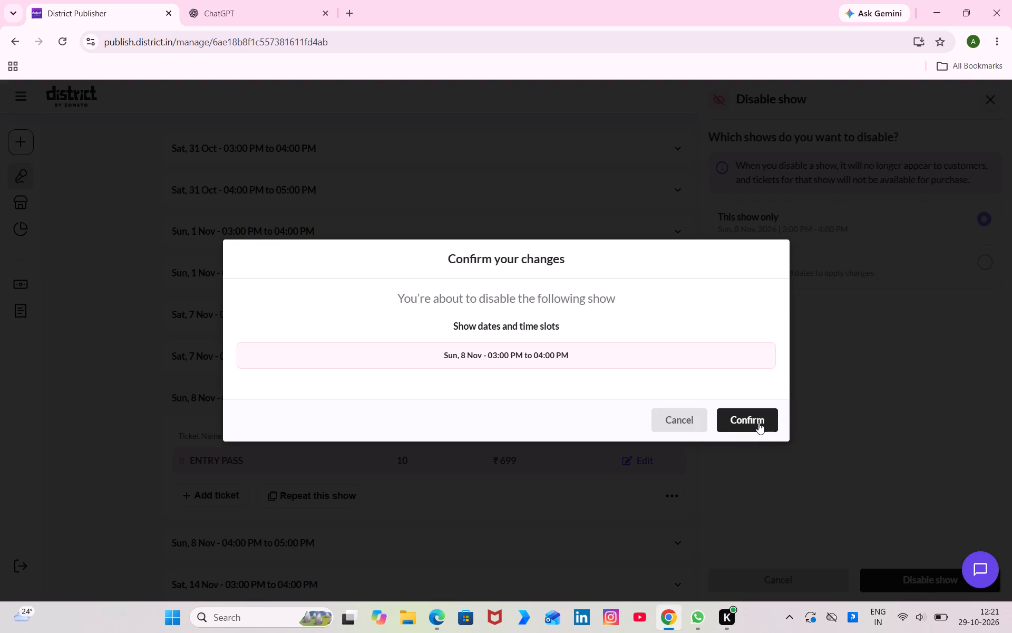
{"action": "left_click", "coordinate": [758, 423]}
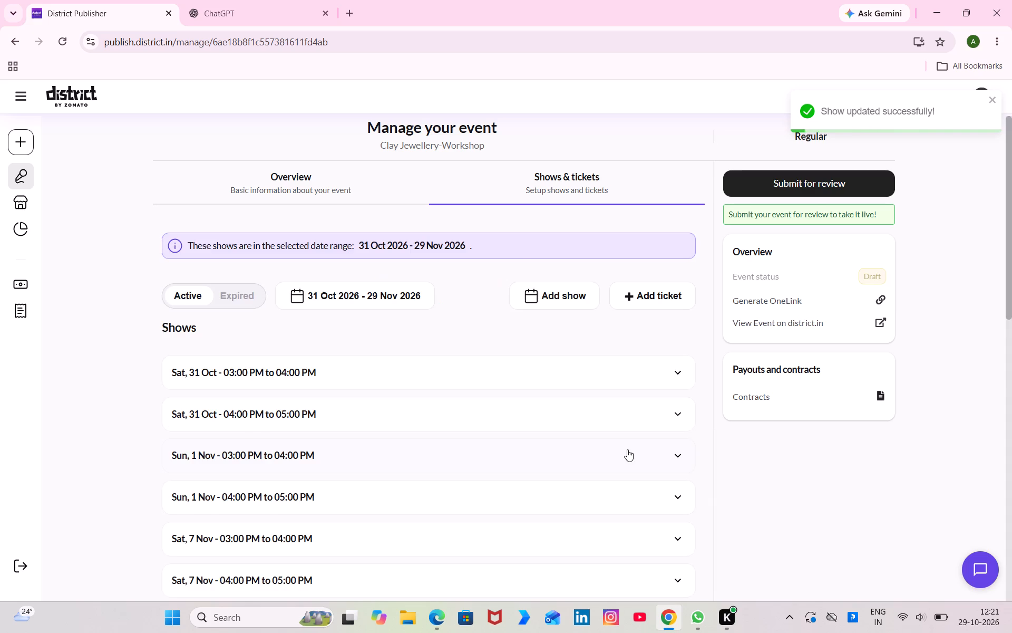
Disable only the Sun, 8 Nov 04:00 PM to 05:00 PM show, without choosing a reason.
{"action": "scroll", "coordinate": [627, 449], "scroll_direction": "down", "scroll_amount": 3}
{"action": "left_click", "coordinate": [620, 504]}
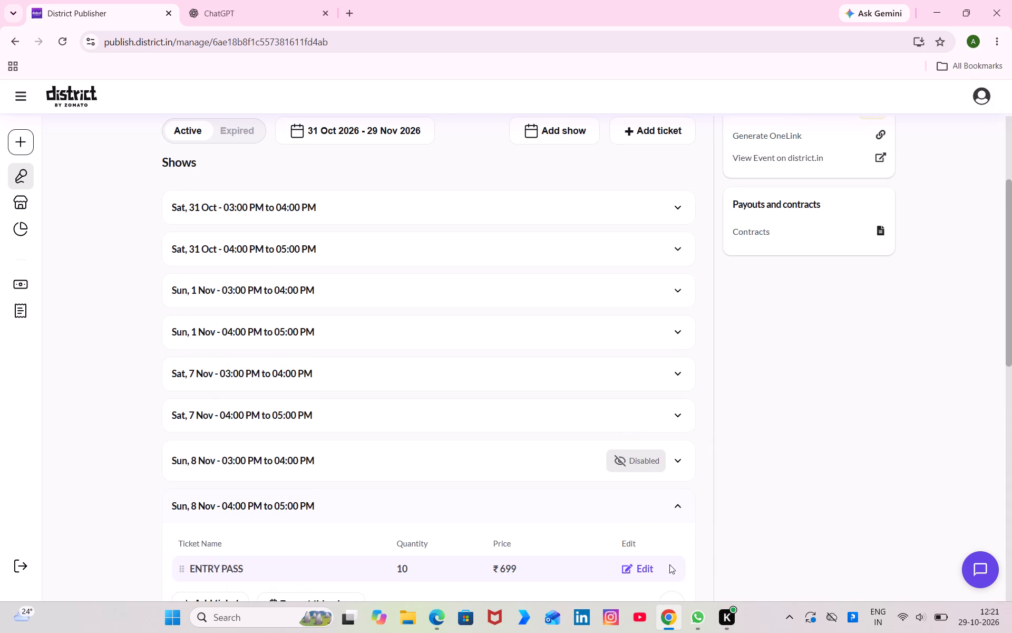
{"action": "scroll", "coordinate": [657, 566], "scroll_direction": "down", "scroll_amount": 1}
{"action": "left_click", "coordinate": [671, 514]}
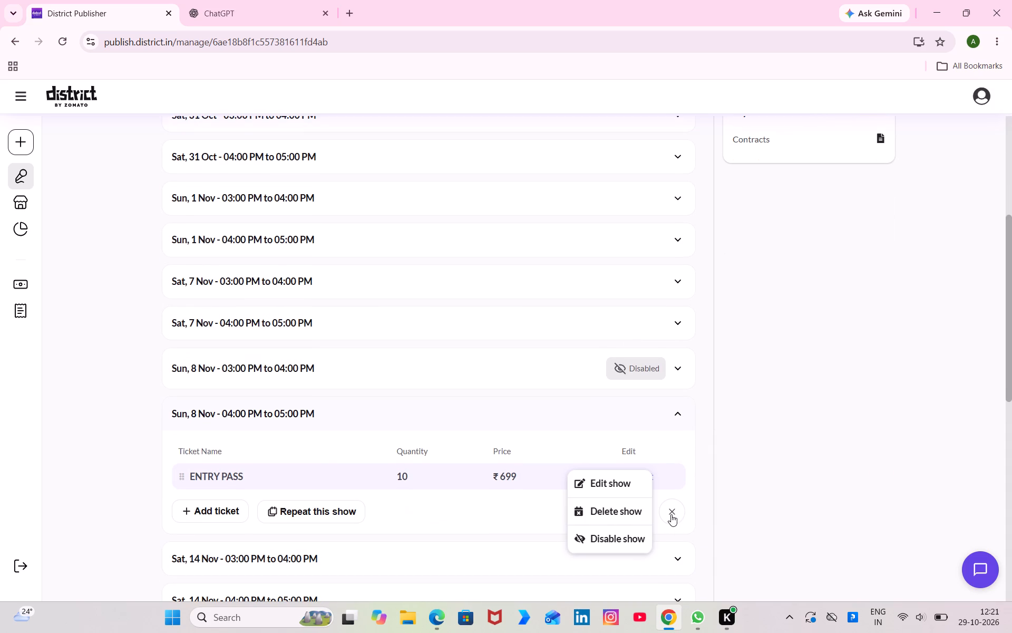
{"action": "left_click", "coordinate": [608, 543]}
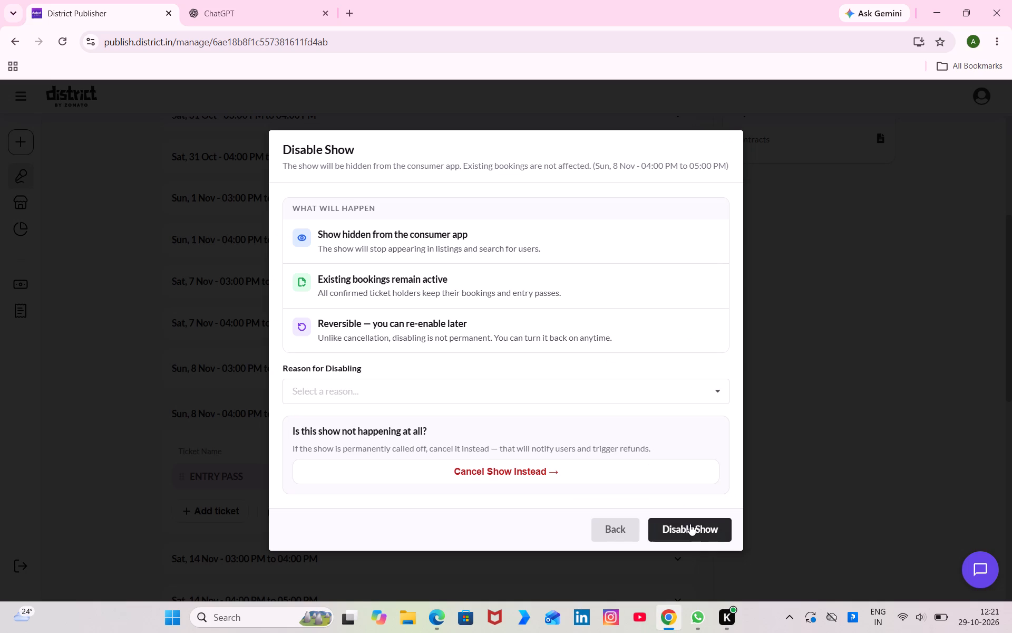
{"action": "left_click", "coordinate": [690, 524]}
{"action": "left_click", "coordinate": [888, 576]}
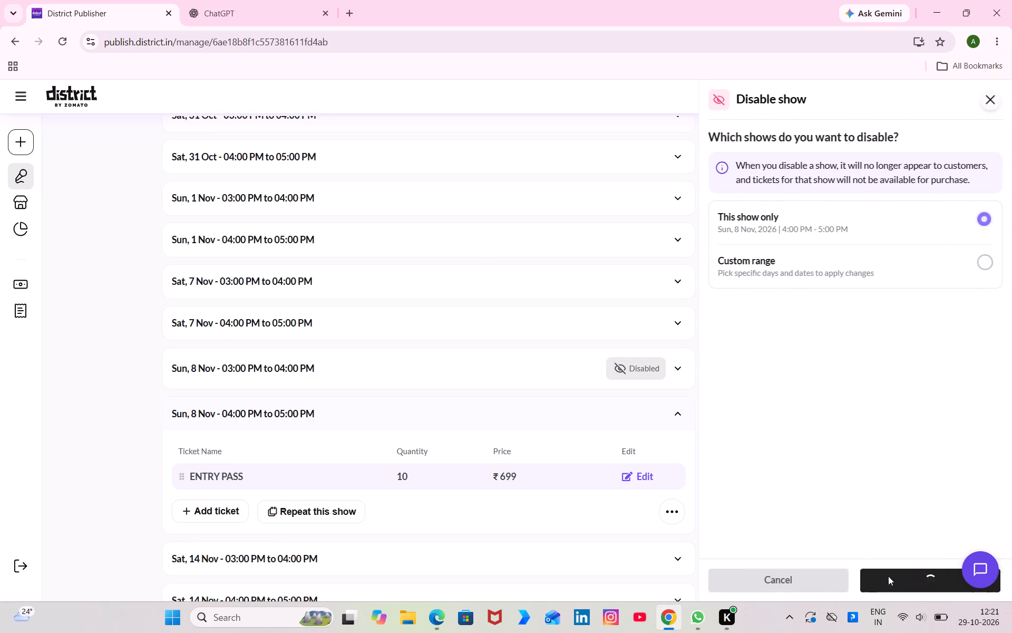
{"action": "left_click", "coordinate": [745, 410]}
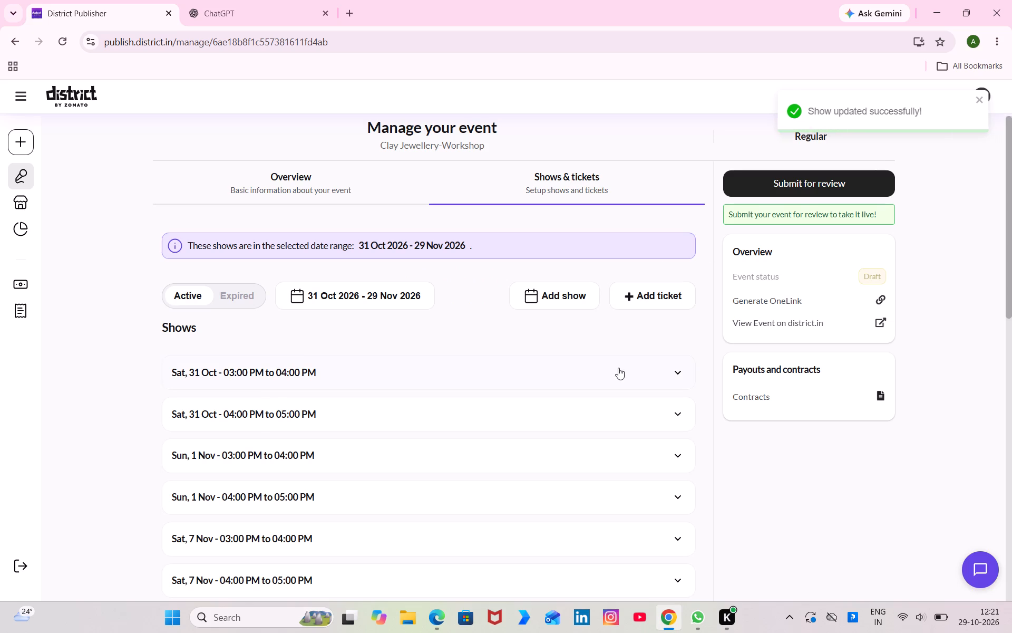
Submit the Clay Jewellery-Workshop event for review and acknowledge the notice.
{"action": "scroll", "coordinate": [618, 368], "scroll_direction": "down", "scroll_amount": 4}
{"action": "left_click", "coordinate": [619, 338]}
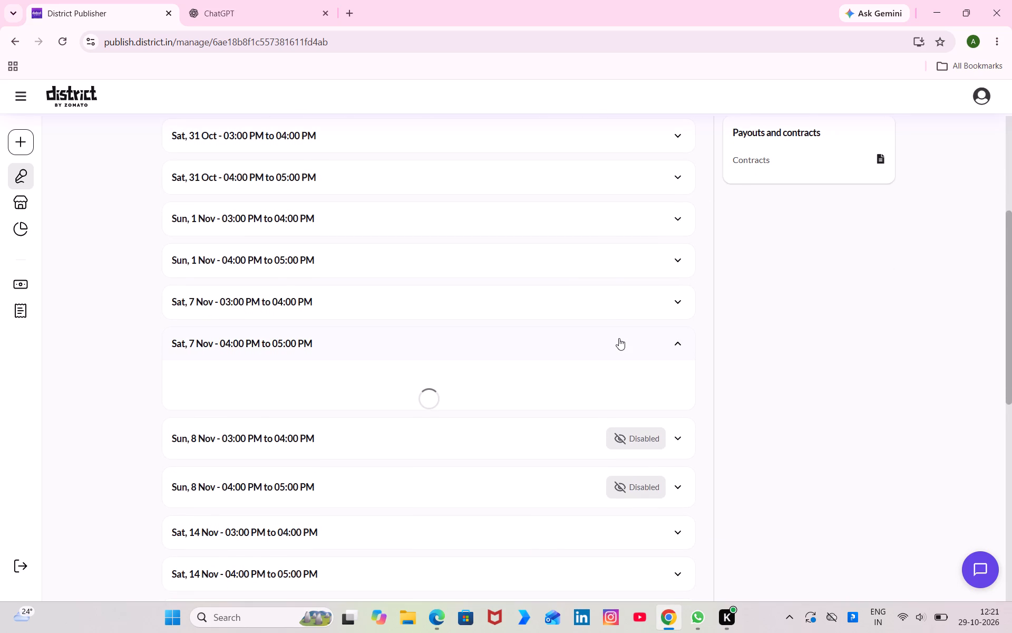
{"action": "scroll", "coordinate": [619, 338], "scroll_direction": "up", "scroll_amount": 4}
{"action": "left_click", "coordinate": [862, 180]}
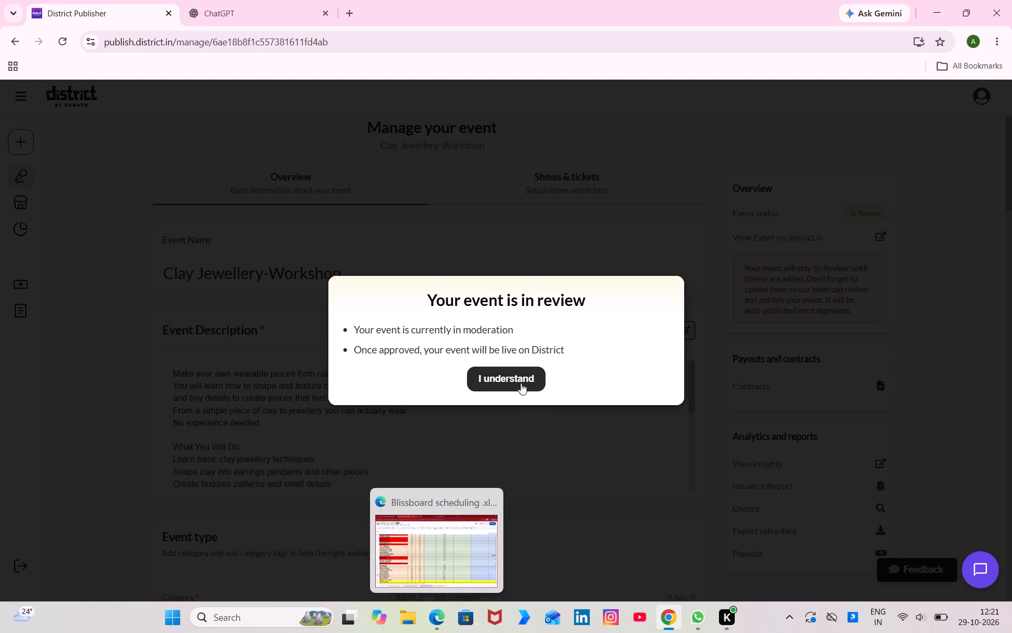
{"action": "left_click", "coordinate": [520, 383]}
In the Blissboard scheduling sheet in Edge, enter "done" in cell H36 of the Clay Jwellery row, padded with leading spaces to centre it.
{"action": "left_click", "coordinate": [436, 621]}
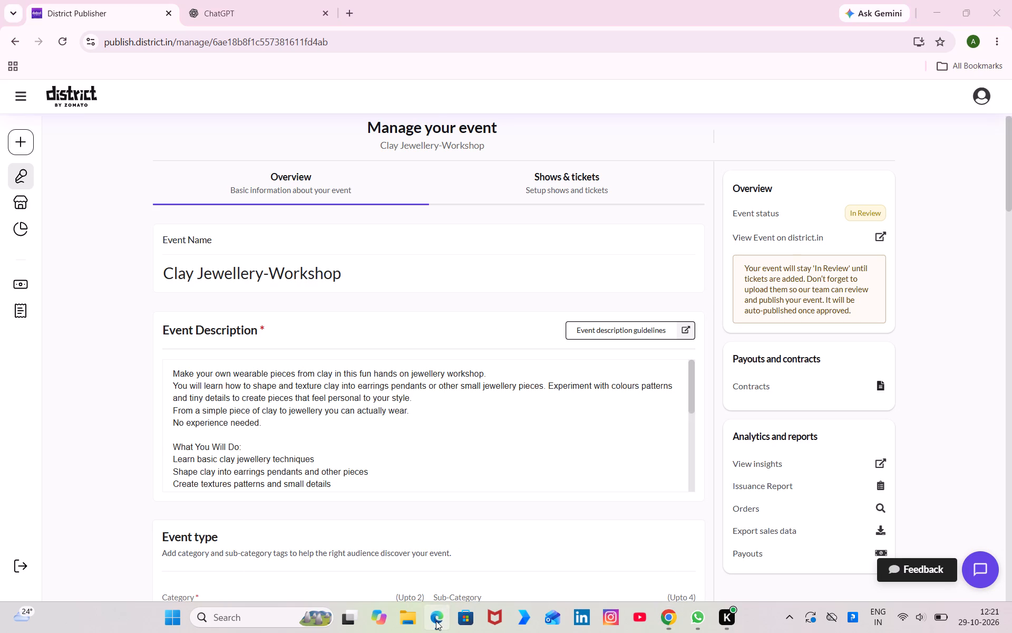
{"action": "key", "text": "Down"}
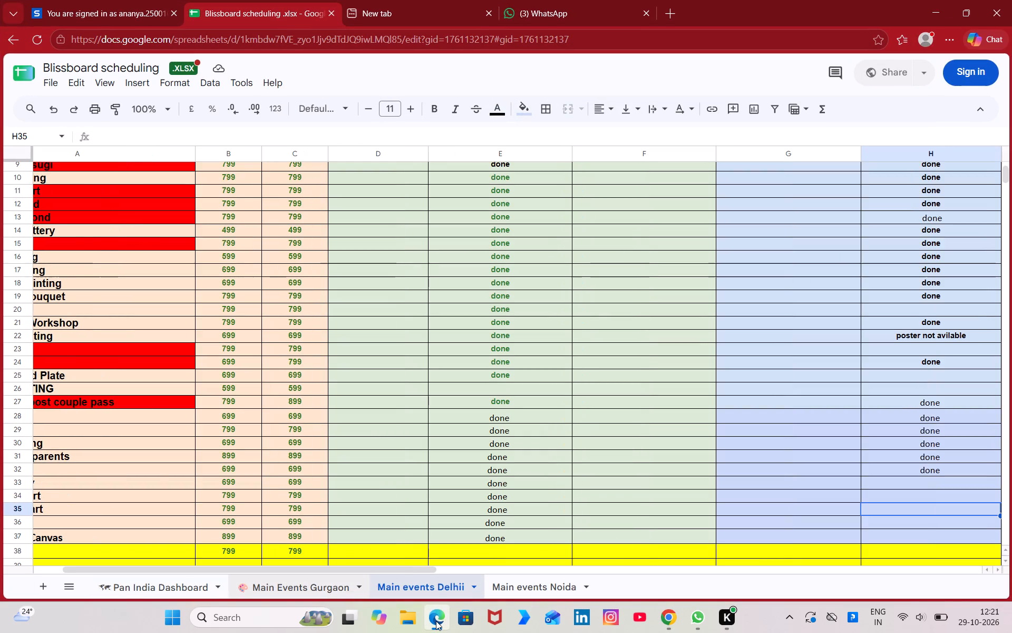
{"action": "key", "text": "Down"}
{"action": "scroll", "coordinate": [436, 621], "scroll_direction": "right", "scroll_amount": 8}
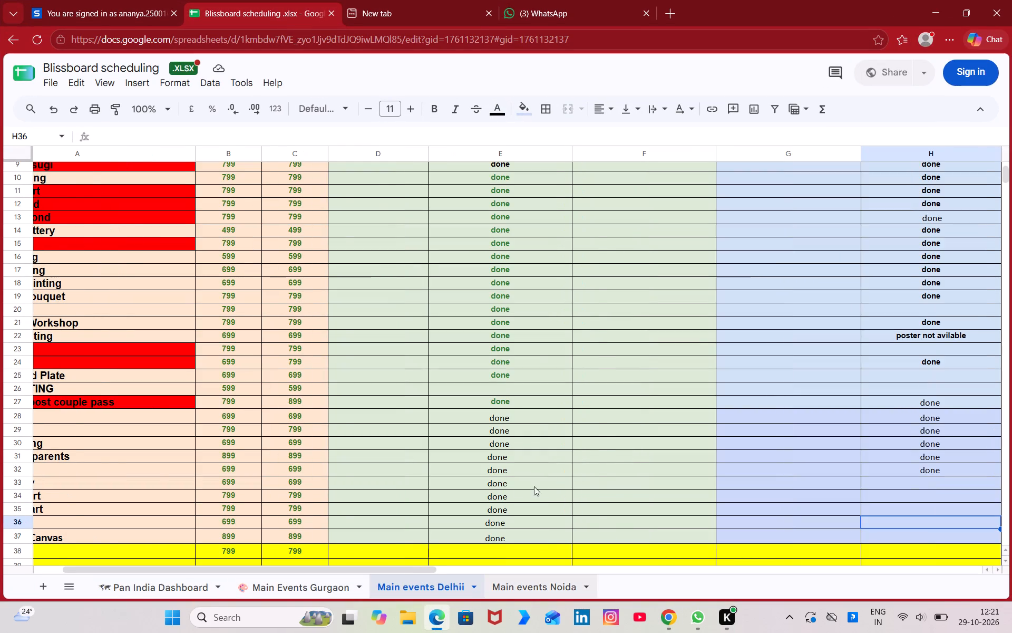
{"action": "scroll", "coordinate": [507, 488], "scroll_direction": "right", "scroll_amount": 5}
{"action": "scroll", "coordinate": [507, 488], "scroll_direction": "left", "scroll_amount": 3}
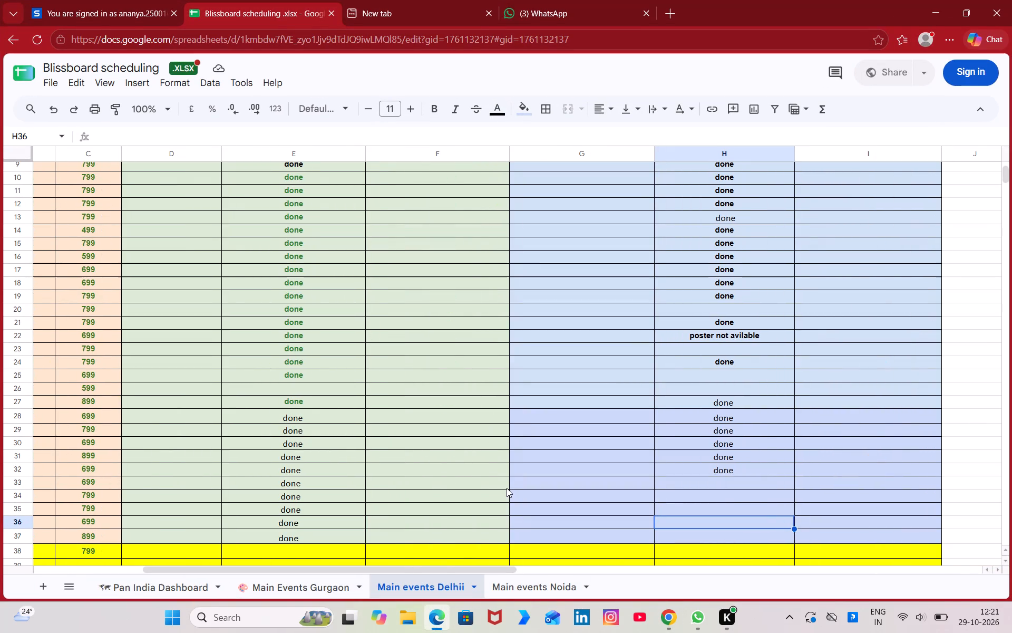
{"action": "key", "text": "space"}
{"action": "key", "text": "space"}
{"action": "key", "text": "space"}
{"action": "key", "text": "space"}
{"action": "key", "text": "space"}
{"action": "key", "text": "space"}
{"action": "key", "text": "space"}
{"action": "key", "text": "space"}
{"action": "key", "text": "space"}
{"action": "key", "text": "space"}
{"action": "key", "text": "space"}
{"action": "key", "text": "space"}
{"action": "key", "text": "space"}
{"action": "key", "text": "space"}
{"action": "key", "text": "space"}
{"action": "key", "text": "space"}
{"action": "key", "text": "space"}
{"action": "key", "text": "space"}
{"action": "key", "text": "space"}
{"action": "key", "text": "space"}
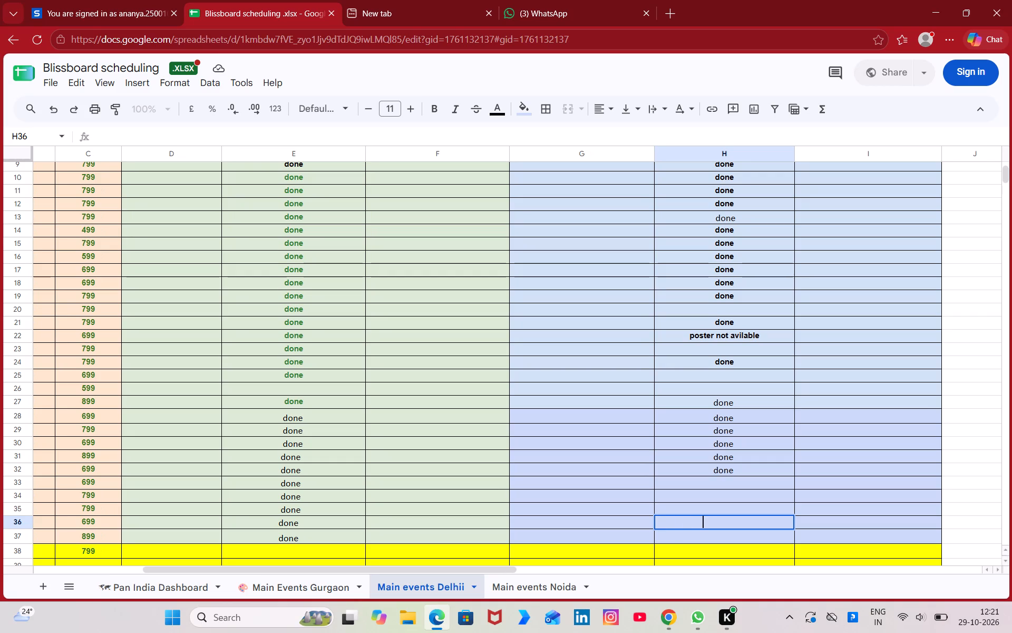
{"action": "key", "text": "space"}
{"action": "key", "text": "space"}
{"action": "key", "text": "space"}
{"action": "key", "text": "space"}
{"action": "key", "text": "space"}
{"action": "type", "text": "d"}
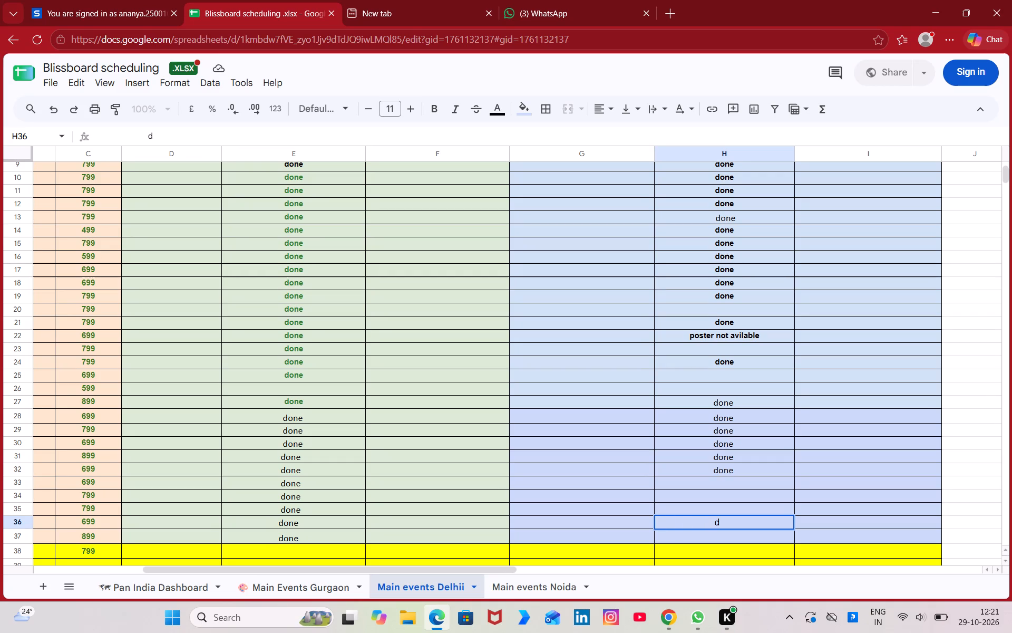
{"action": "type", "text": "one"}
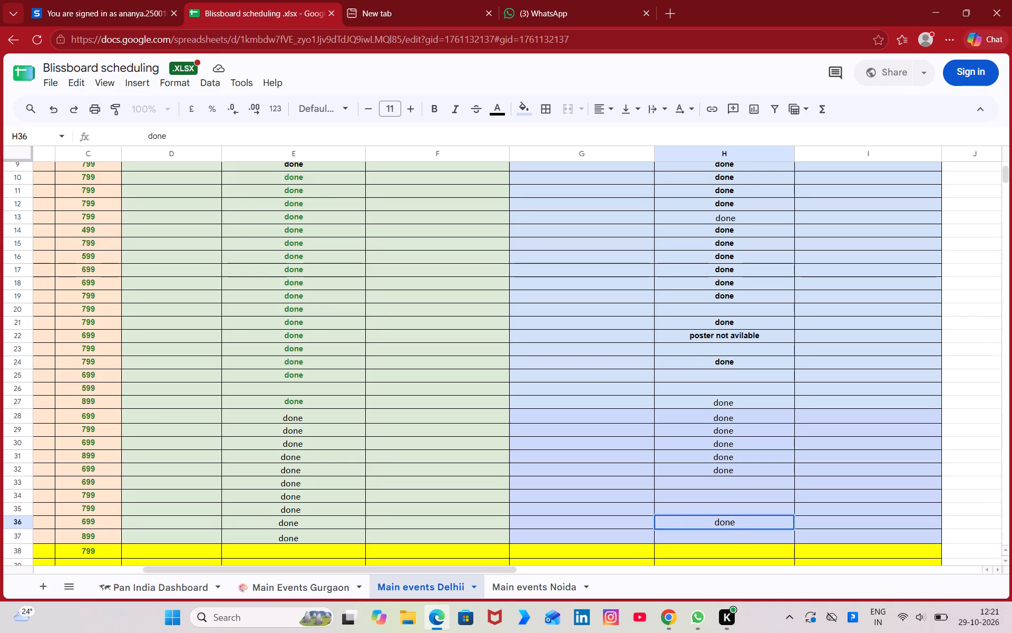
{"action": "key", "text": "Down"}
{"action": "scroll", "coordinate": [507, 488], "scroll_direction": "right", "scroll_amount": 9}
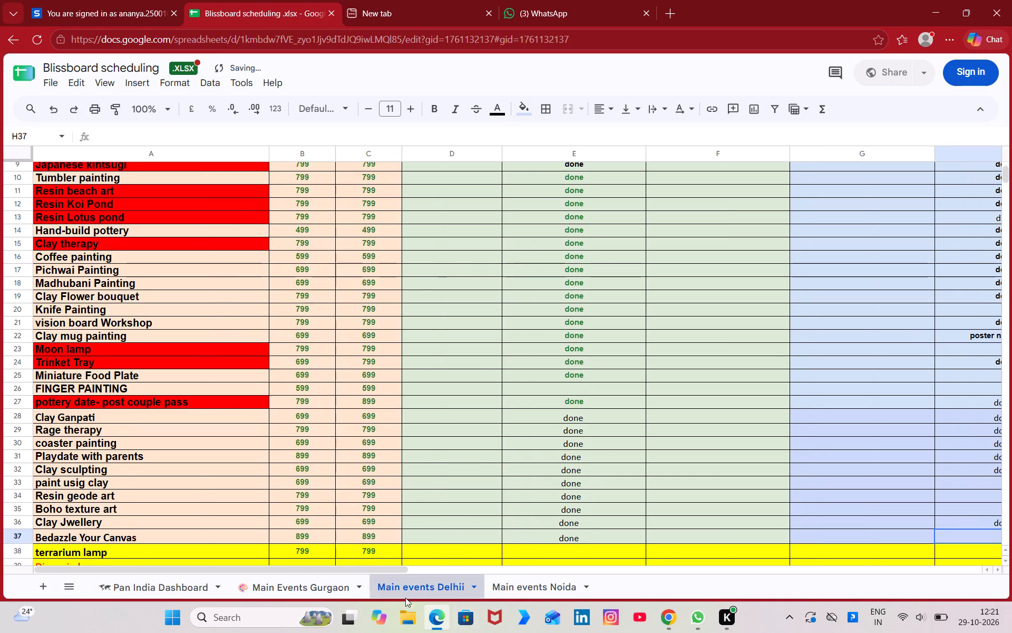
{"action": "left_click", "coordinate": [436, 618]}
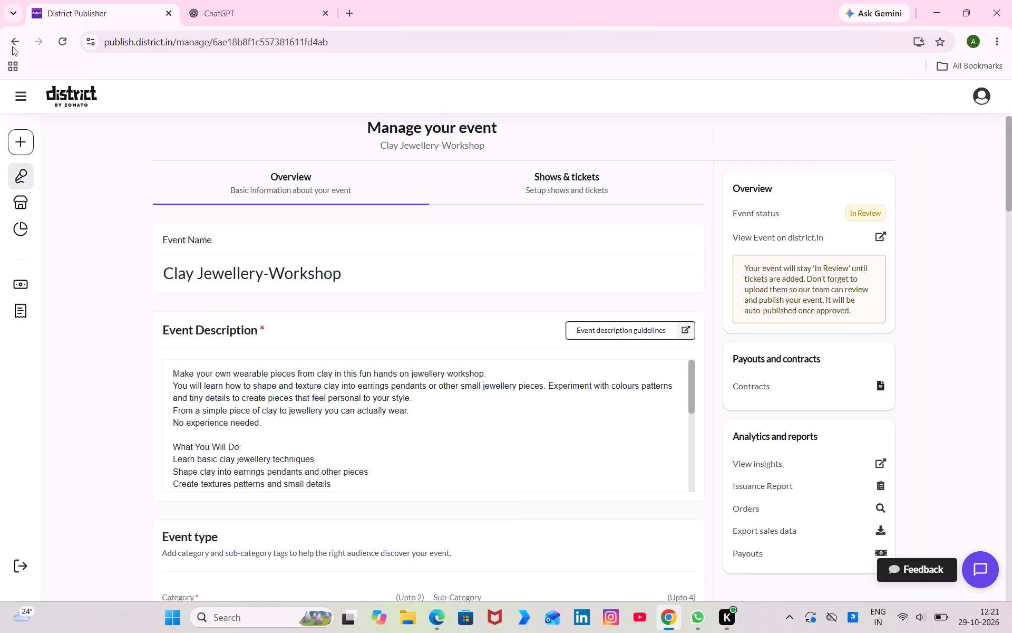
{"action": "left_click", "coordinate": [5, 42]}
{"action": "scroll", "coordinate": [362, 363], "scroll_direction": "down", "scroll_amount": 6}
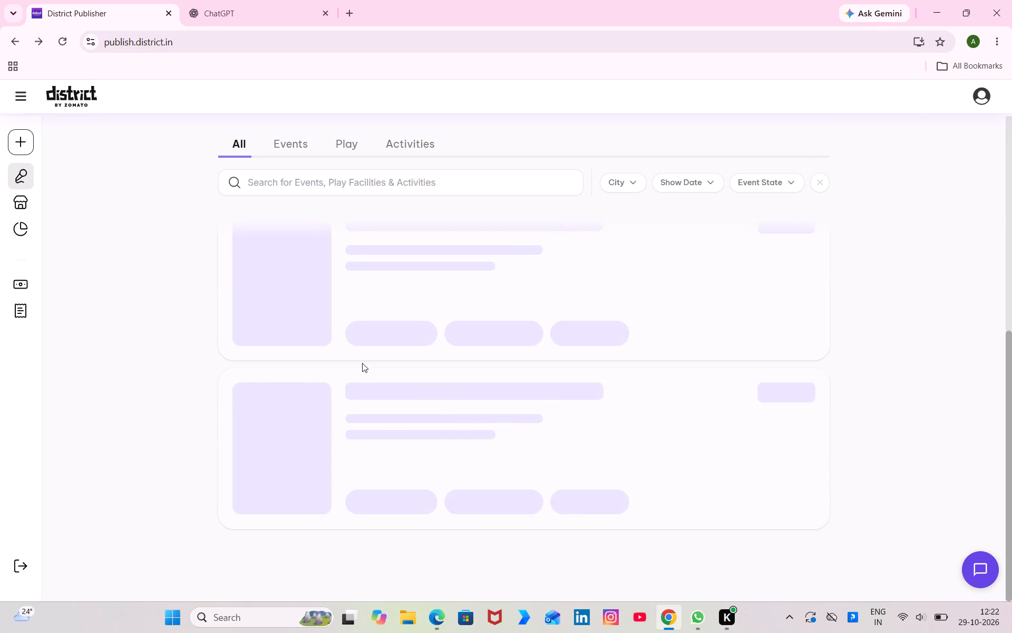
{"action": "scroll", "coordinate": [362, 363], "scroll_direction": "down", "scroll_amount": 1}
{"action": "scroll", "coordinate": [465, 460], "scroll_direction": "up", "scroll_amount": 9}
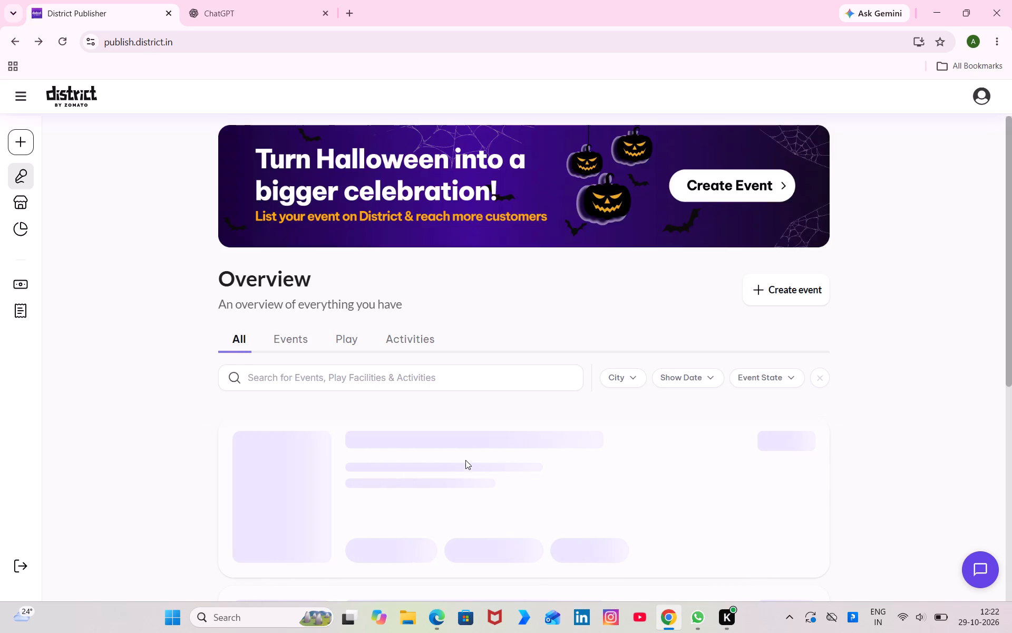
{"action": "scroll", "coordinate": [465, 460], "scroll_direction": "down", "scroll_amount": 4}
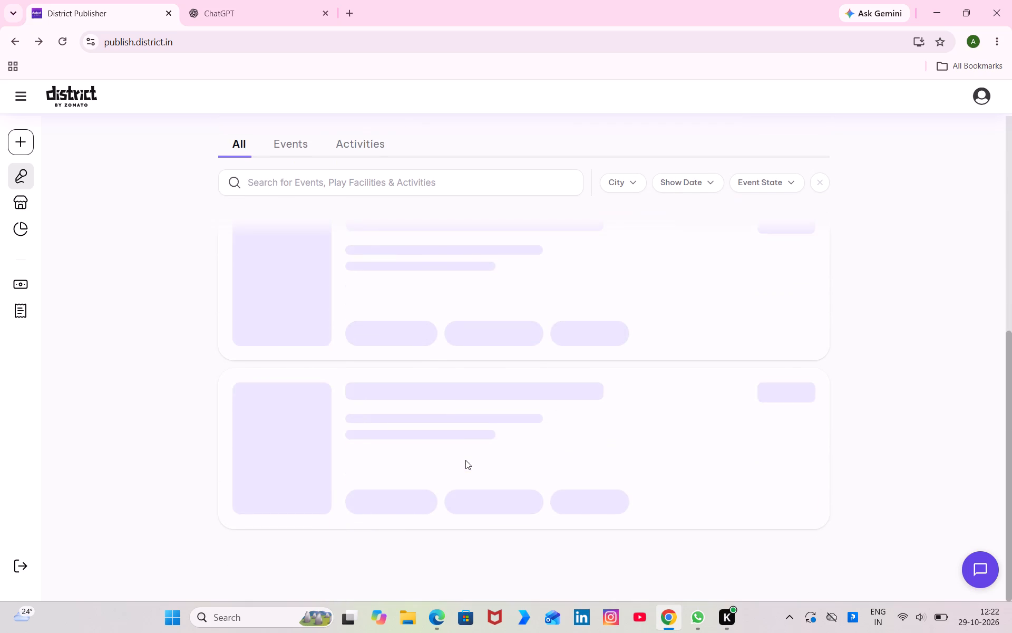
{"action": "scroll", "coordinate": [555, 457], "scroll_direction": "down", "scroll_amount": 8}
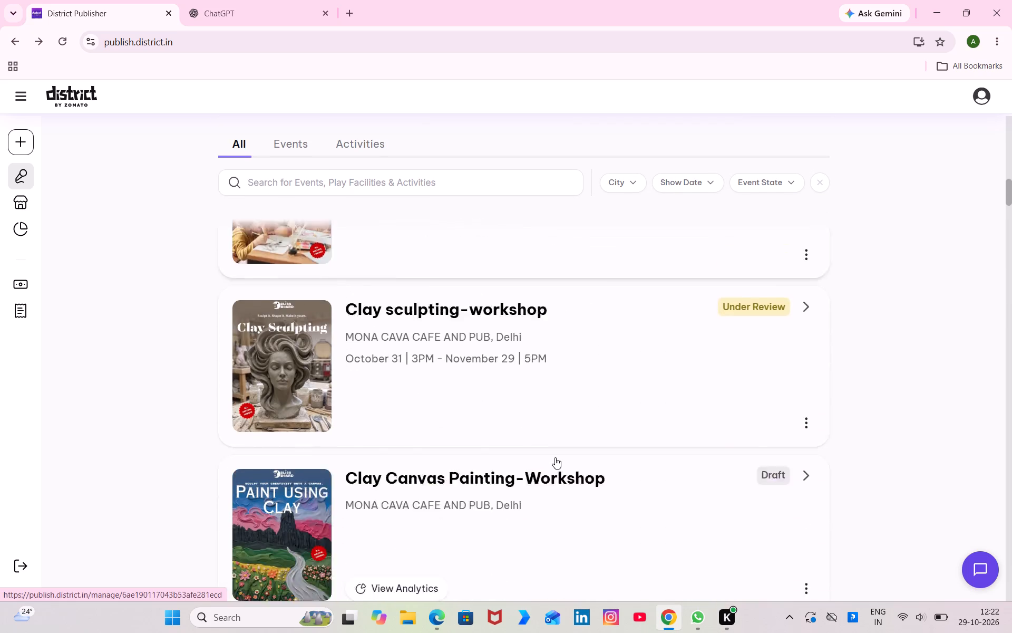
{"action": "scroll", "coordinate": [555, 457], "scroll_direction": "down", "scroll_amount": 4}
{"action": "scroll", "coordinate": [519, 404], "scroll_direction": "up", "scroll_amount": 1}
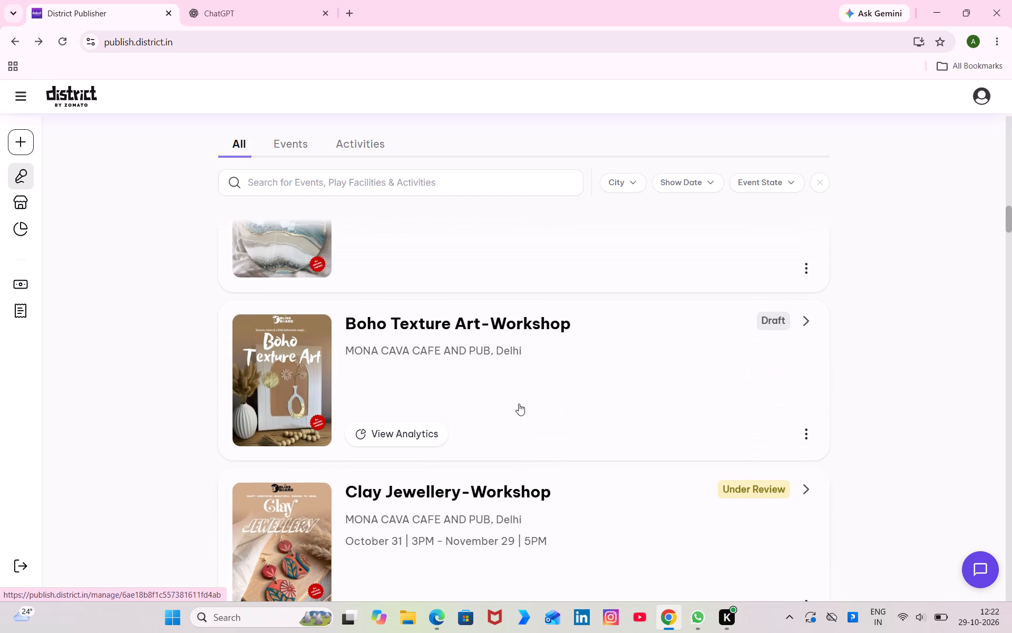
{"action": "scroll", "coordinate": [519, 404], "scroll_direction": "up", "scroll_amount": 1}
{"action": "left_click", "coordinate": [492, 385]}
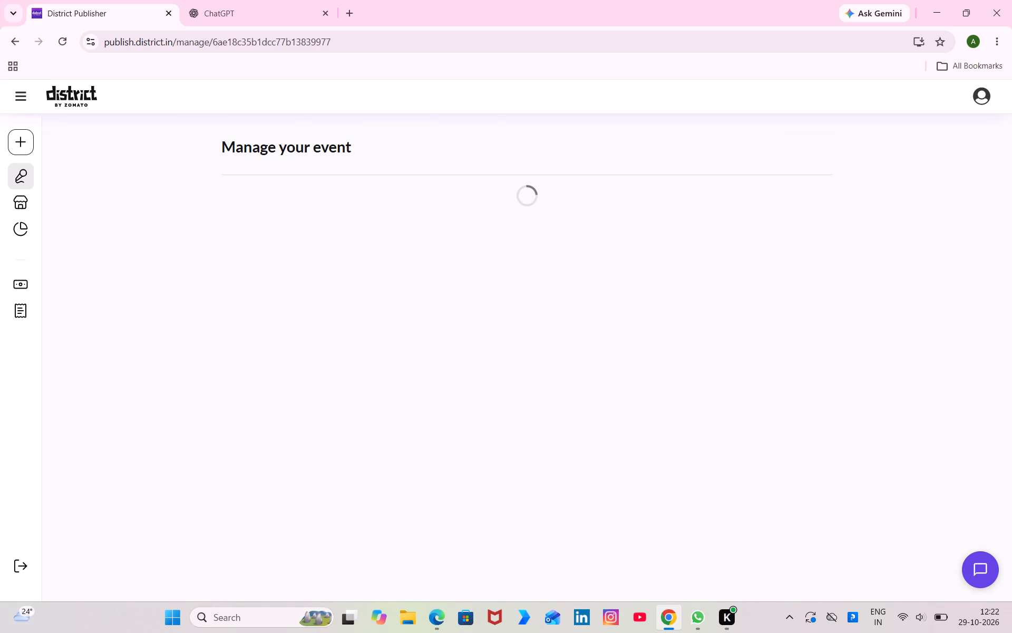
Set up the Boho Texture Art-Workshop as a weekly recurring event from Sat, 31 Oct to Sun, 29 Nov, repeating on Saturdays and Sundays.
{"action": "left_click", "coordinate": [575, 191]}
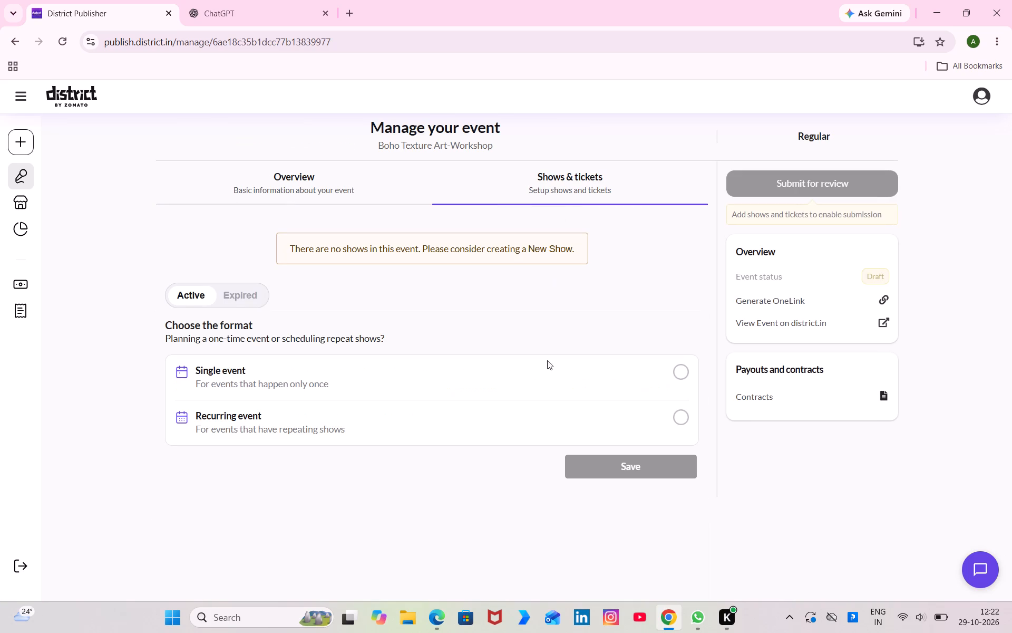
{"action": "left_click", "coordinate": [567, 421]}
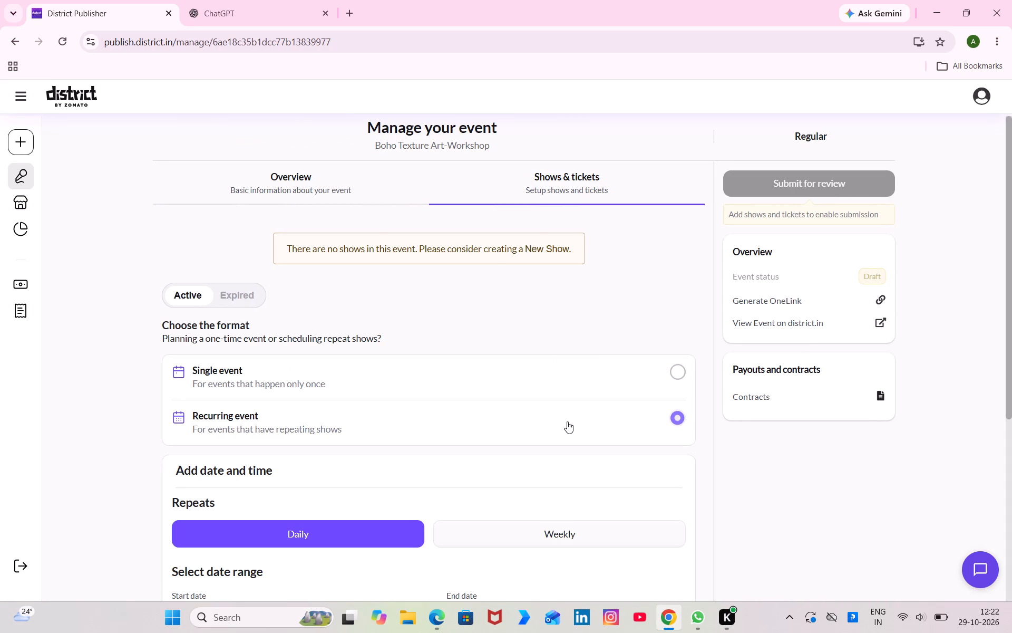
{"action": "left_click", "coordinate": [551, 536]}
{"action": "scroll", "coordinate": [551, 536], "scroll_direction": "down", "scroll_amount": 3}
{"action": "left_click", "coordinate": [393, 471]}
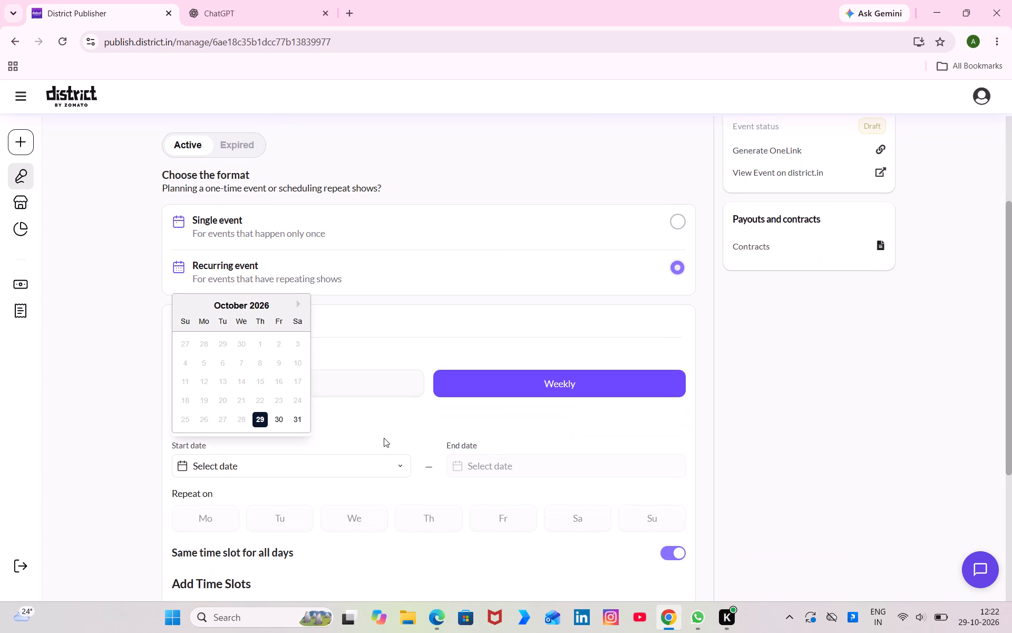
{"action": "left_click", "coordinate": [303, 419]}
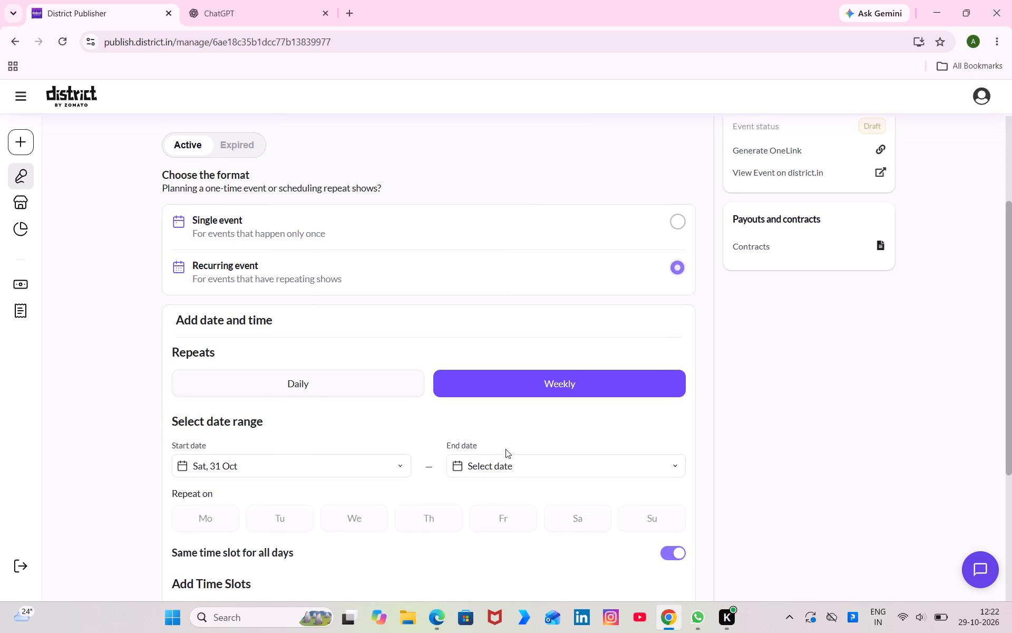
{"action": "left_click", "coordinate": [508, 459]}
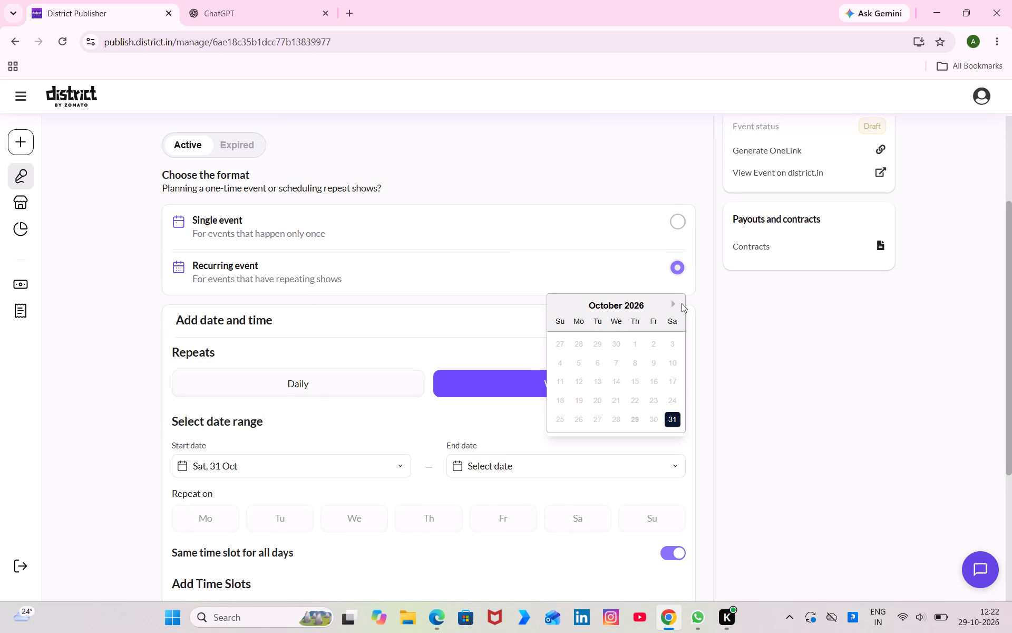
{"action": "left_click", "coordinate": [673, 302]}
{"action": "left_click", "coordinate": [558, 423]}
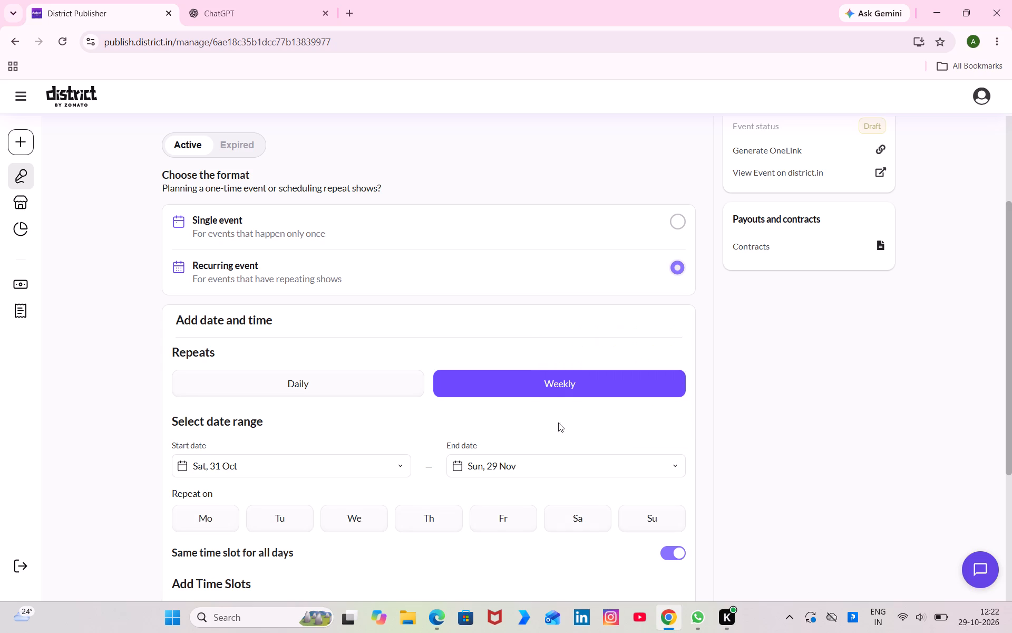
{"action": "left_click", "coordinate": [580, 526]}
{"action": "left_click", "coordinate": [663, 512]}
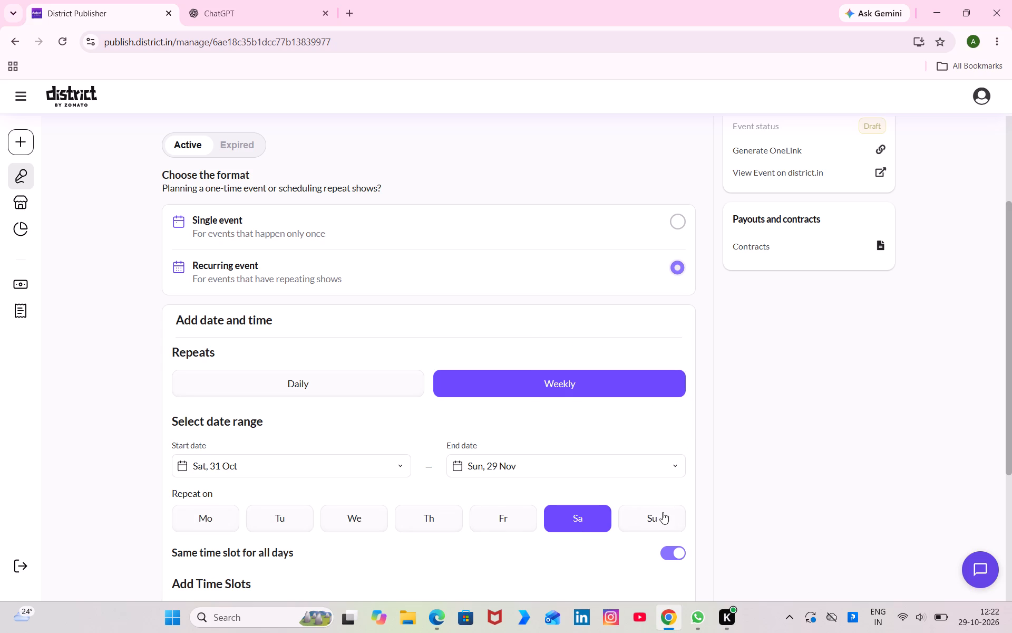
Set the first time slot for all selected days to 03:00 PM to 04:00 PM.
{"action": "scroll", "coordinate": [663, 512], "scroll_direction": "down", "scroll_amount": 3}
{"action": "left_click", "coordinate": [347, 433]}
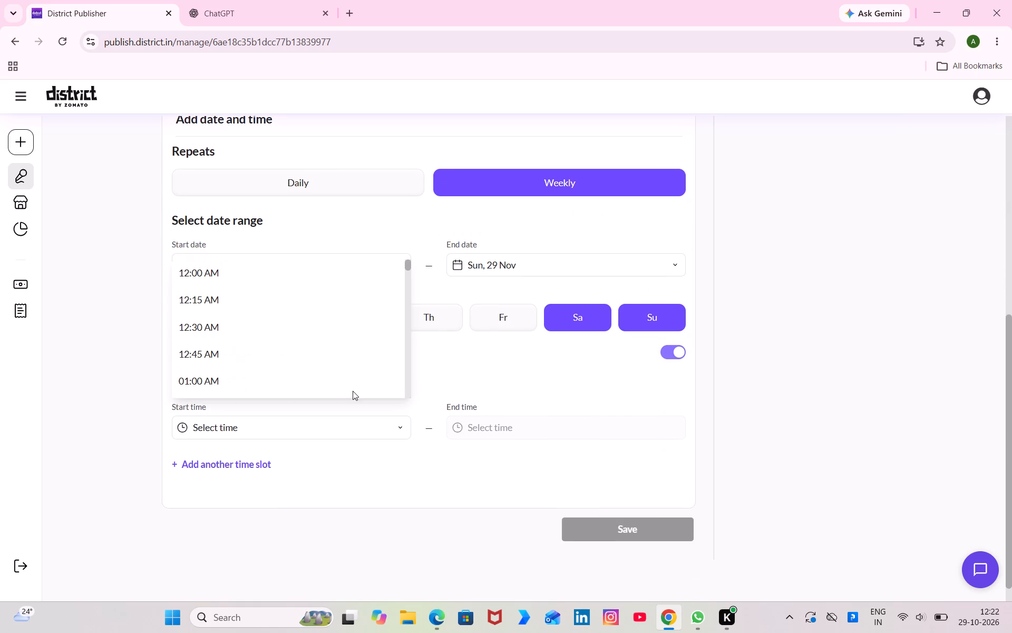
{"action": "scroll", "coordinate": [351, 369], "scroll_direction": "down", "scroll_amount": 6}
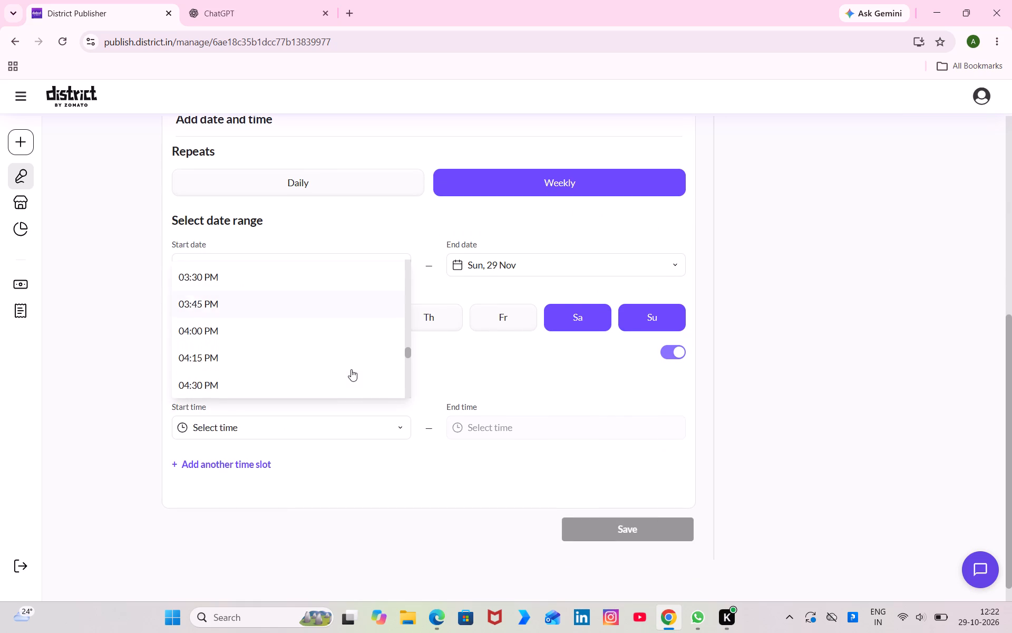
{"action": "left_click", "coordinate": [327, 320]}
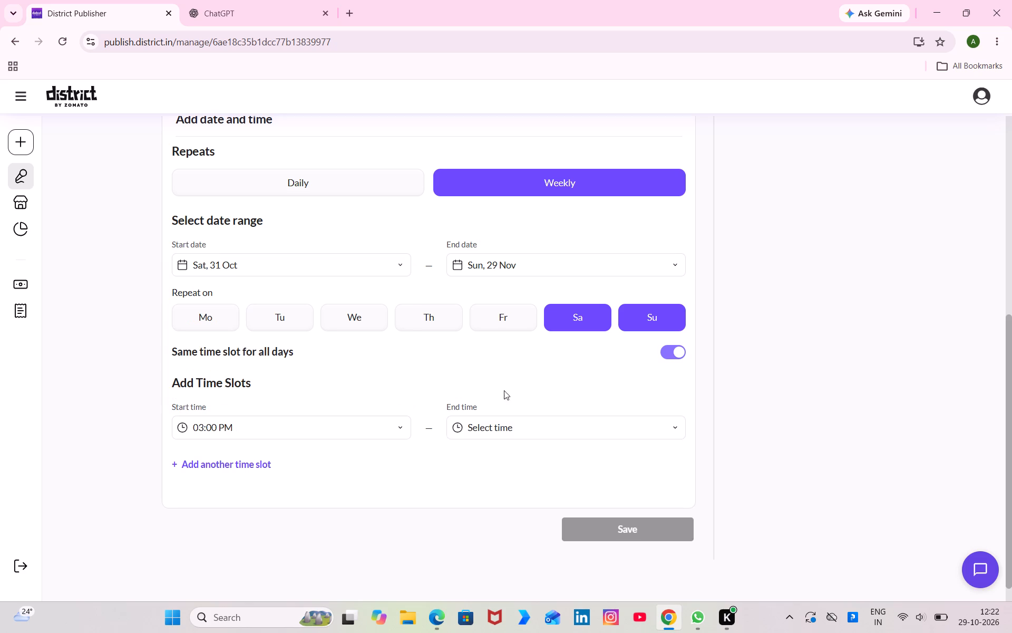
{"action": "left_click", "coordinate": [528, 420]}
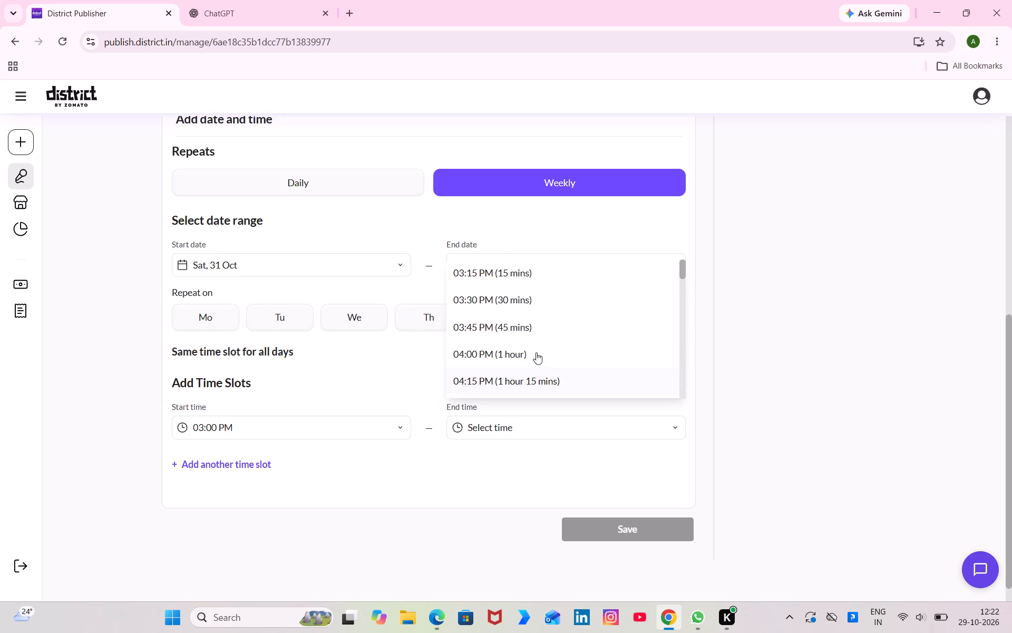
{"action": "left_click", "coordinate": [536, 352]}
{"action": "left_click", "coordinate": [251, 477]}
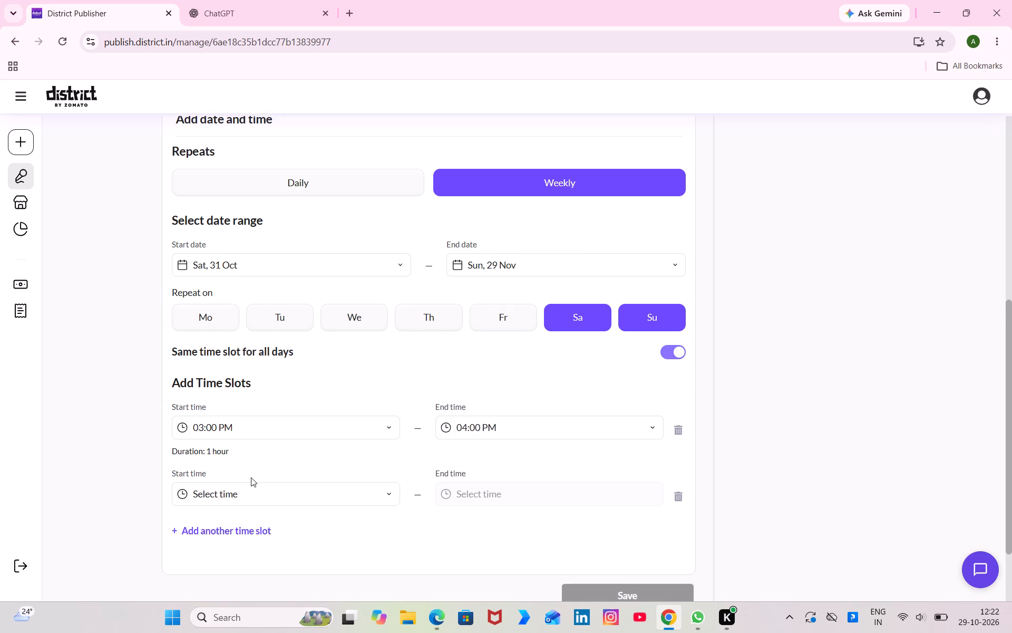
{"action": "left_click", "coordinate": [258, 487]}
{"action": "scroll", "coordinate": [245, 417], "scroll_direction": "down", "scroll_amount": 7}
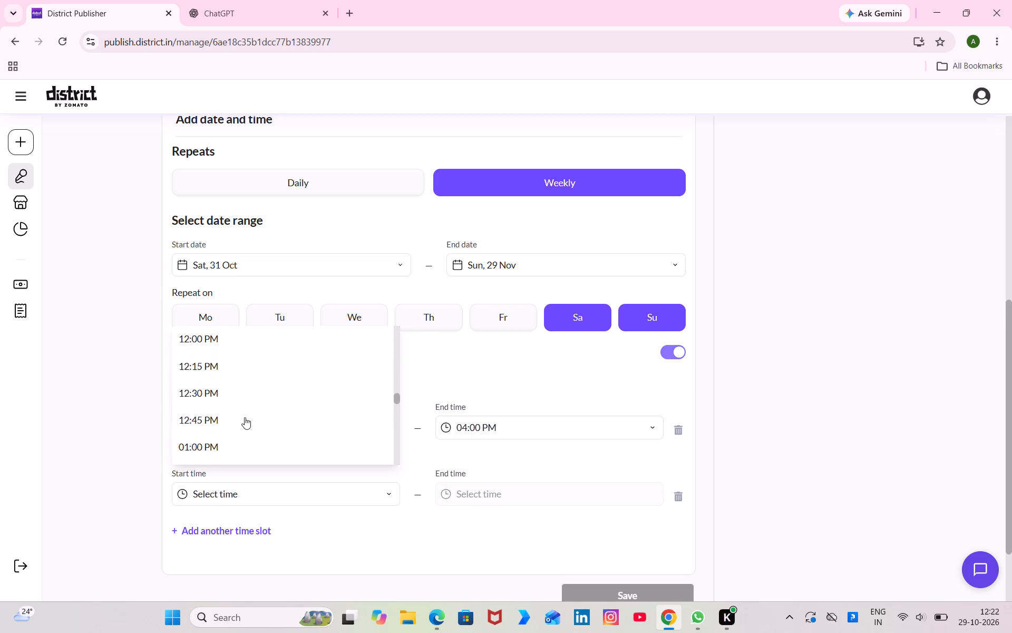
{"action": "scroll", "coordinate": [245, 417], "scroll_direction": "down", "scroll_amount": 4}
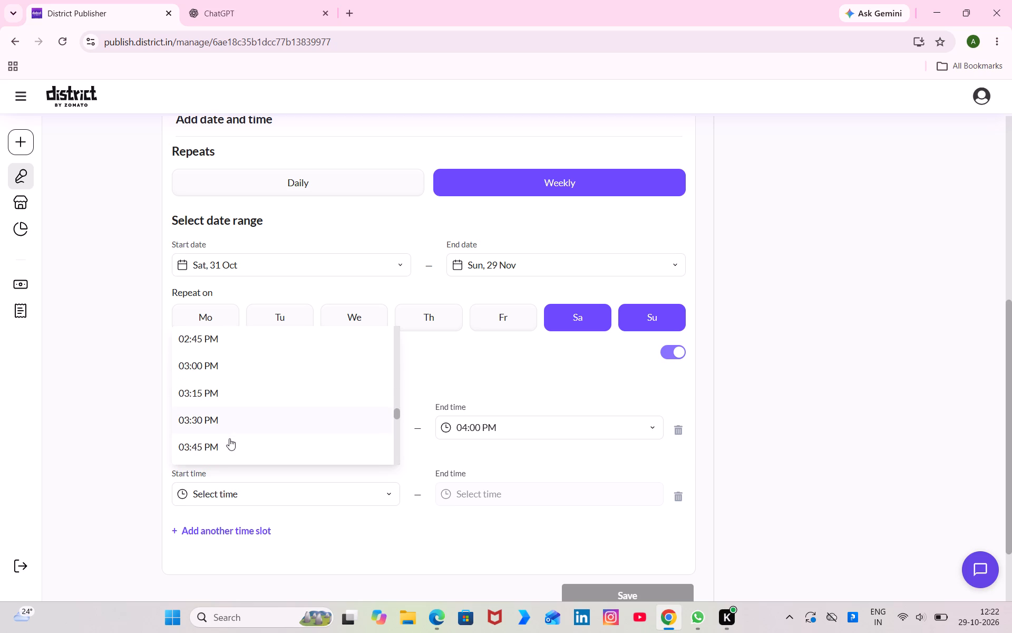
{"action": "scroll", "coordinate": [229, 438], "scroll_direction": "down", "scroll_amount": 2}
{"action": "left_click", "coordinate": [199, 402]}
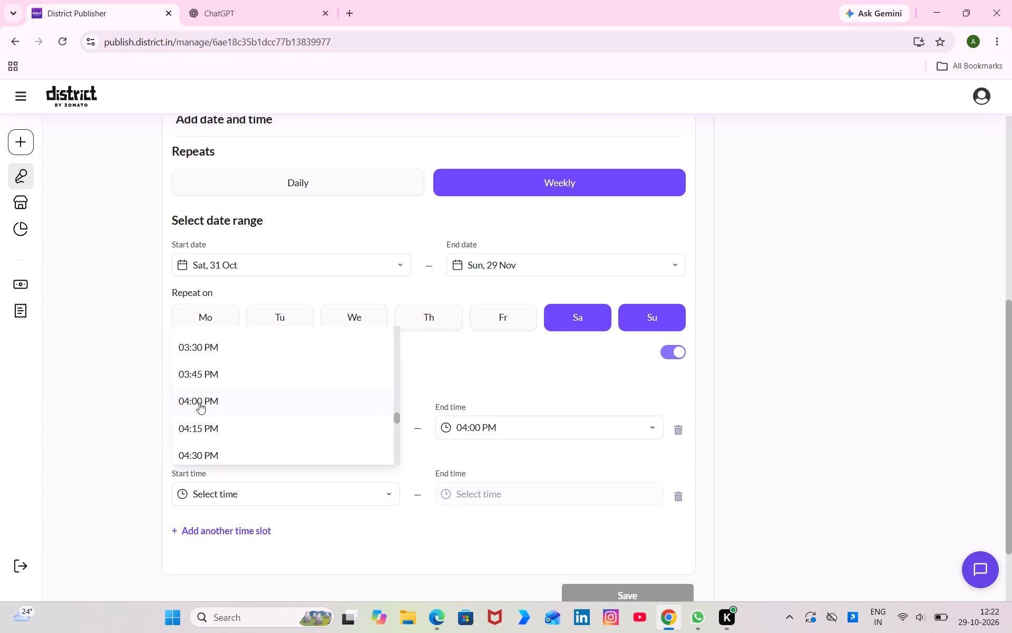
{"action": "left_click", "coordinate": [522, 490]}
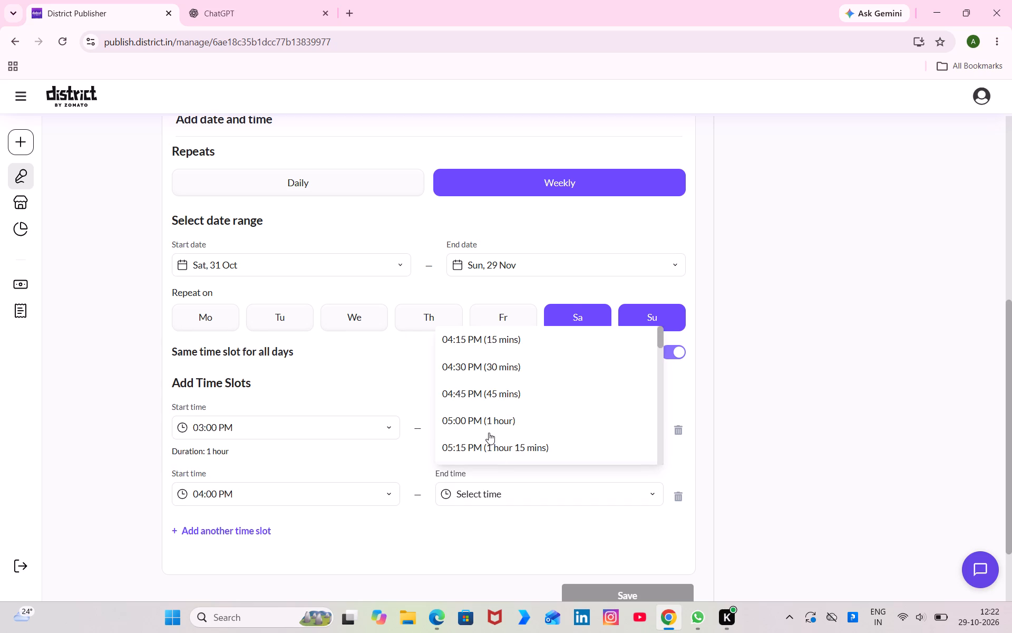
{"action": "left_click", "coordinate": [486, 423]}
{"action": "scroll", "coordinate": [573, 523], "scroll_direction": "down", "scroll_amount": 2}
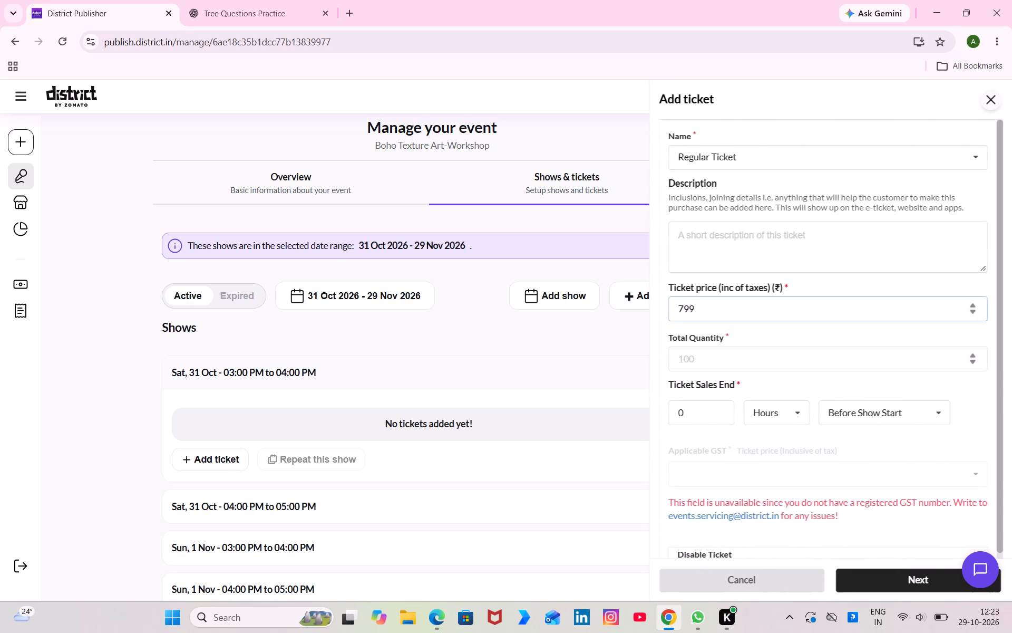
{"action": "left_click", "coordinate": [754, 360]}
{"action": "type", "text": "10"}
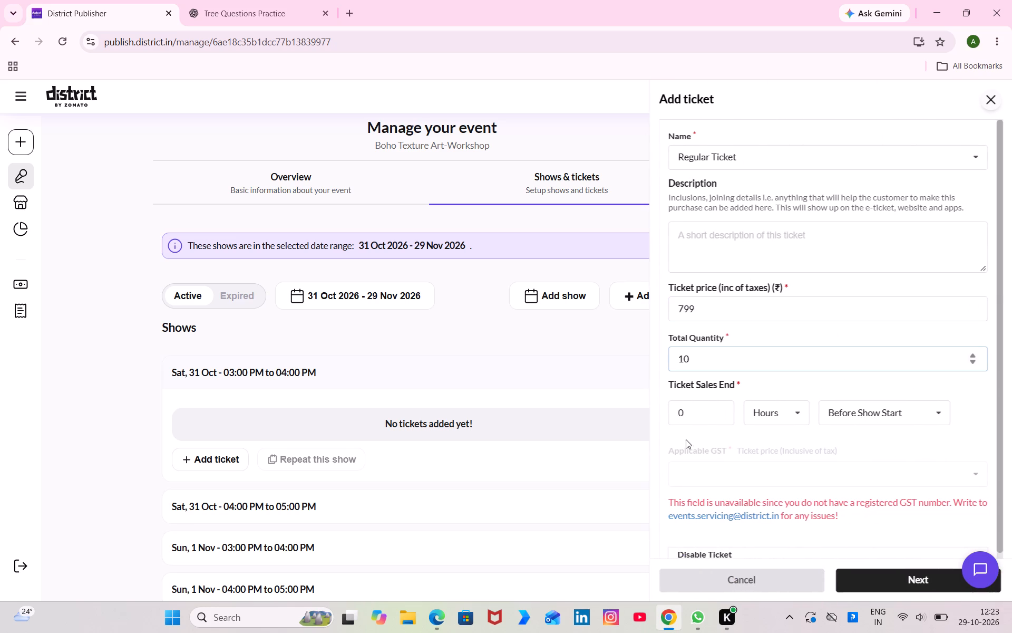
Set the ticket sales to end 30 minutes before show start.
{"action": "left_click", "coordinate": [677, 416]}
{"action": "key", "text": "3"}
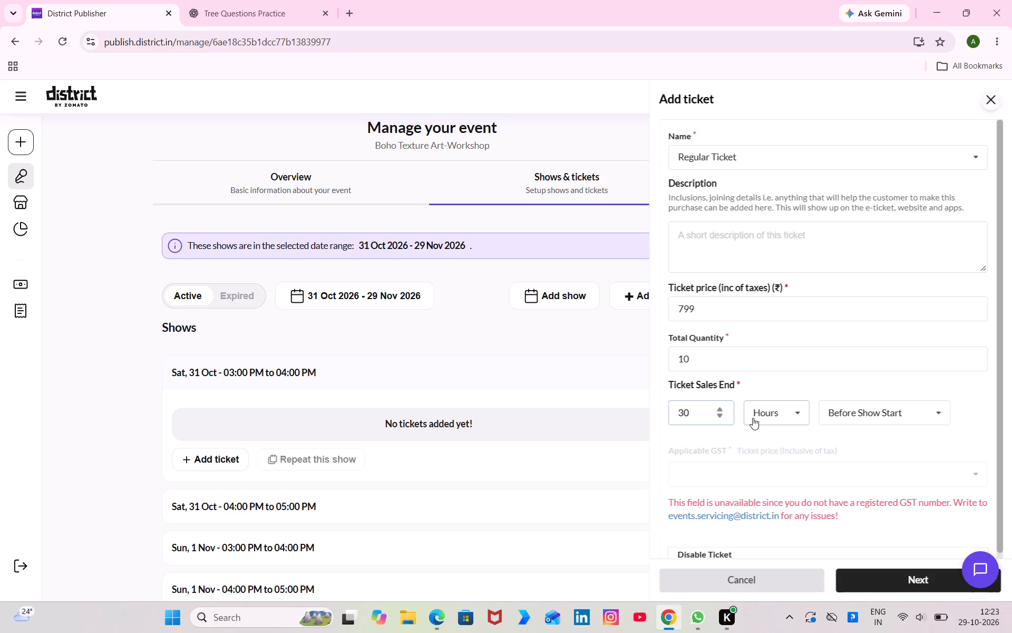
{"action": "left_click", "coordinate": [756, 419]}
{"action": "left_click", "coordinate": [765, 431]}
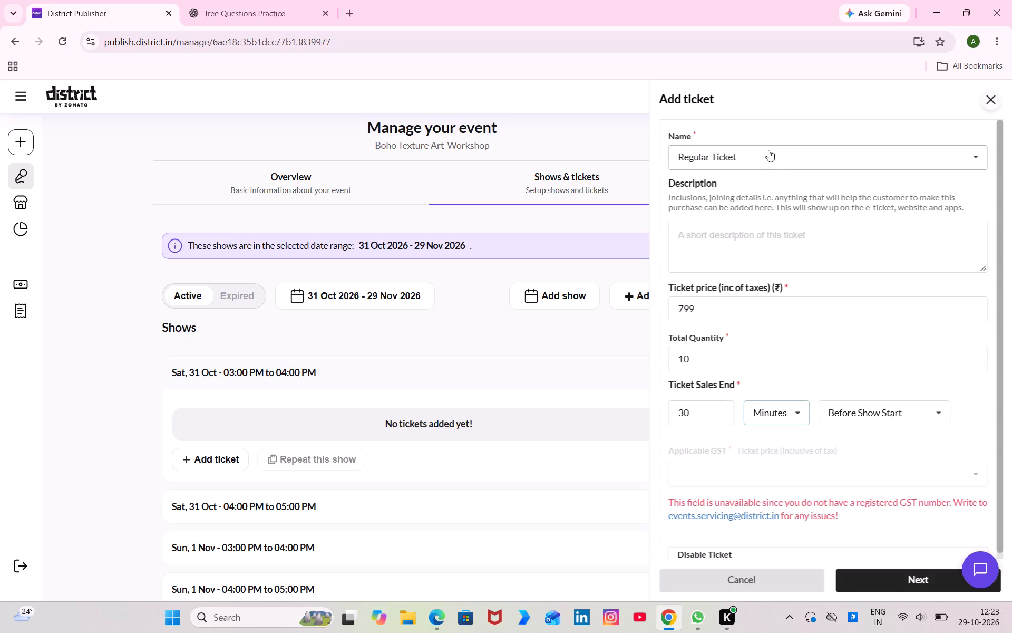
Give the ticket the custom name ENTRY PASS and paste the description about the redeemable ₹250 per person cover charge.
{"action": "left_click", "coordinate": [768, 146]}
{"action": "left_click", "coordinate": [757, 191]}
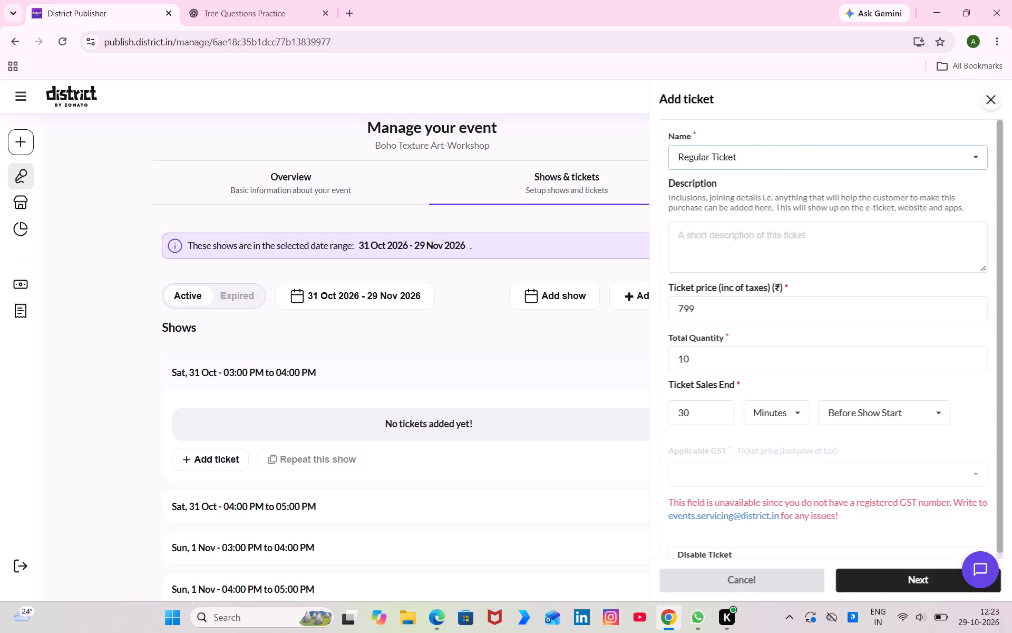
{"action": "left_click", "coordinate": [772, 149]}
{"action": "left_click", "coordinate": [763, 201]}
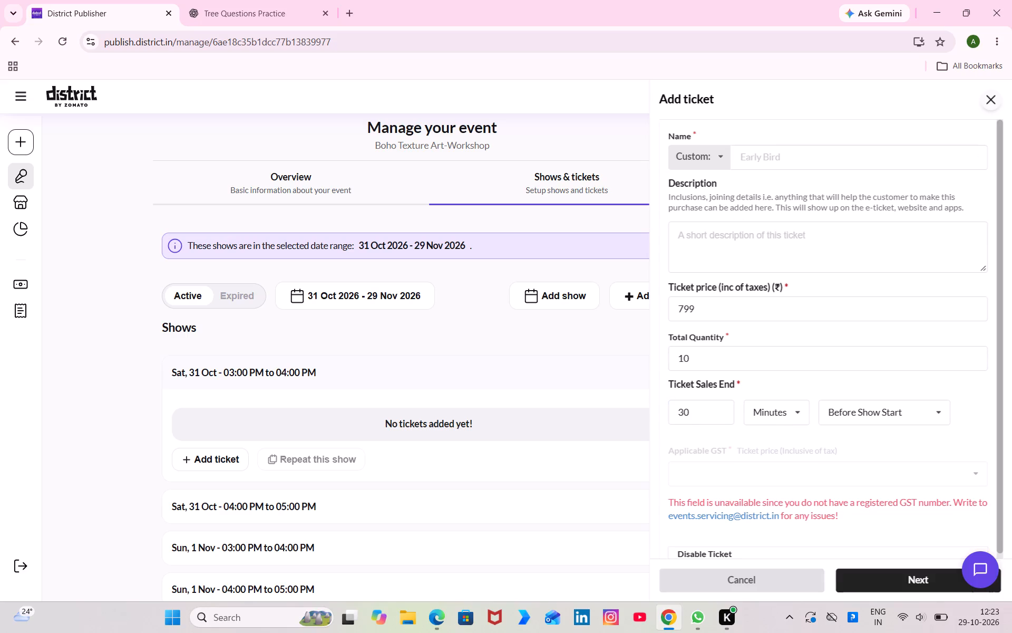
{"action": "left_click", "coordinate": [767, 155]}
{"action": "left_click", "coordinate": [825, 189]}
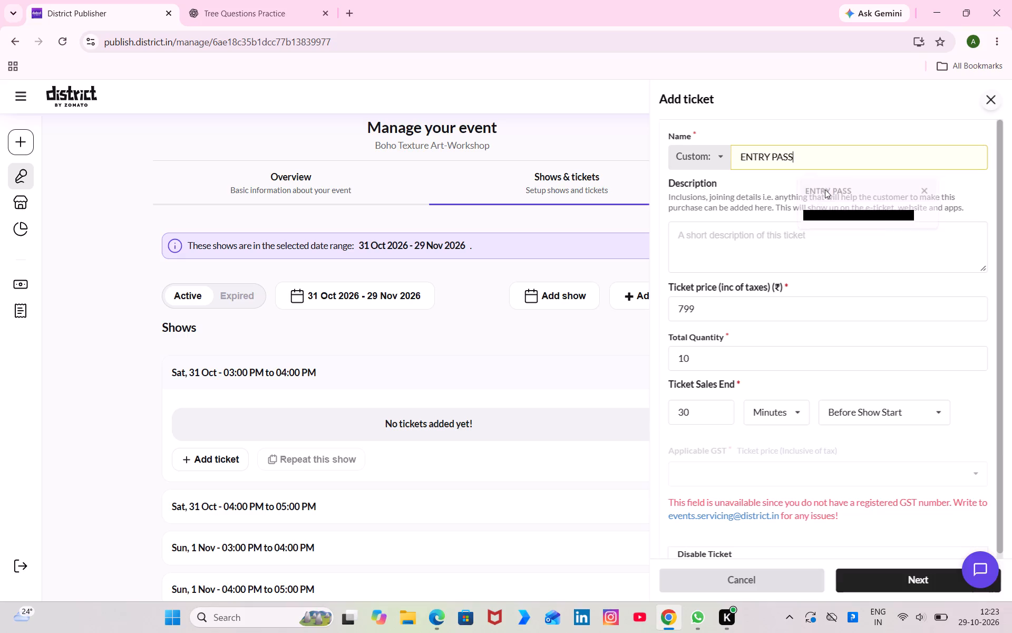
{"action": "left_click", "coordinate": [773, 233]}
{"action": "key", "text": "ctrl+v"}
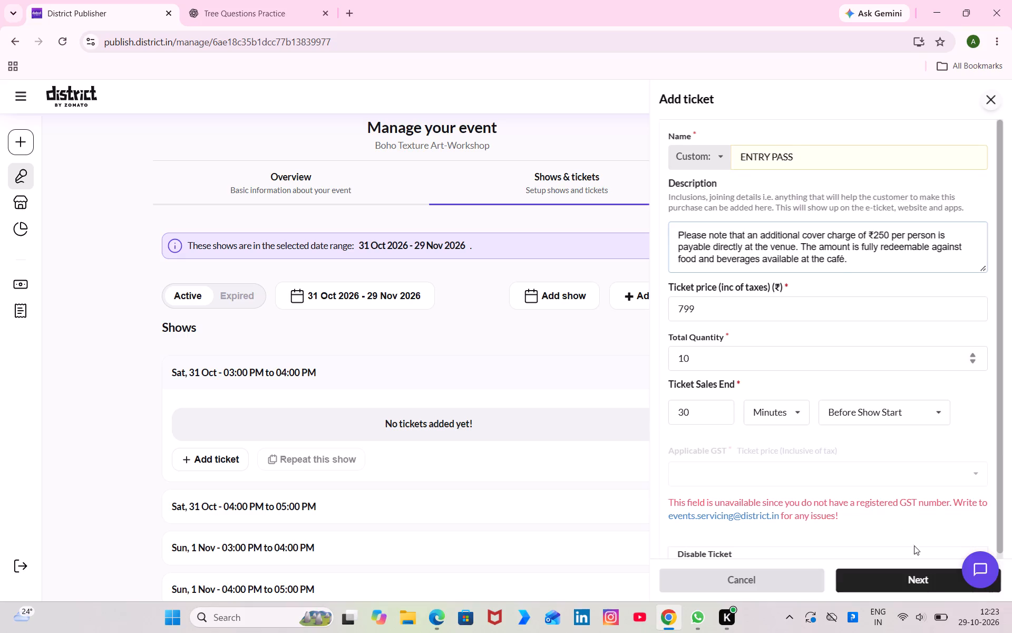
Apply the ENTRY PASS ticket to all shows and save it.
{"action": "left_click", "coordinate": [922, 582]}
{"action": "left_click", "coordinate": [922, 582]}
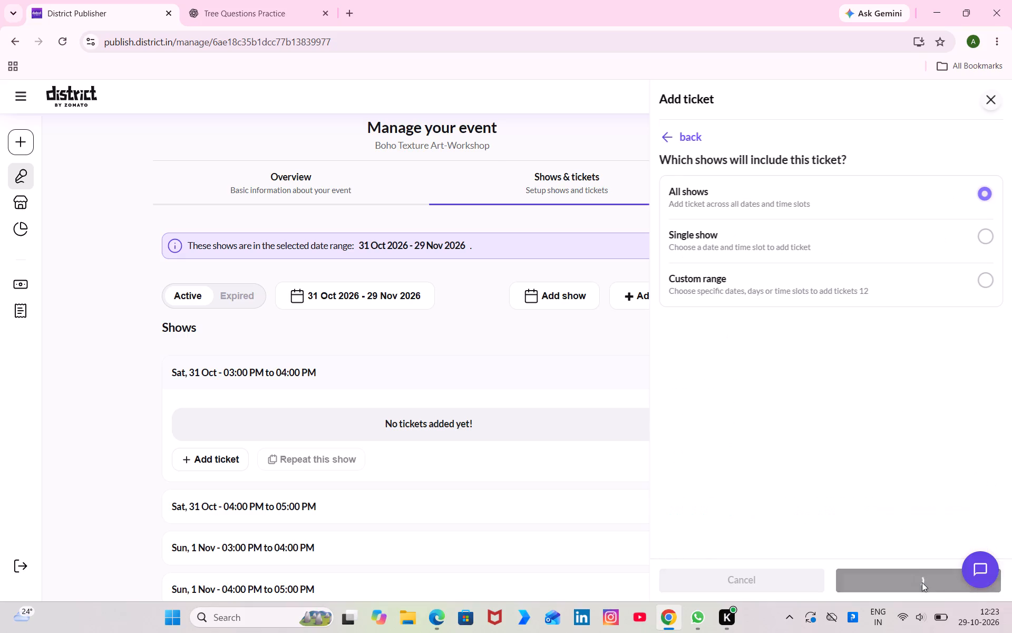
{"action": "left_click", "coordinate": [770, 523]}
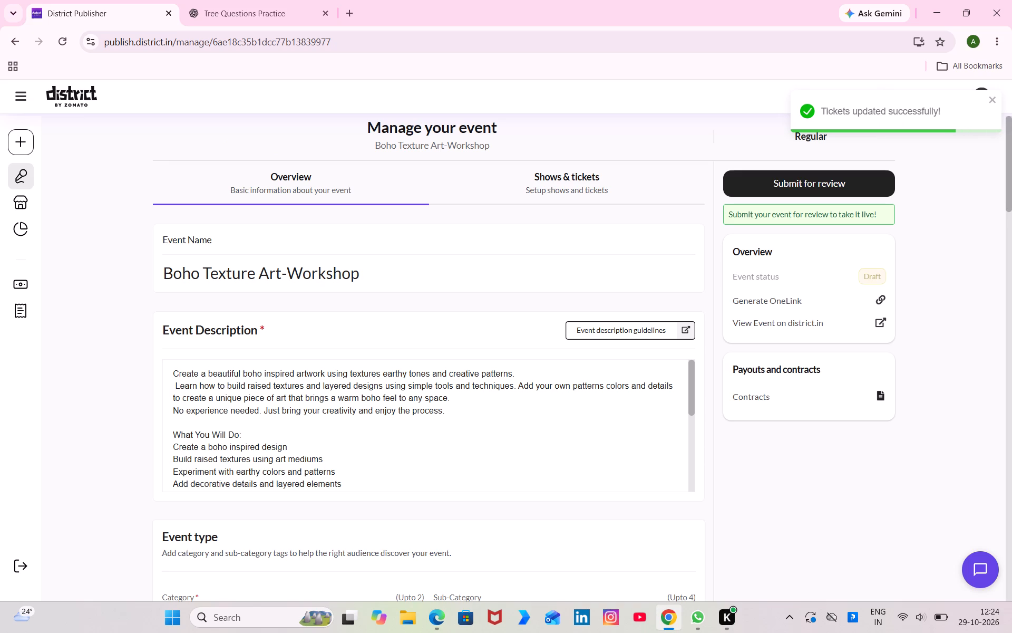
Disable only the Sun, 8 Nov show from 03:00 PM to 04:00 PM.
{"action": "left_click", "coordinate": [583, 187]}
{"action": "scroll", "coordinate": [514, 446], "scroll_direction": "down", "scroll_amount": 1}
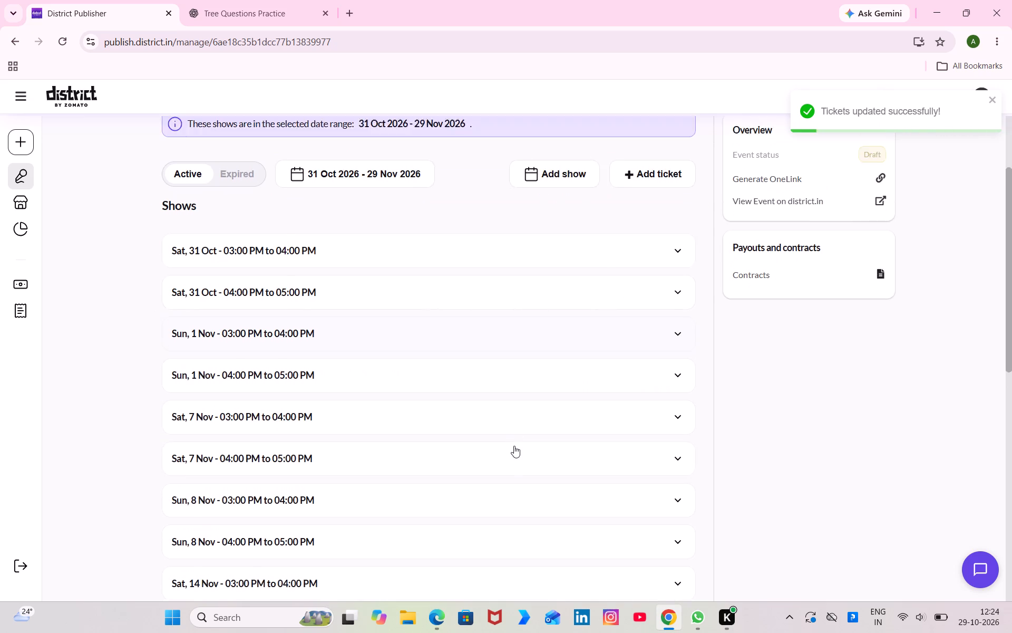
{"action": "scroll", "coordinate": [514, 446], "scroll_direction": "down", "scroll_amount": 1}
{"action": "left_click", "coordinate": [468, 469]}
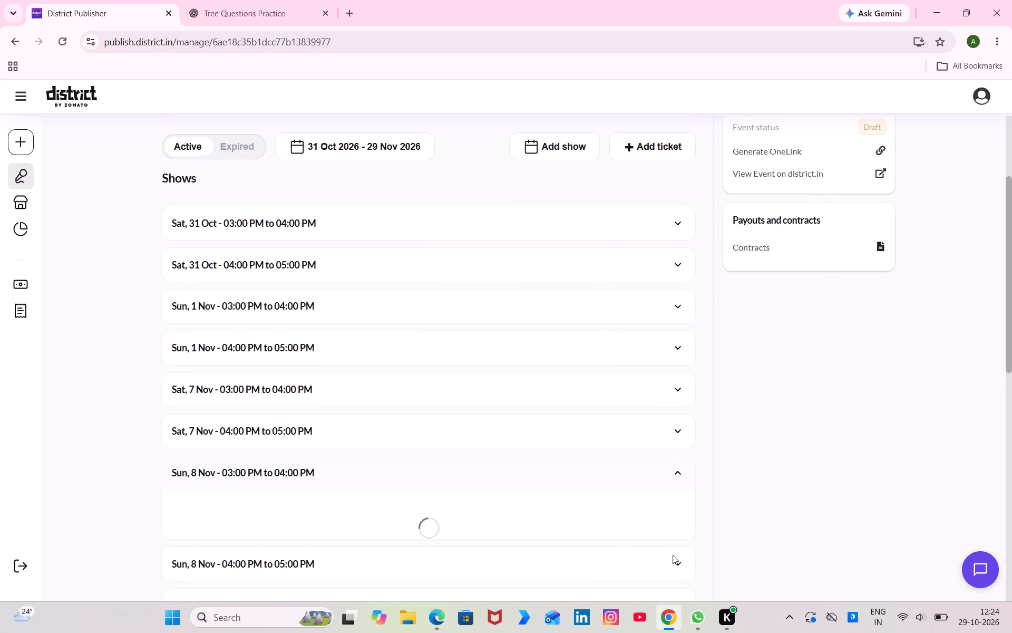
{"action": "left_click", "coordinate": [673, 573]}
{"action": "left_click", "coordinate": [607, 590]}
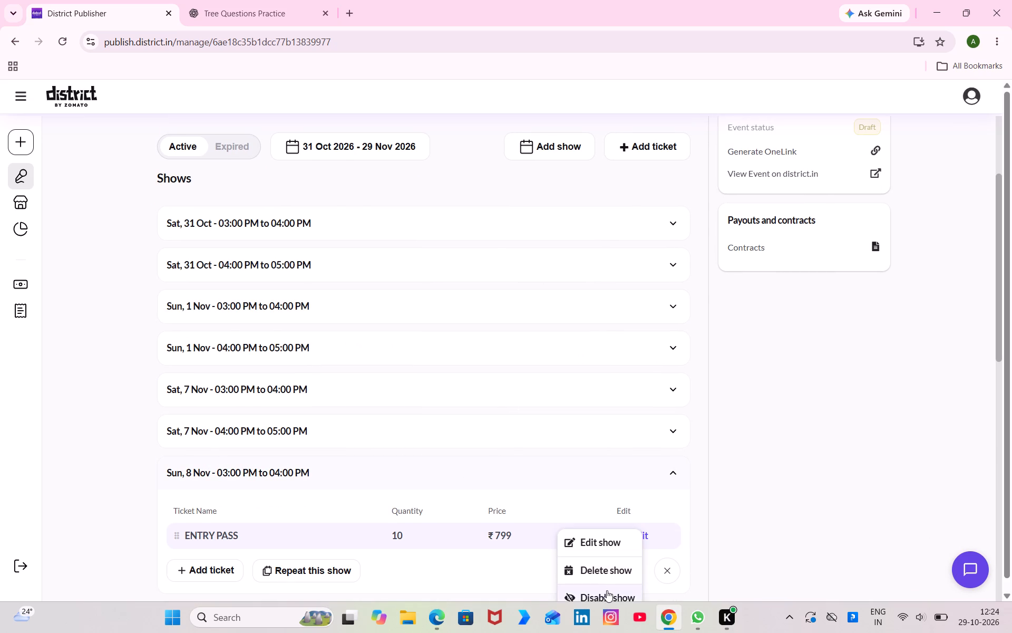
{"action": "left_click", "coordinate": [688, 522]}
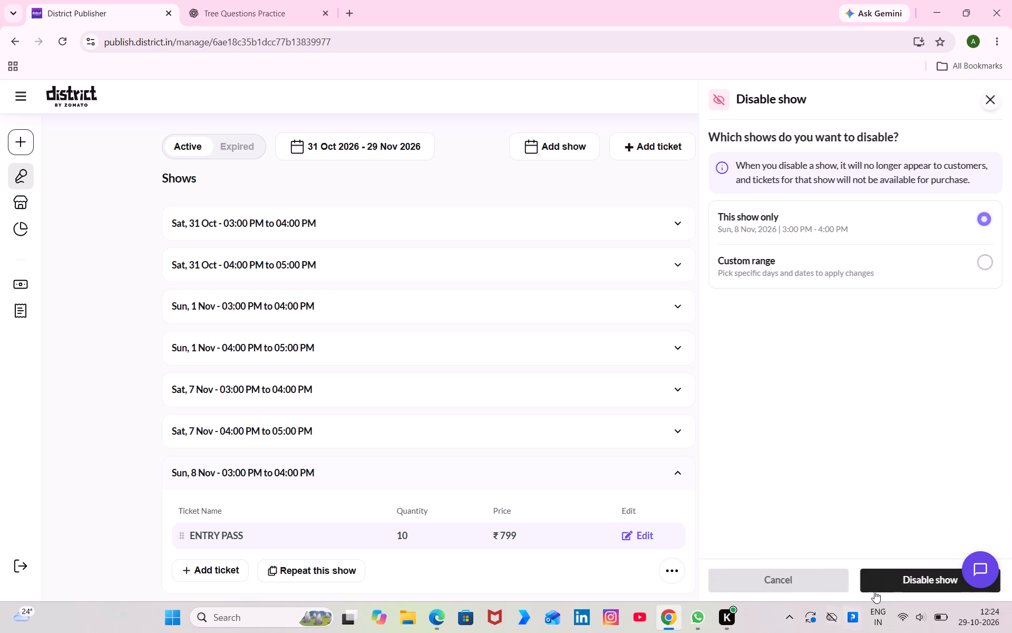
{"action": "left_click", "coordinate": [897, 571]}
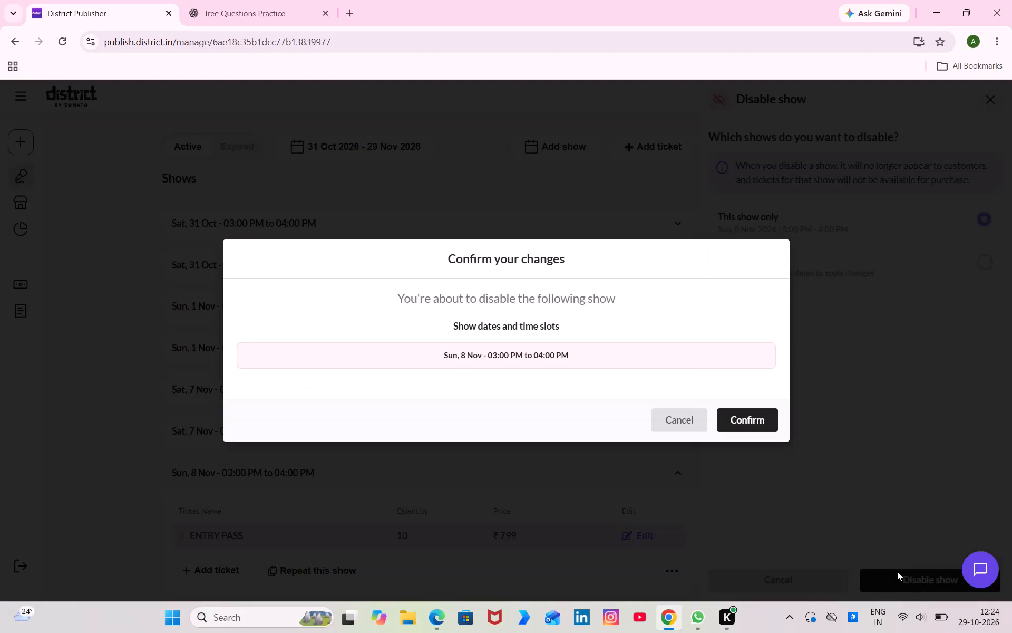
{"action": "left_click", "coordinate": [760, 427]}
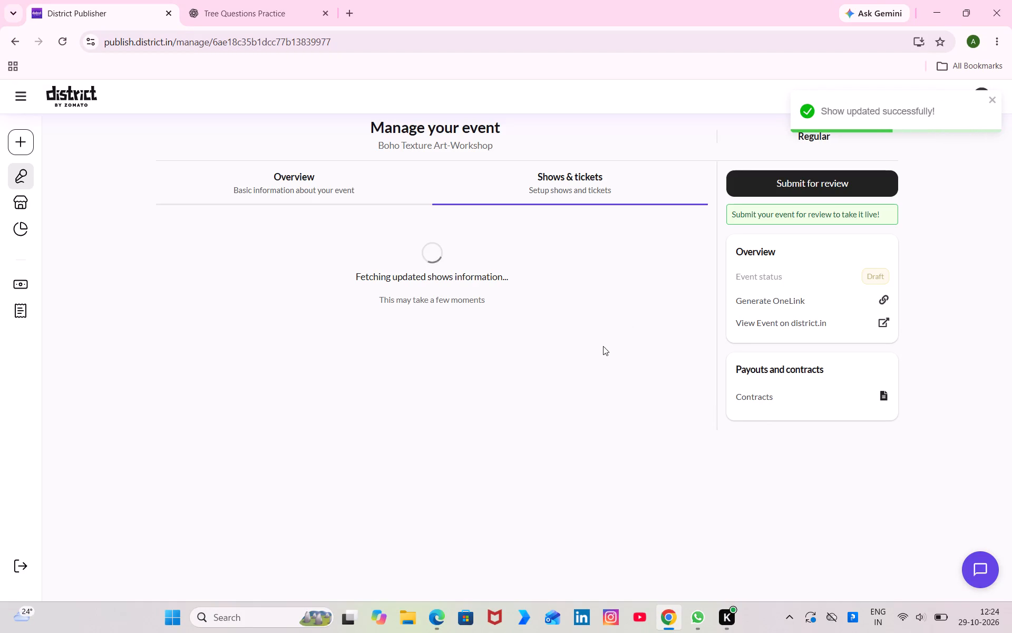
Disable only the Sun, 8 Nov show from 04:00 PM to 05:00 PM.
{"action": "scroll", "coordinate": [603, 346], "scroll_direction": "down", "scroll_amount": 2}
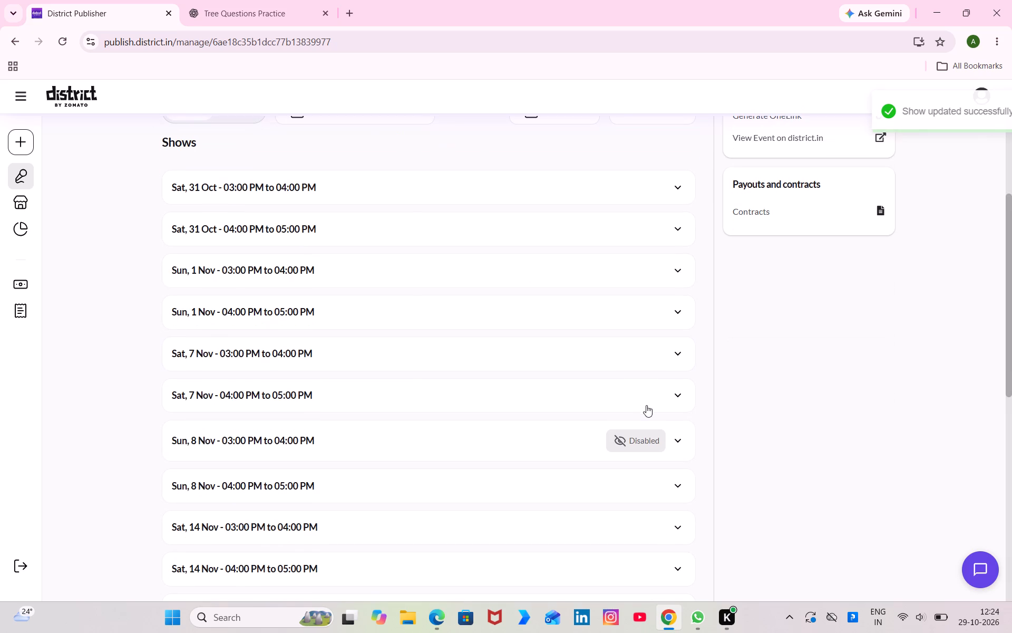
{"action": "left_click", "coordinate": [631, 494]}
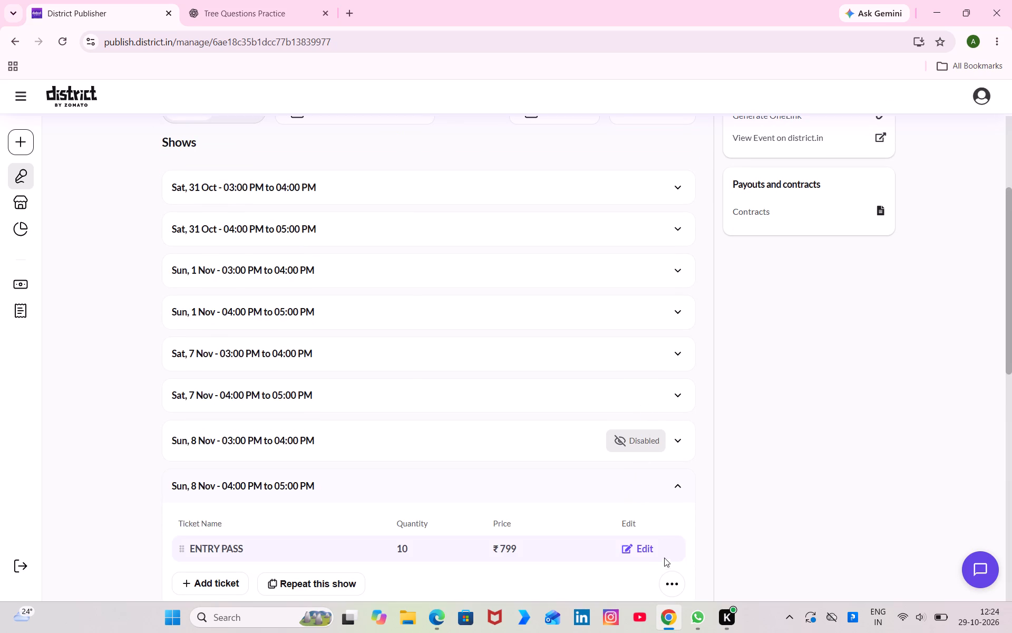
{"action": "left_click", "coordinate": [673, 584]}
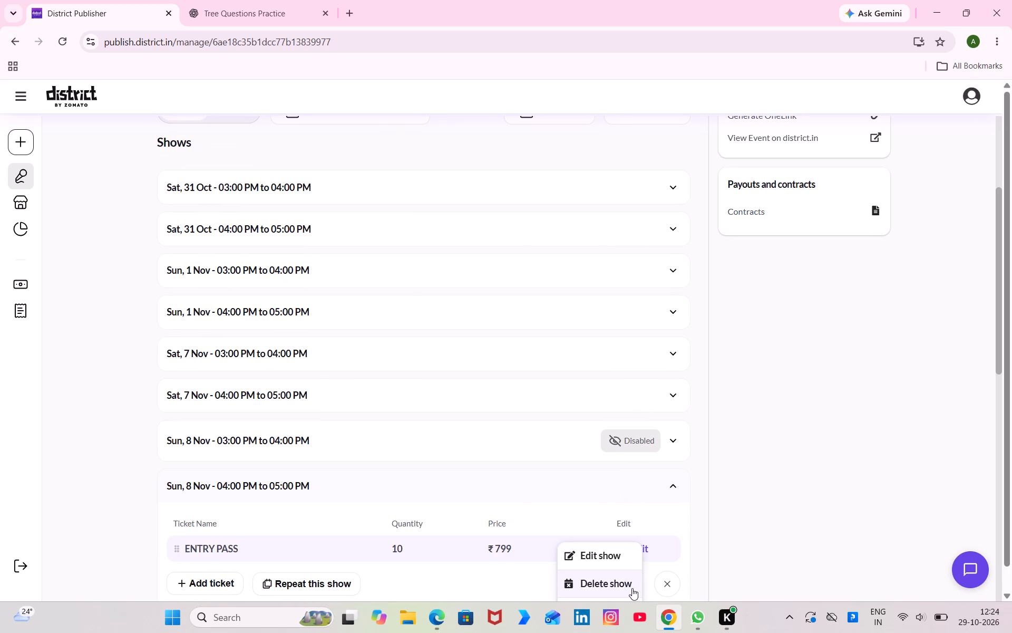
{"action": "scroll", "coordinate": [610, 505], "scroll_direction": "down", "scroll_amount": 1}
{"action": "left_click", "coordinate": [597, 518]}
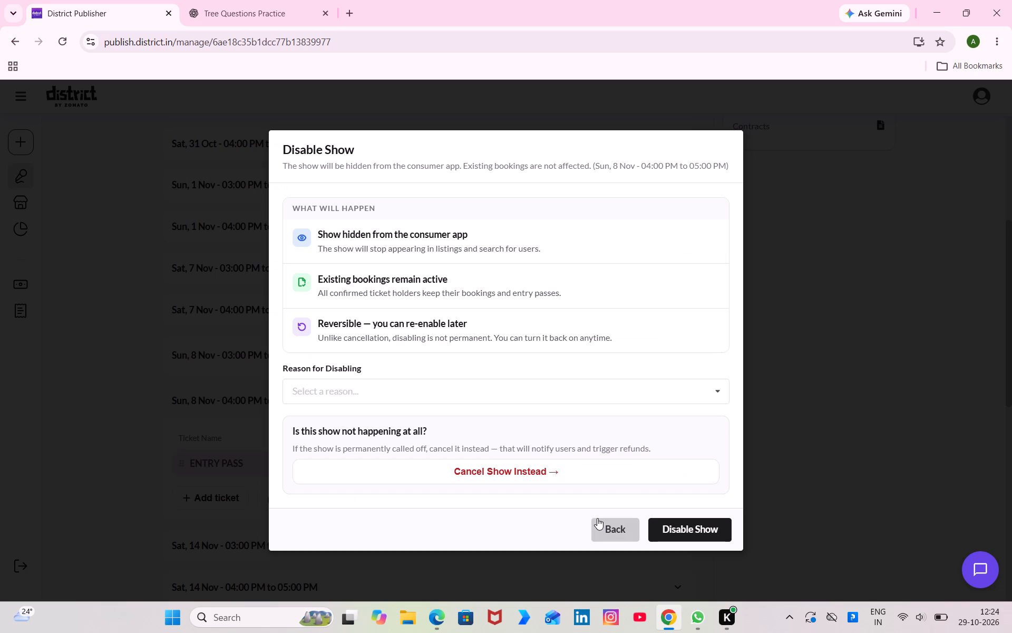
{"action": "left_click", "coordinate": [666, 525]}
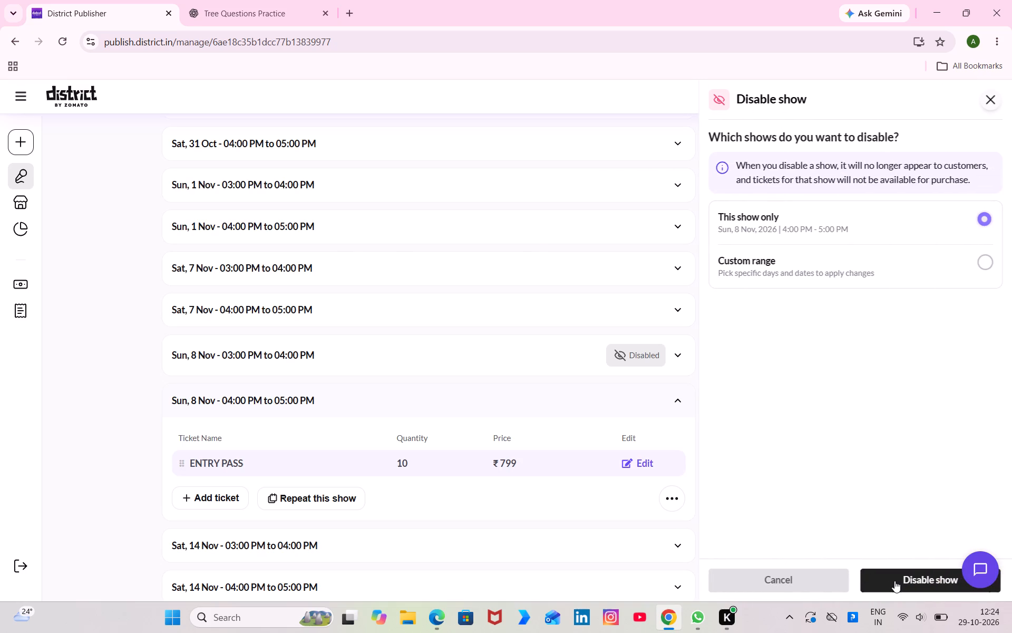
{"action": "left_click", "coordinate": [894, 581]}
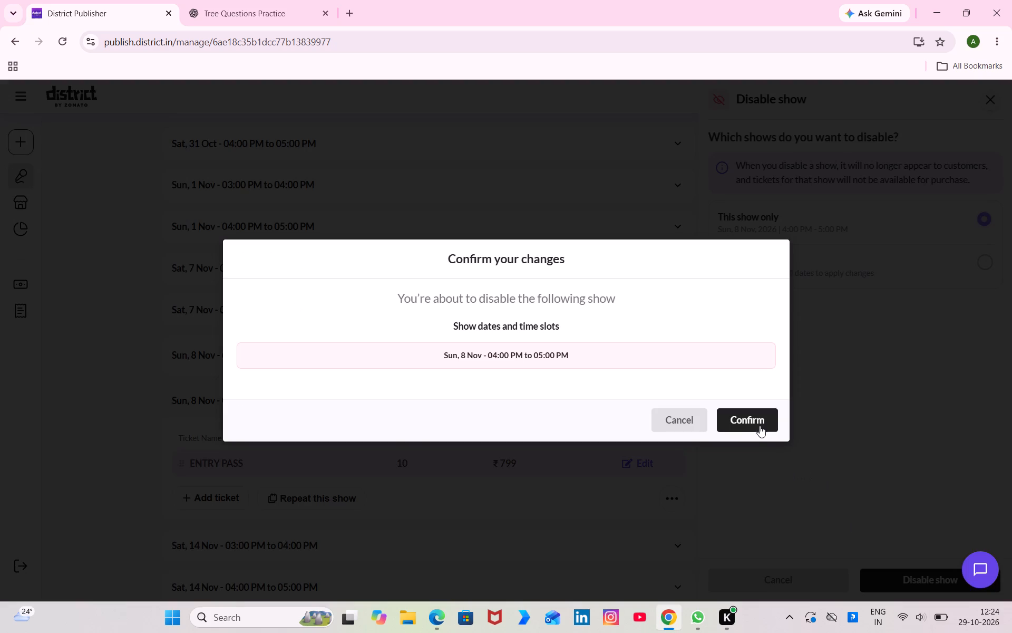
{"action": "left_click", "coordinate": [760, 426]}
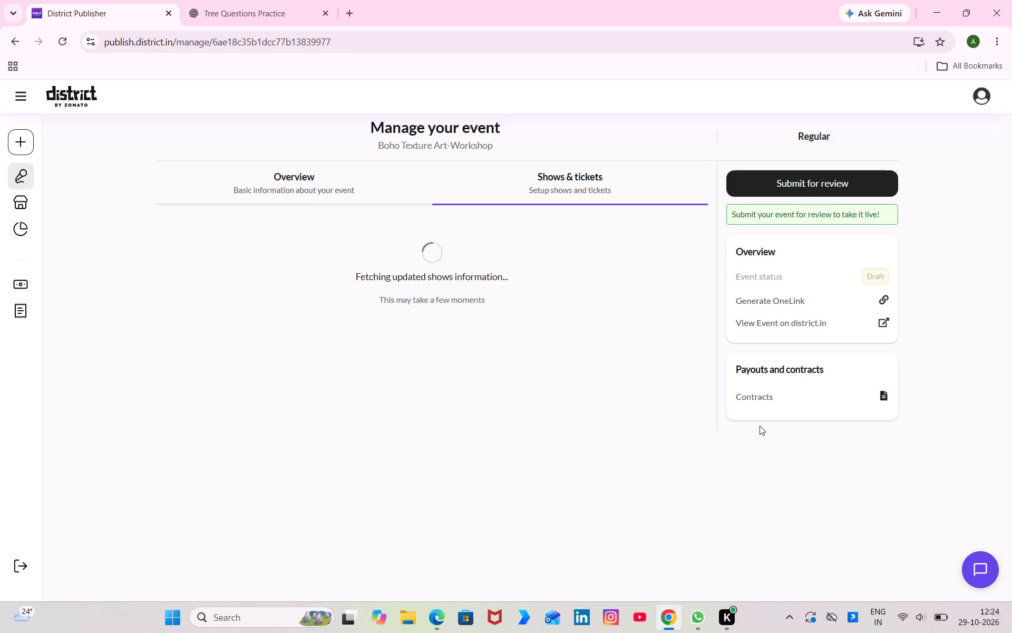
Switch to the Blissboard sheet in Edge, mark Boho texture art as done in column H, and return to District Publisher in Chrome.
{"action": "left_click", "coordinate": [441, 631]}
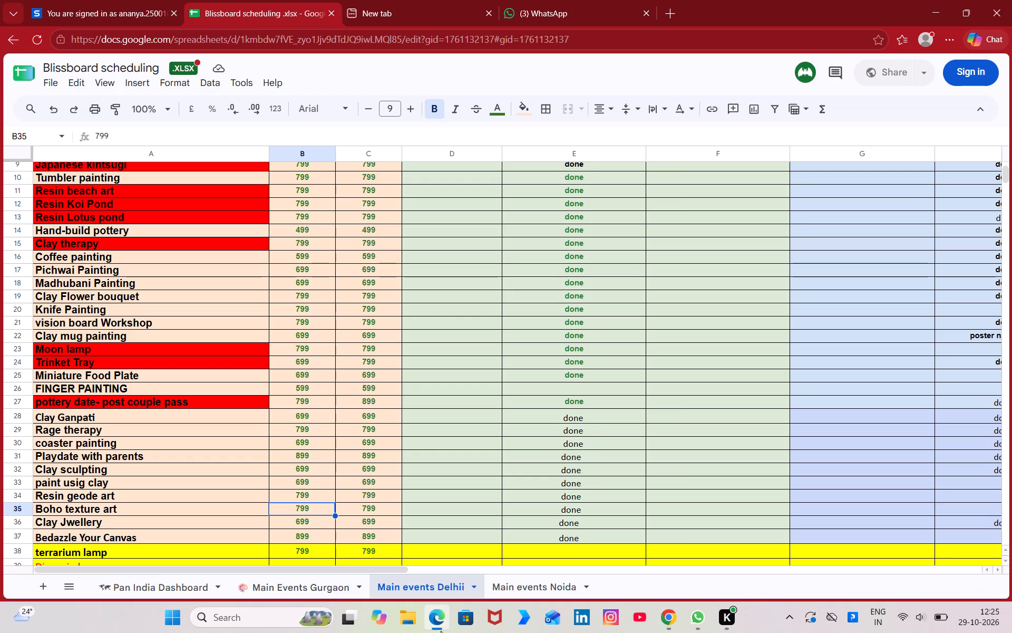
{"action": "key", "text": "Right"}
{"action": "key", "text": "Right"}
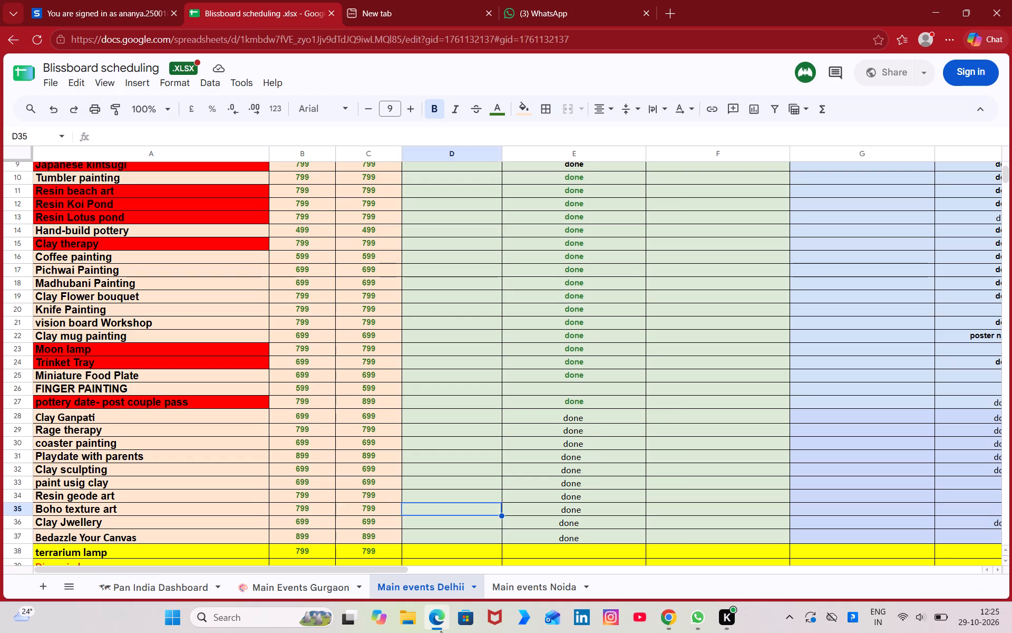
{"action": "key", "text": "Right"}
{"action": "key", "text": "Right"}
{"action": "key", "text": "Right"}
{"action": "key", "text": "Right"}
{"action": "key", "text": "space"}
{"action": "key", "text": "space"}
{"action": "key", "text": "space"}
{"action": "key", "text": "space"}
{"action": "key", "text": "space"}
{"action": "key", "text": "space"}
{"action": "key", "text": "space"}
{"action": "key", "text": "space"}
{"action": "key", "text": "space"}
{"action": "key", "text": "space"}
{"action": "key", "text": "space"}
{"action": "key", "text": "space"}
{"action": "key", "text": "space"}
{"action": "key", "text": "space"}
{"action": "key", "text": "space"}
{"action": "key", "text": "space"}
{"action": "key", "text": "space"}
{"action": "key", "text": "space"}
{"action": "key", "text": "space"}
{"action": "key", "text": "space"}
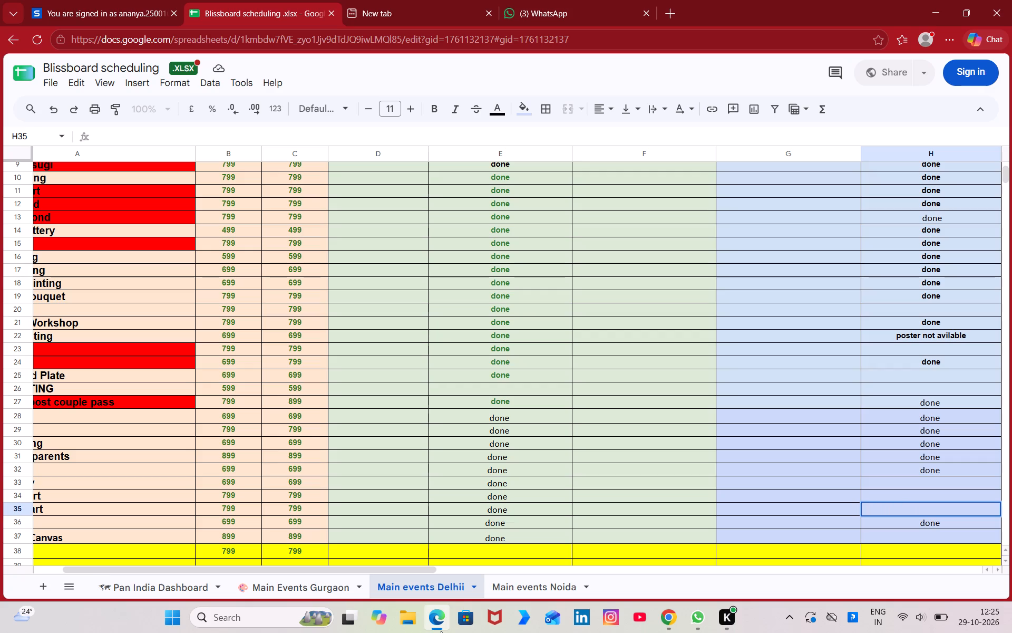
{"action": "key", "text": "space"}
{"action": "type", "text": "d"}
{"action": "key", "text": "Up"}
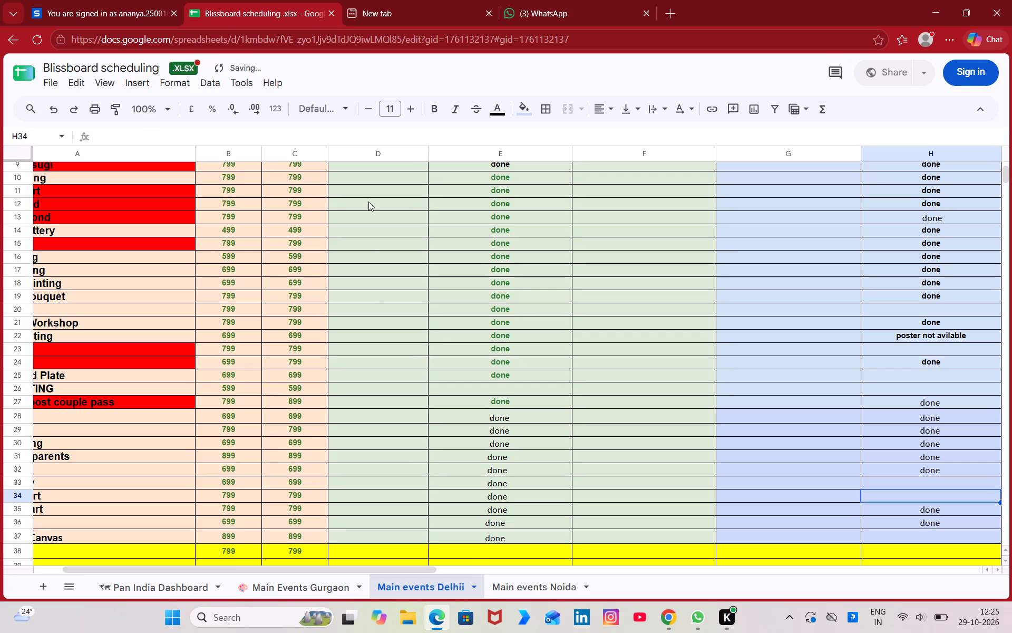
{"action": "left_click", "coordinate": [434, 616]}
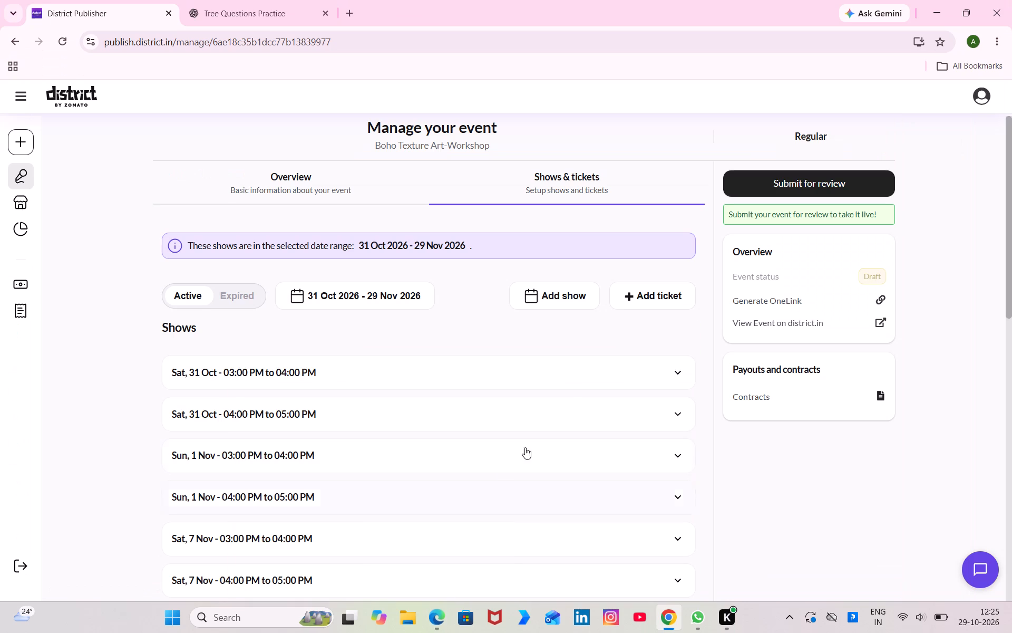
{"action": "scroll", "coordinate": [576, 377], "scroll_direction": "down", "scroll_amount": 4}
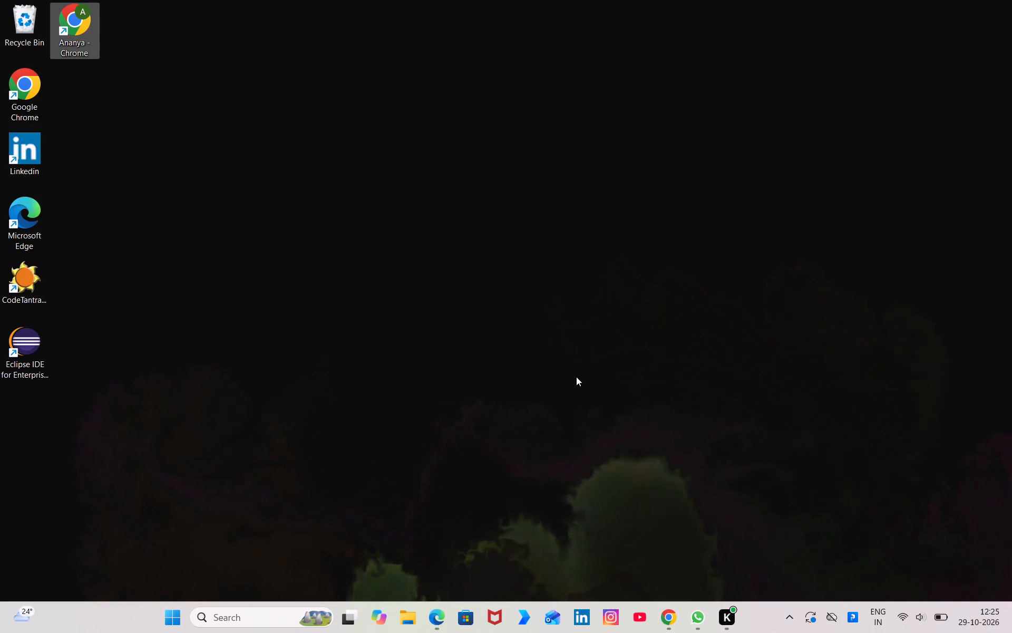
Open CodeTantra from the desktop and enter the account username.
{"action": "double_click", "coordinate": [23, 295]}
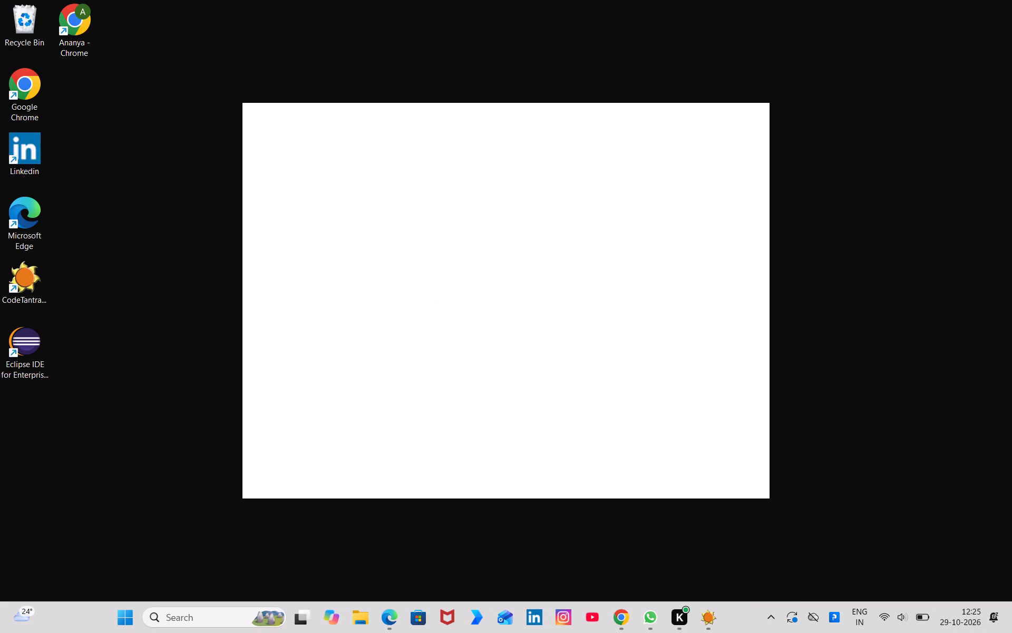
{"action": "left_click", "coordinate": [435, 145]}
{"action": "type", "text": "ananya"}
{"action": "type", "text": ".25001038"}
Exit the CodeTantra application.
{"action": "left_click", "coordinate": [980, 625]}
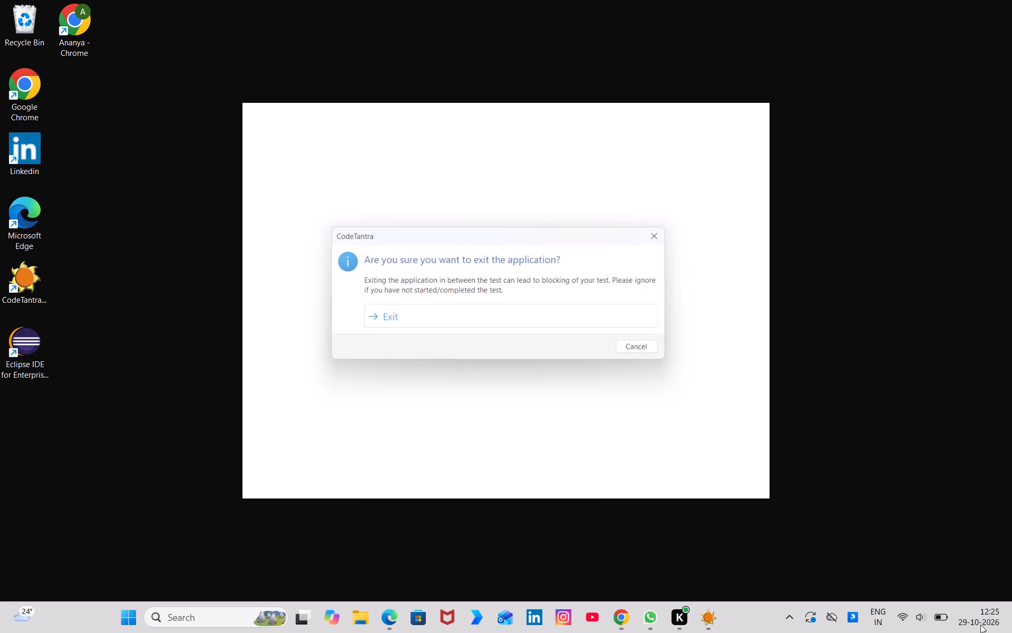
{"action": "left_click", "coordinate": [579, 313]}
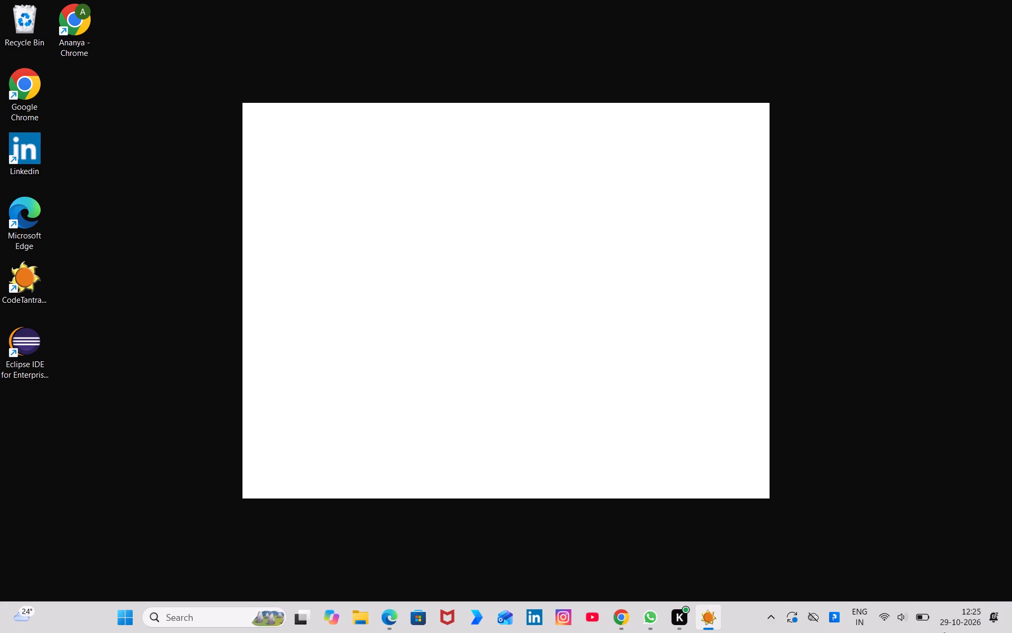
{"action": "left_click", "coordinate": [985, 619]}
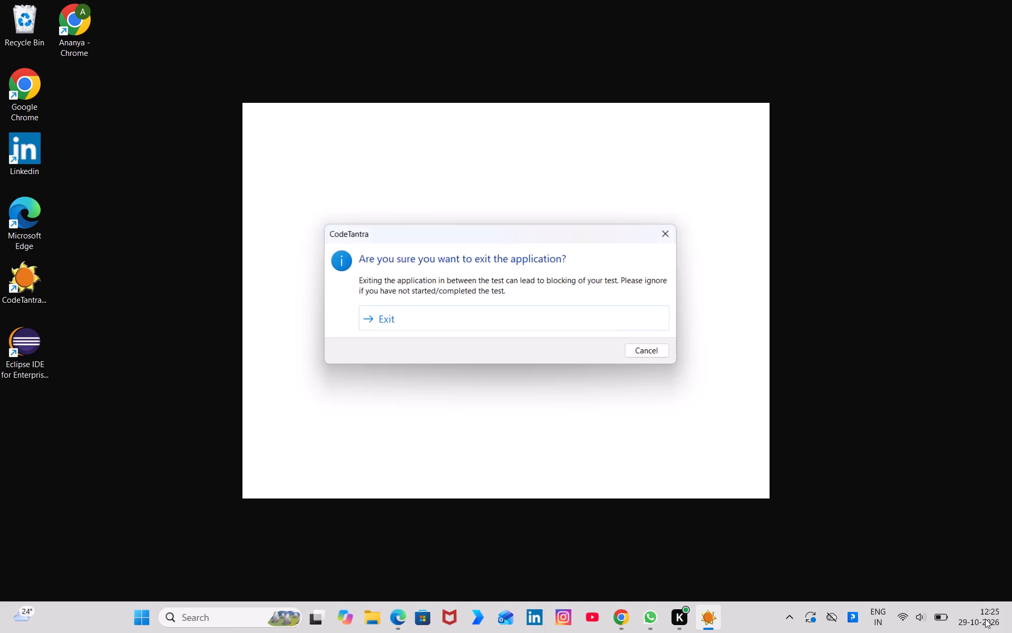
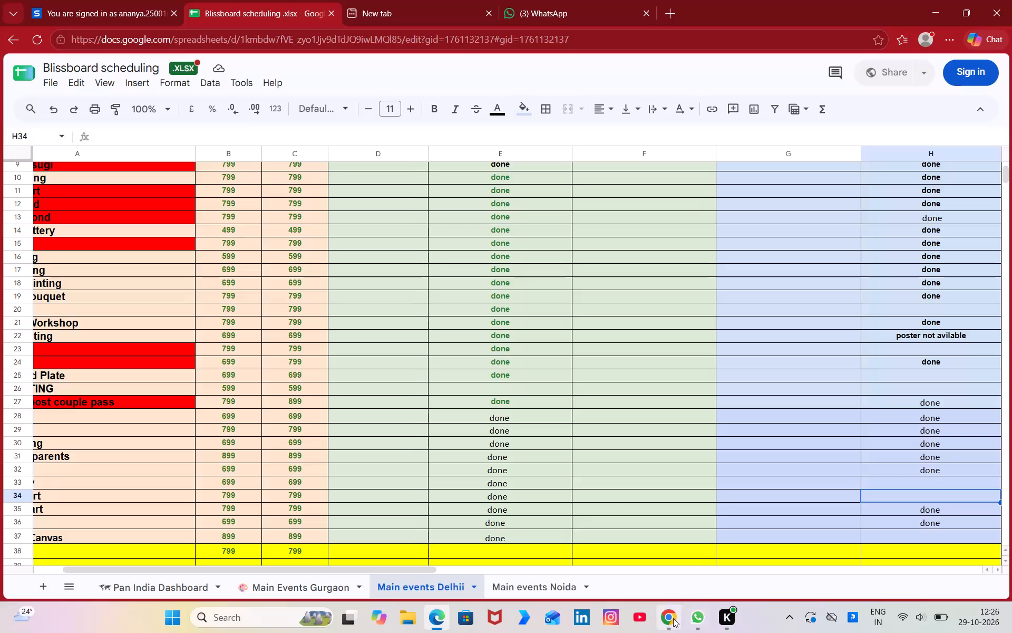
Switch to District Publisher in Chrome, submit Boho Texture Art-Workshop for review and acknowledge the review notice.
{"action": "left_click", "coordinate": [667, 618]}
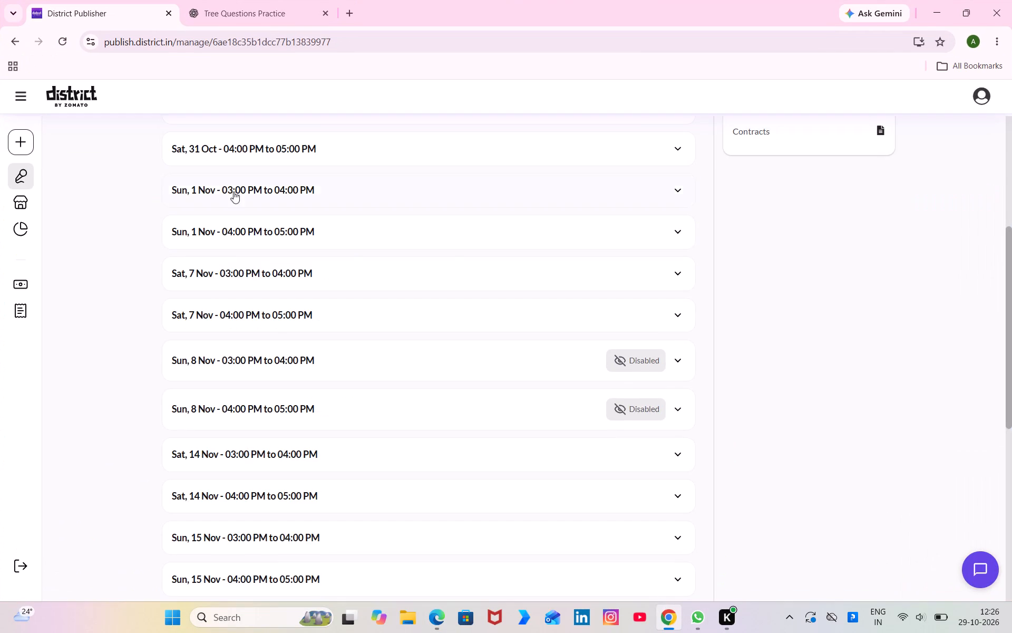
{"action": "scroll", "coordinate": [564, 333], "scroll_direction": "up", "scroll_amount": 2}
{"action": "left_click", "coordinate": [612, 308]}
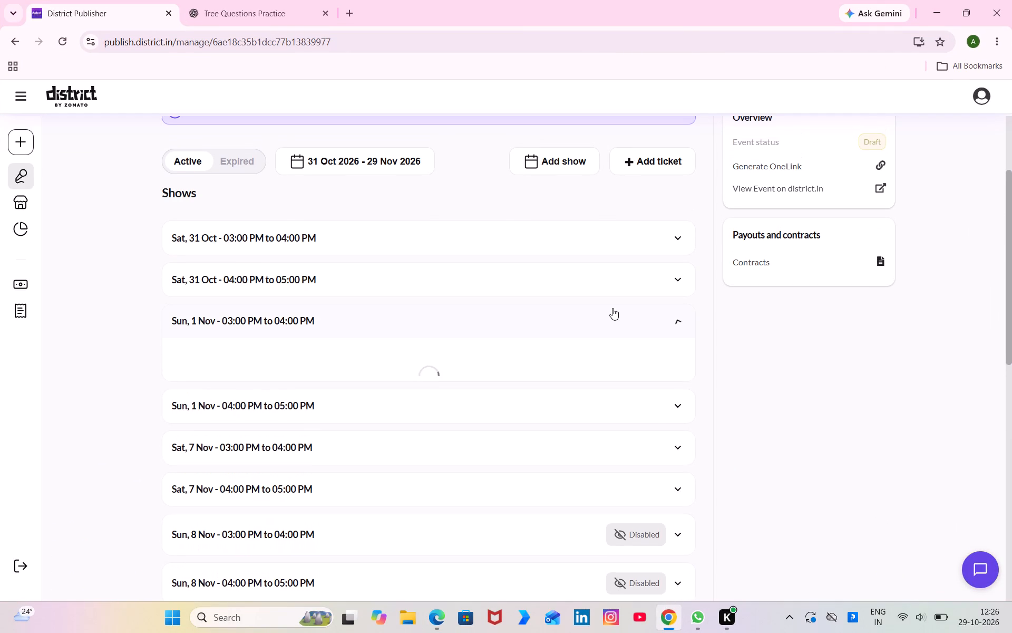
{"action": "scroll", "coordinate": [612, 308], "scroll_direction": "up", "scroll_amount": 3}
{"action": "left_click", "coordinate": [742, 175]}
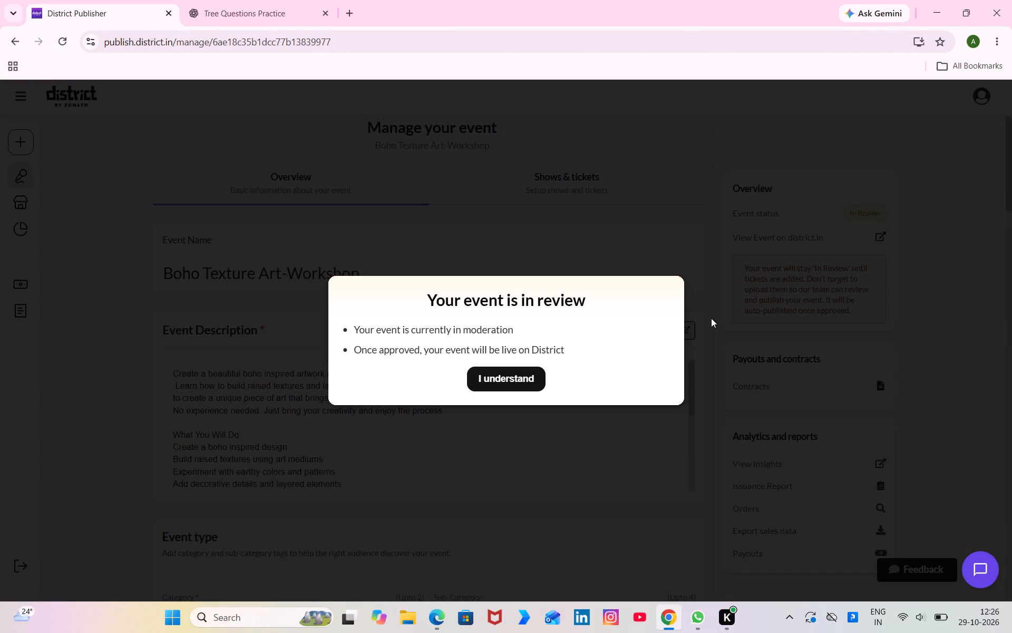
{"action": "left_click", "coordinate": [525, 376]}
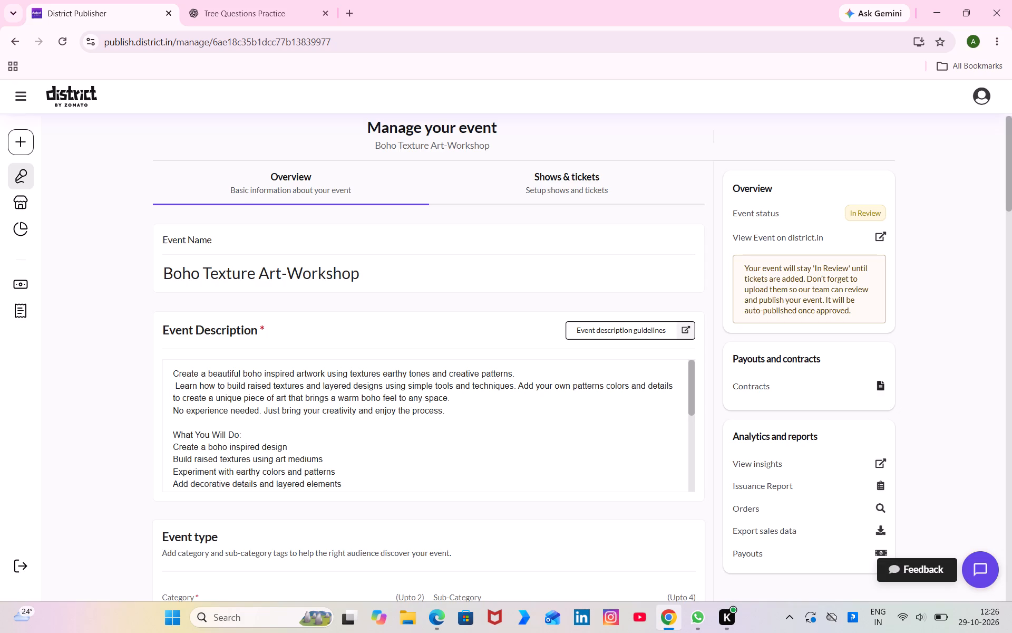
Look over Boho Texture Art-Workshop's shows and consult the workshop names in the Blissboard sheet in Edge.
{"action": "left_click", "coordinate": [578, 191]}
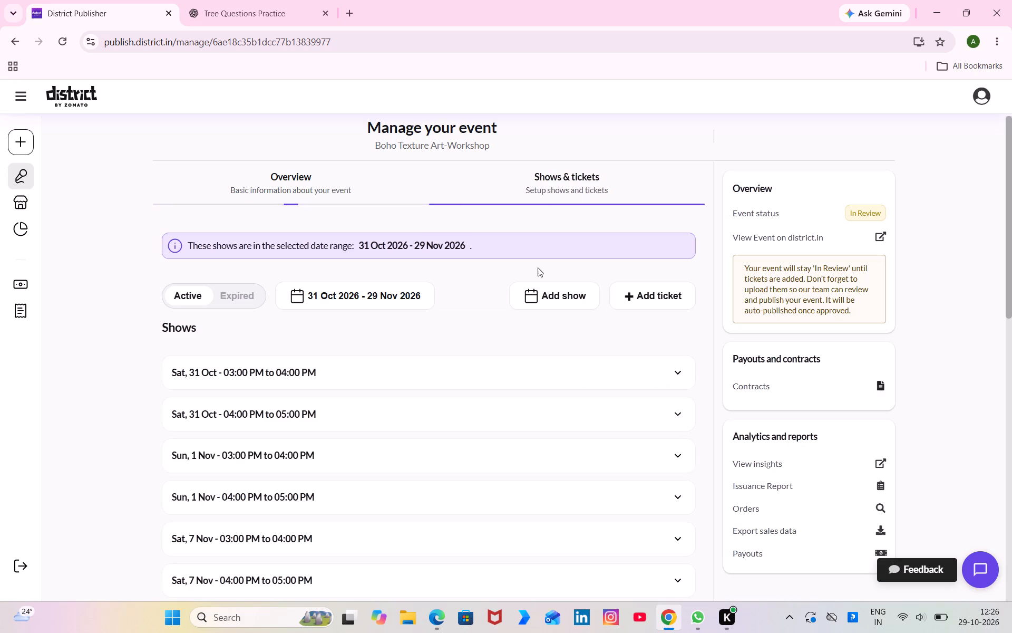
{"action": "left_click", "coordinate": [438, 616]}
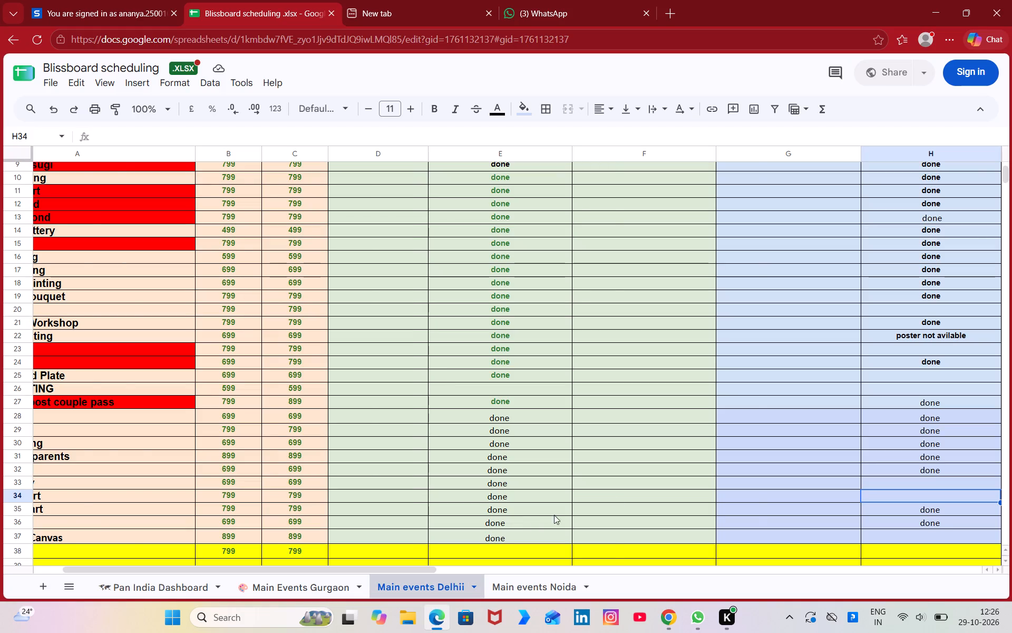
{"action": "scroll", "coordinate": [675, 473], "scroll_direction": "right", "scroll_amount": 2}
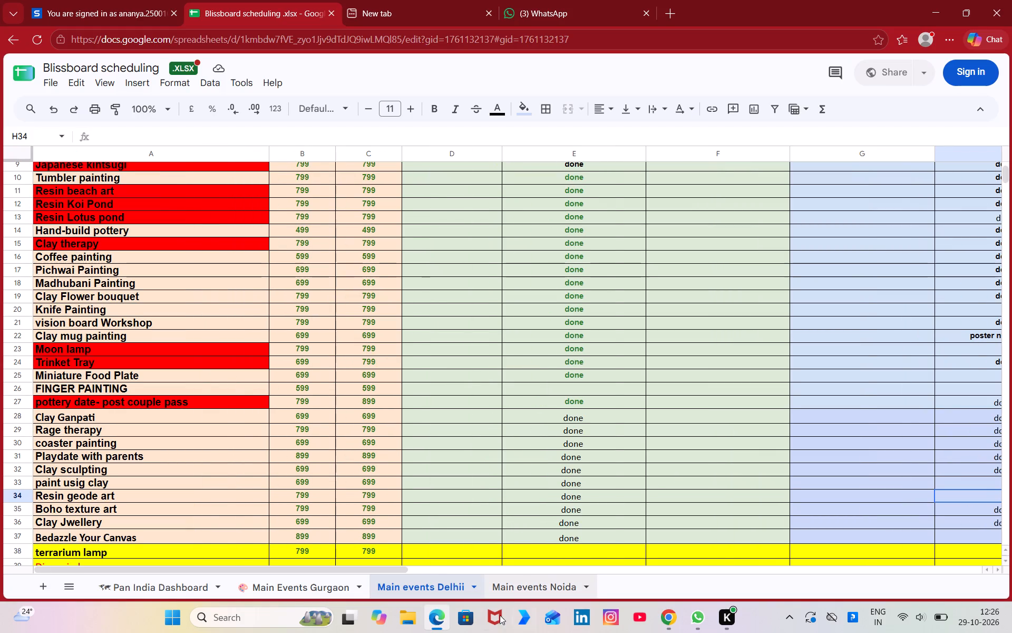
{"action": "left_click", "coordinate": [434, 619]}
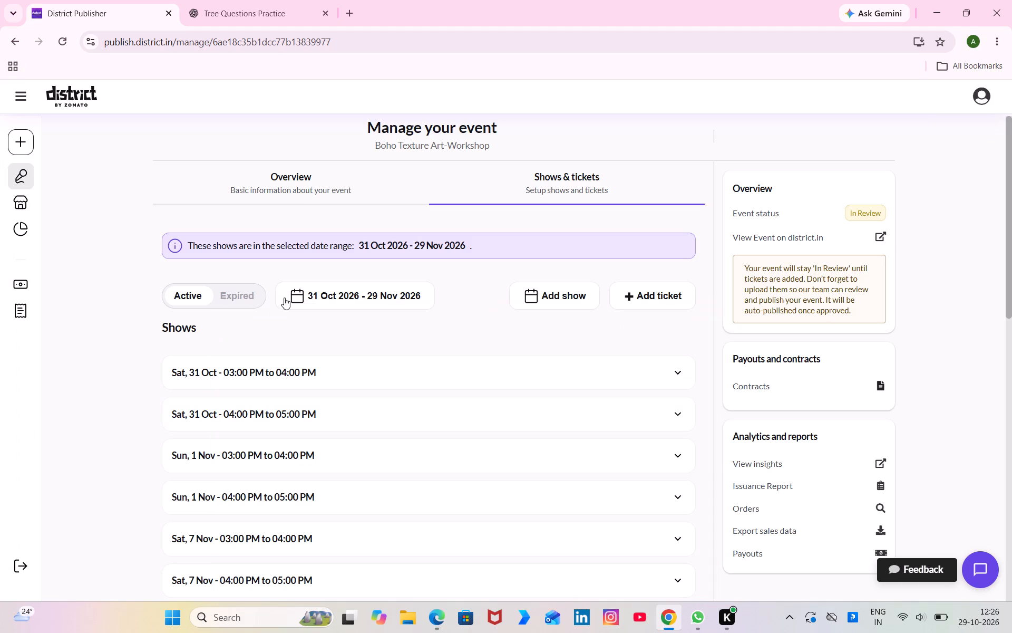
Open Resin Geode Art-Workshop from the event list in Chrome and check the ticket of its Sat, 31 Oct 03:00 PM show.
{"action": "left_click", "coordinate": [8, 43]}
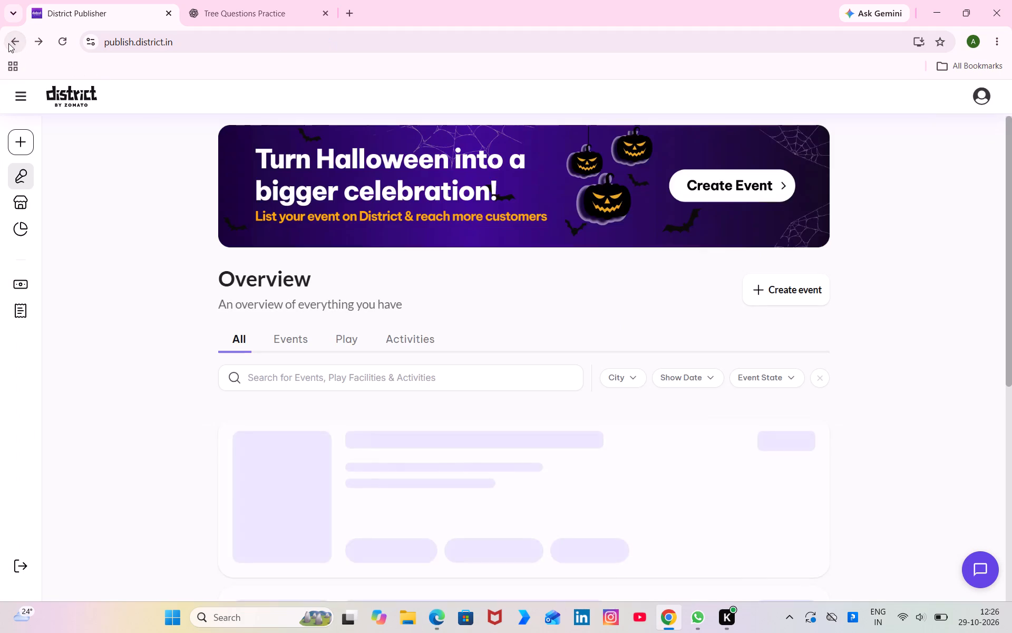
{"action": "scroll", "coordinate": [385, 426], "scroll_direction": "down", "scroll_amount": 11}
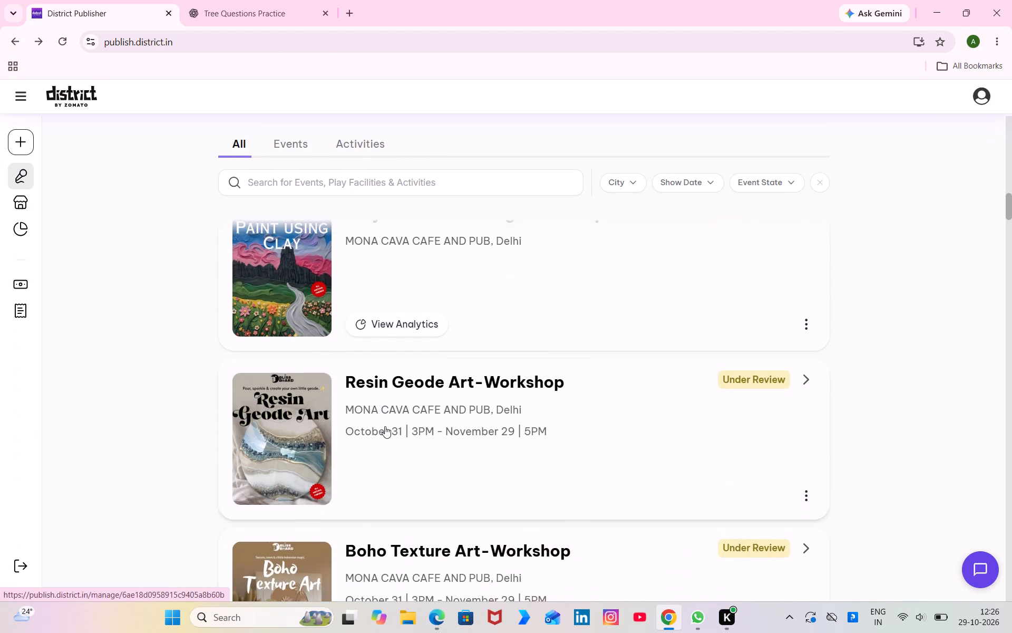
{"action": "scroll", "coordinate": [385, 426], "scroll_direction": "down", "scroll_amount": 1}
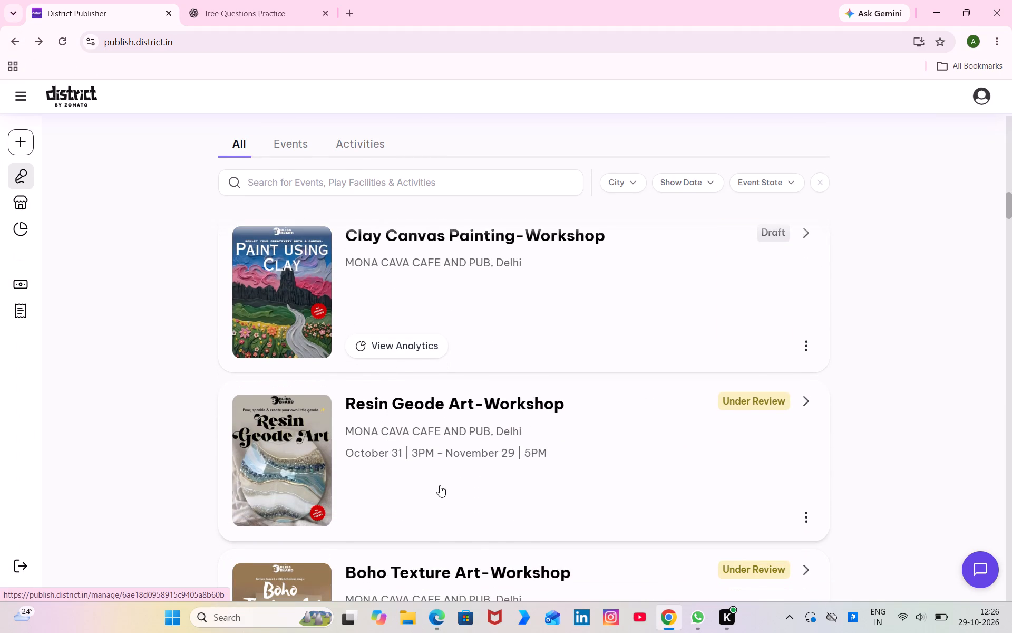
{"action": "double_click", "coordinate": [440, 485]}
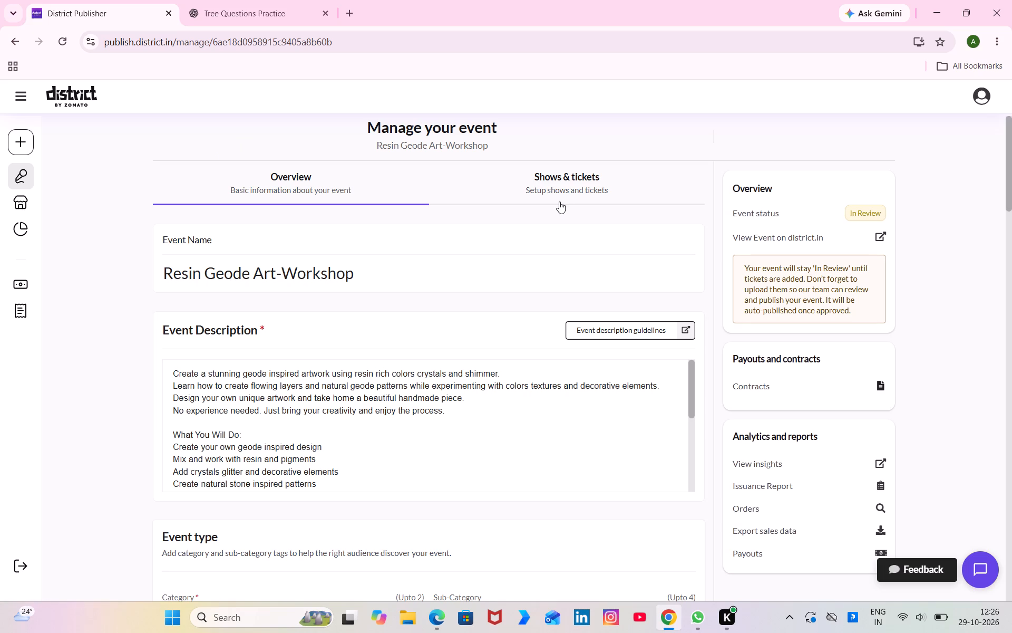
{"action": "left_click", "coordinate": [559, 202]}
{"action": "left_click", "coordinate": [469, 363]}
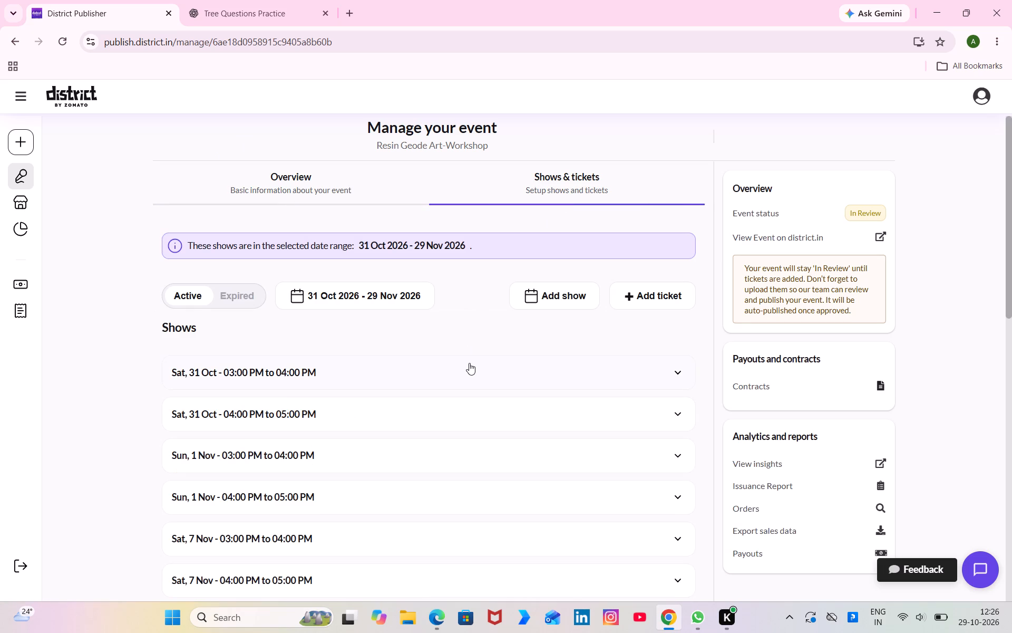
{"action": "left_click", "coordinate": [12, 43]}
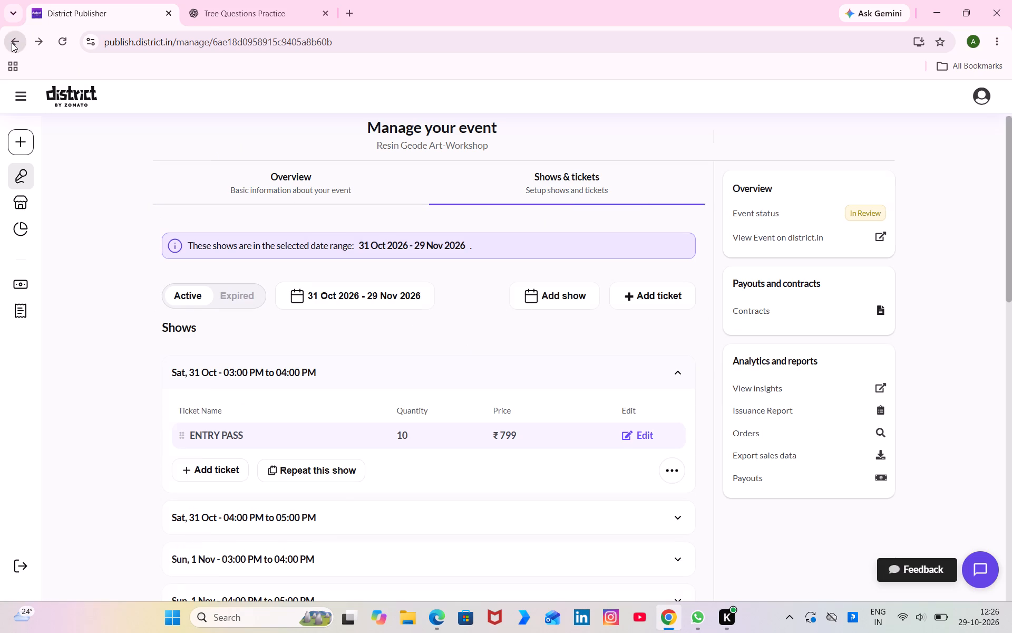
Switch to the Blissboard sheet in Edge and mark Resin geode art as done in column H.
{"action": "left_click", "coordinate": [442, 621]}
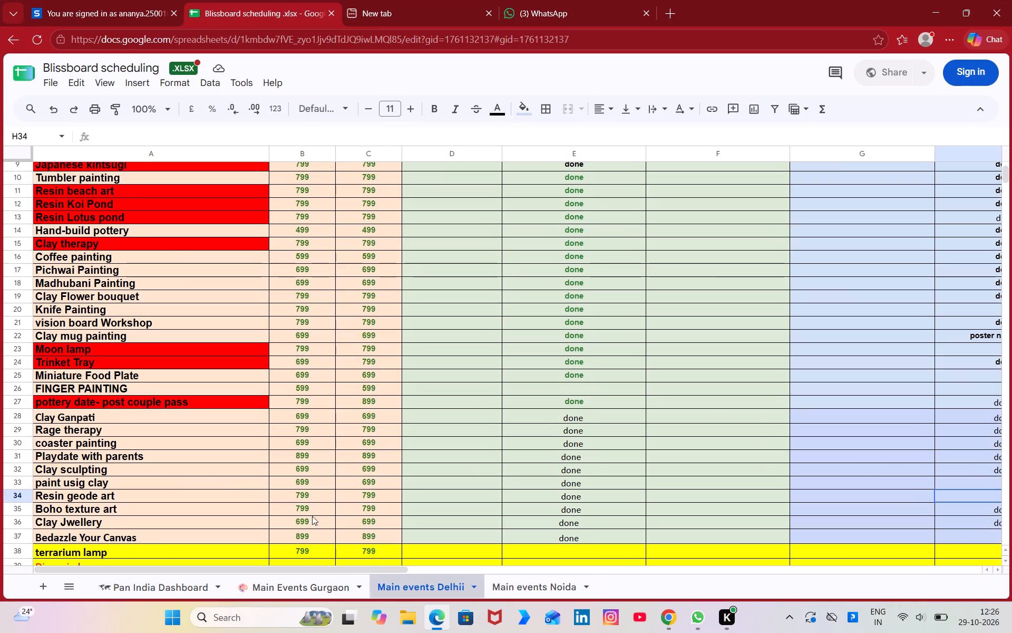
{"action": "key", "text": "Right"}
{"action": "key", "text": "Right"}
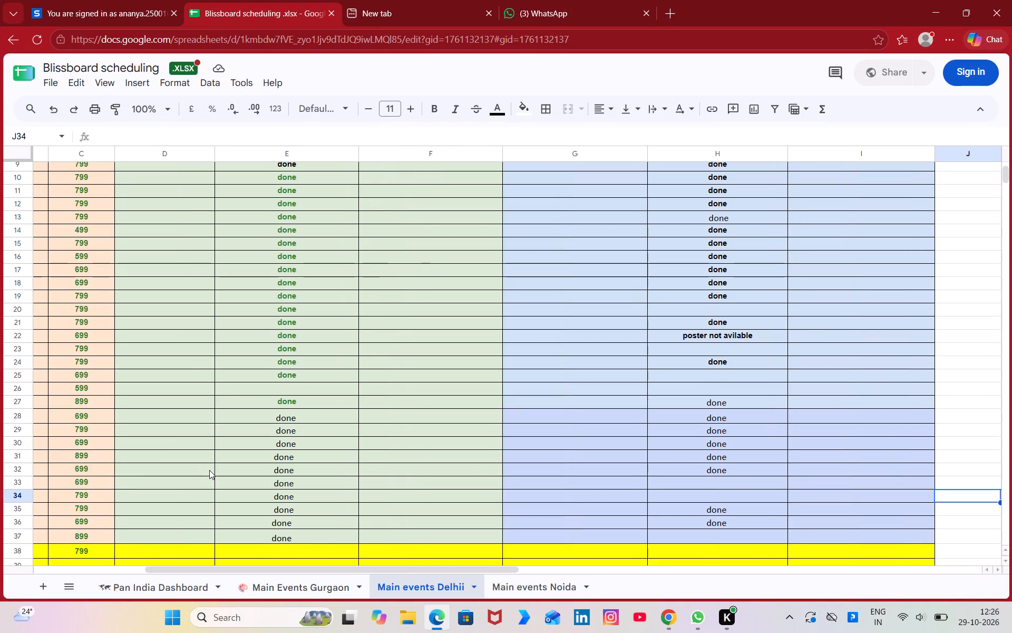
{"action": "key", "text": "Left"}
{"action": "key", "text": "Left"}
{"action": "key", "text": "space"}
{"action": "key", "text": "space"}
{"action": "key", "text": "space"}
{"action": "key", "text": "space"}
{"action": "key", "text": "space"}
{"action": "key", "text": "space"}
{"action": "key", "text": "space"}
{"action": "key", "text": "space"}
{"action": "key", "text": "space"}
{"action": "key", "text": "space"}
{"action": "key", "text": "space"}
{"action": "key", "text": "space"}
{"action": "key", "text": "space"}
{"action": "key", "text": "space"}
{"action": "key", "text": "space"}
{"action": "key", "text": "space"}
{"action": "key", "text": "space"}
{"action": "key", "text": "space"}
{"action": "key", "text": "space"}
{"action": "key", "text": "space"}
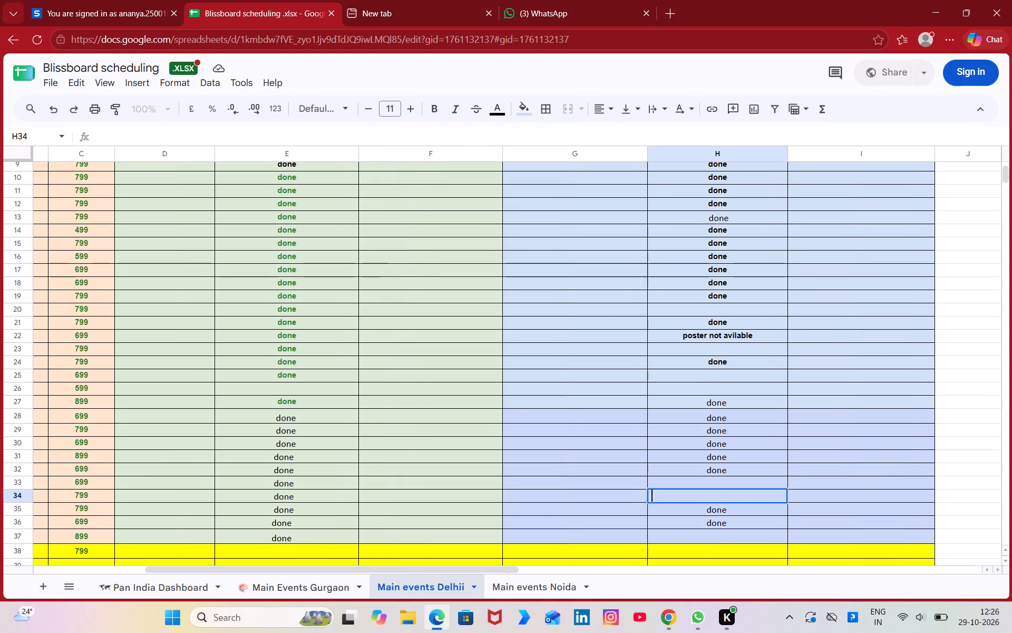
{"action": "key", "text": "BackSpace"}
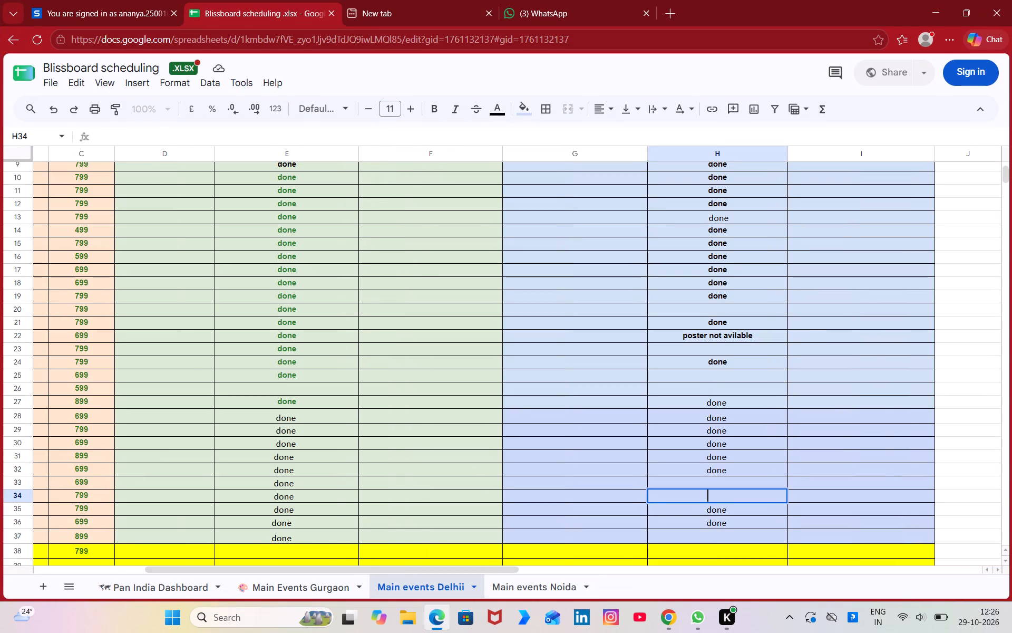
{"action": "key", "text": "d"}
{"action": "key", "text": "Up"}
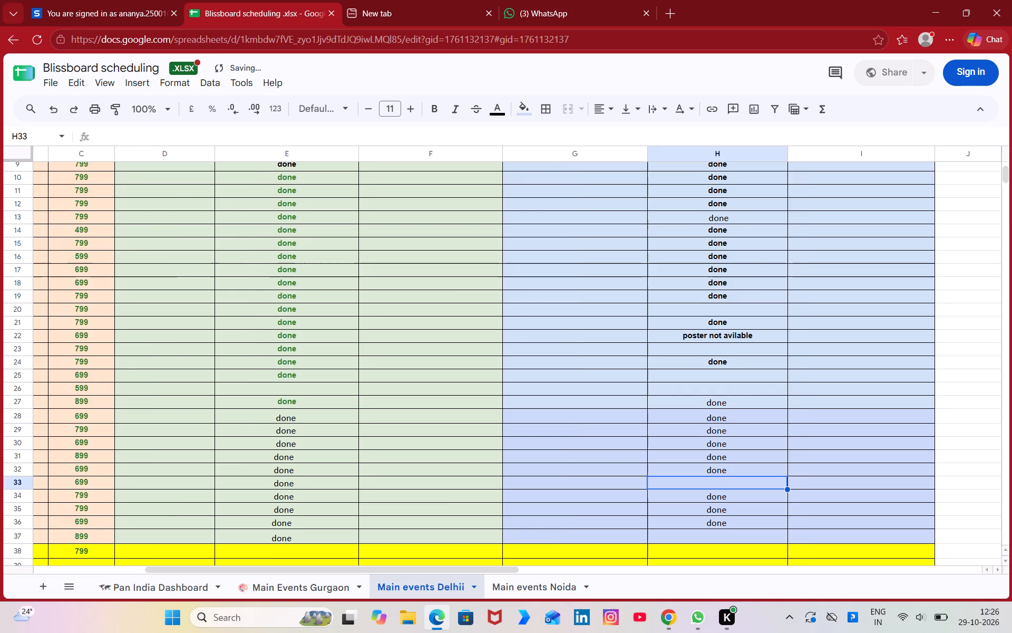
Check the sheet's workshop rows, return to District Publisher in Chrome, and open the draft Bedazzle Your Canvas-Workshop at Mona Cava.
{"action": "scroll", "coordinate": [209, 470], "scroll_direction": "right", "scroll_amount": 6}
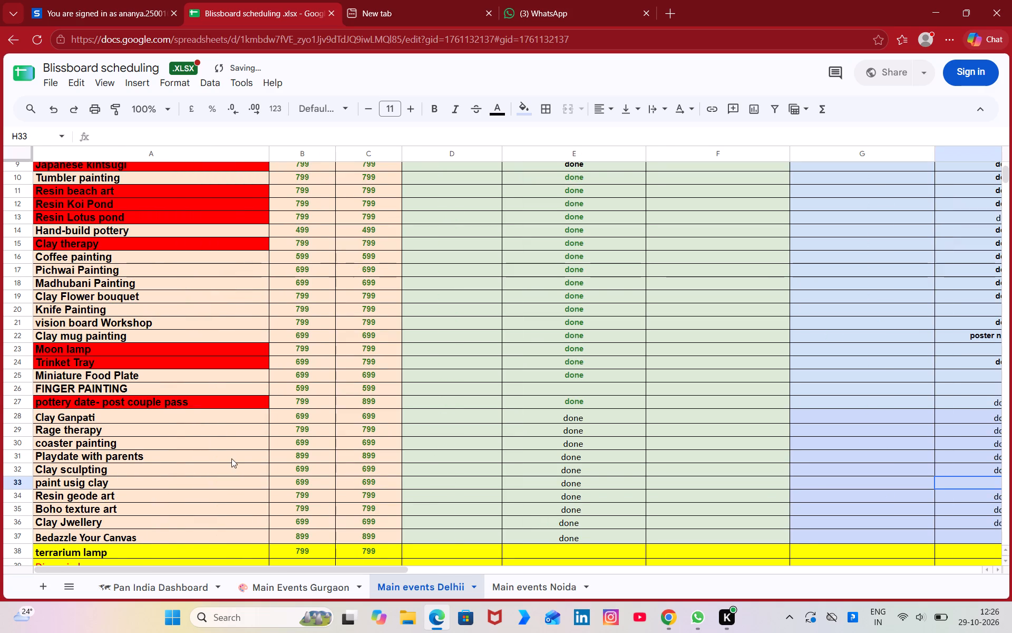
{"action": "scroll", "coordinate": [231, 458], "scroll_direction": "left", "scroll_amount": 2}
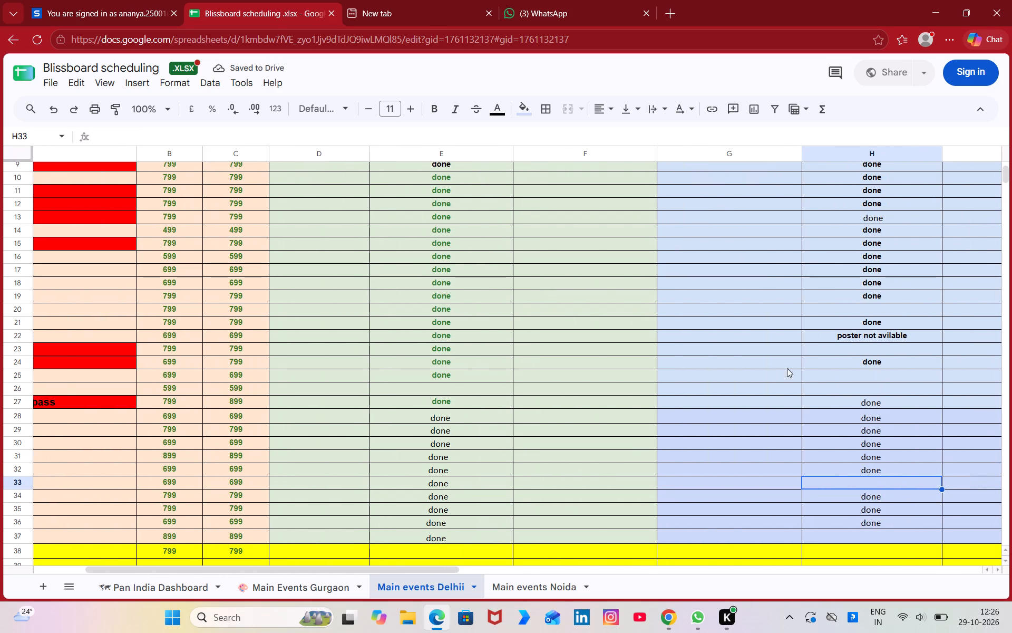
{"action": "scroll", "coordinate": [822, 385], "scroll_direction": "right", "scroll_amount": 4}
{"action": "scroll", "coordinate": [822, 385], "scroll_direction": "up", "scroll_amount": 1}
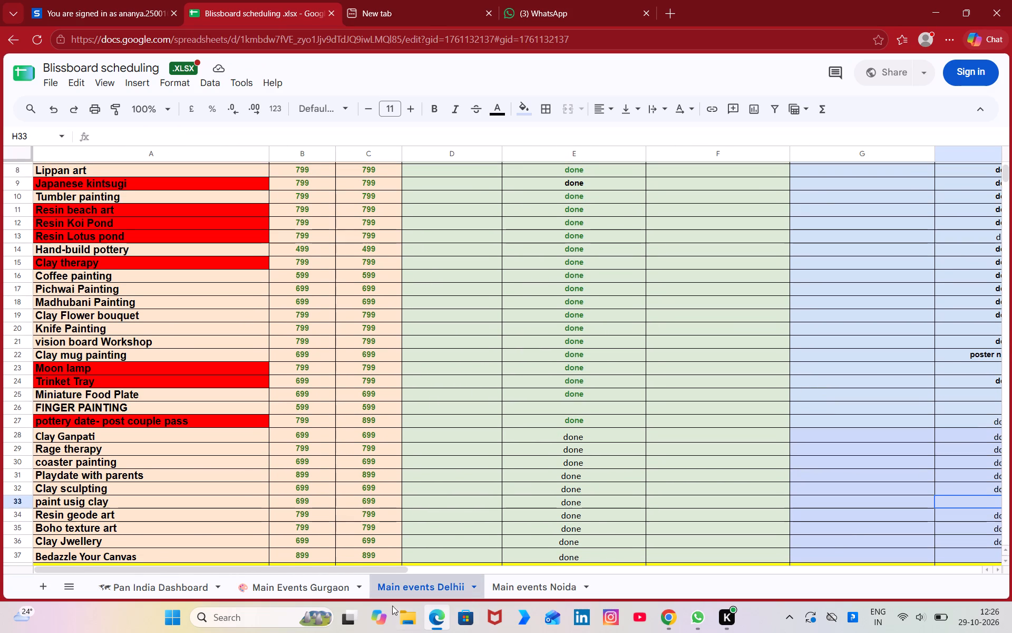
{"action": "left_click", "coordinate": [437, 625]}
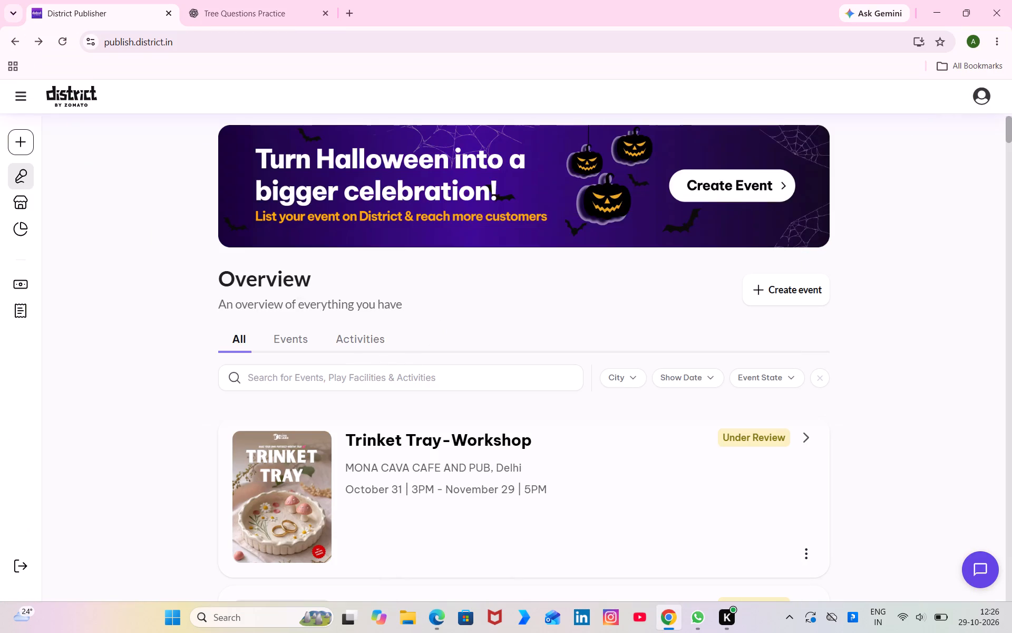
{"action": "left_click", "coordinate": [344, 379]}
{"action": "scroll", "coordinate": [480, 330], "scroll_direction": "down", "scroll_amount": 14}
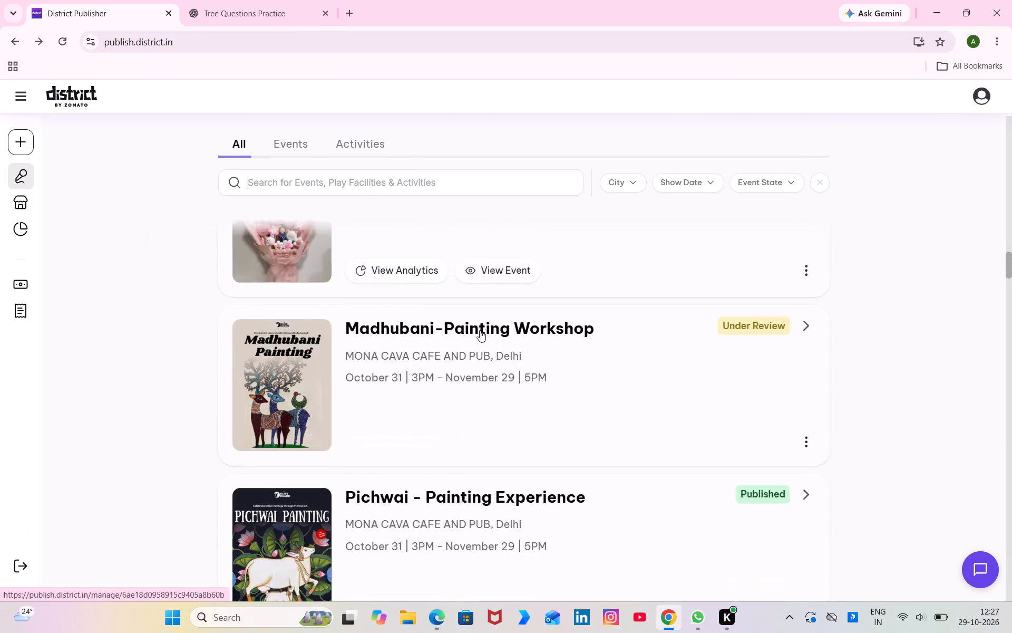
{"action": "scroll", "coordinate": [480, 330], "scroll_direction": "up", "scroll_amount": 4}
{"action": "scroll", "coordinate": [480, 330], "scroll_direction": "down", "scroll_amount": 1}
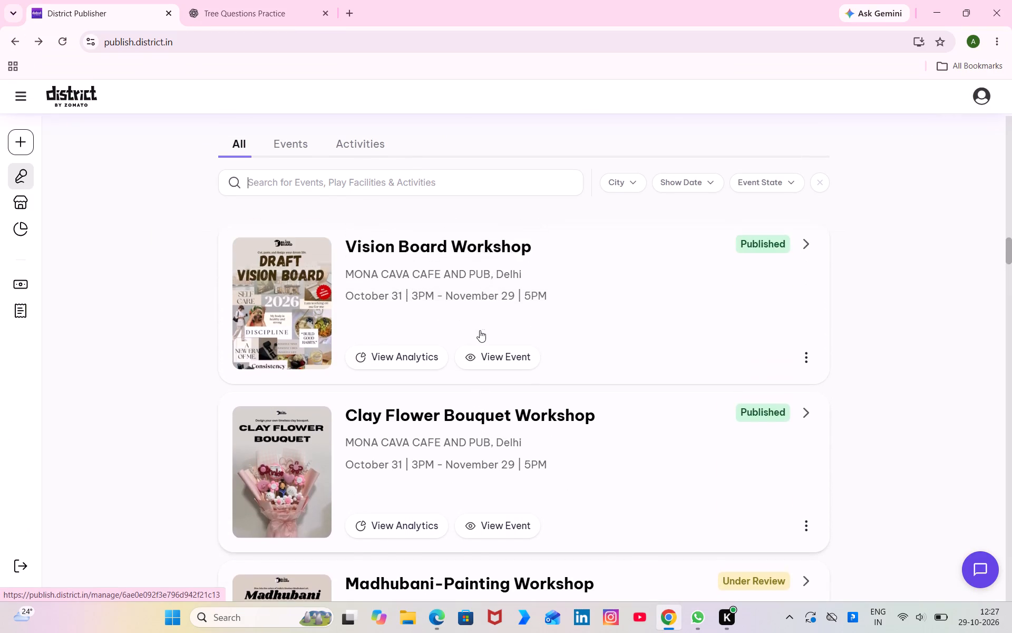
{"action": "scroll", "coordinate": [480, 330], "scroll_direction": "down", "scroll_amount": 7}
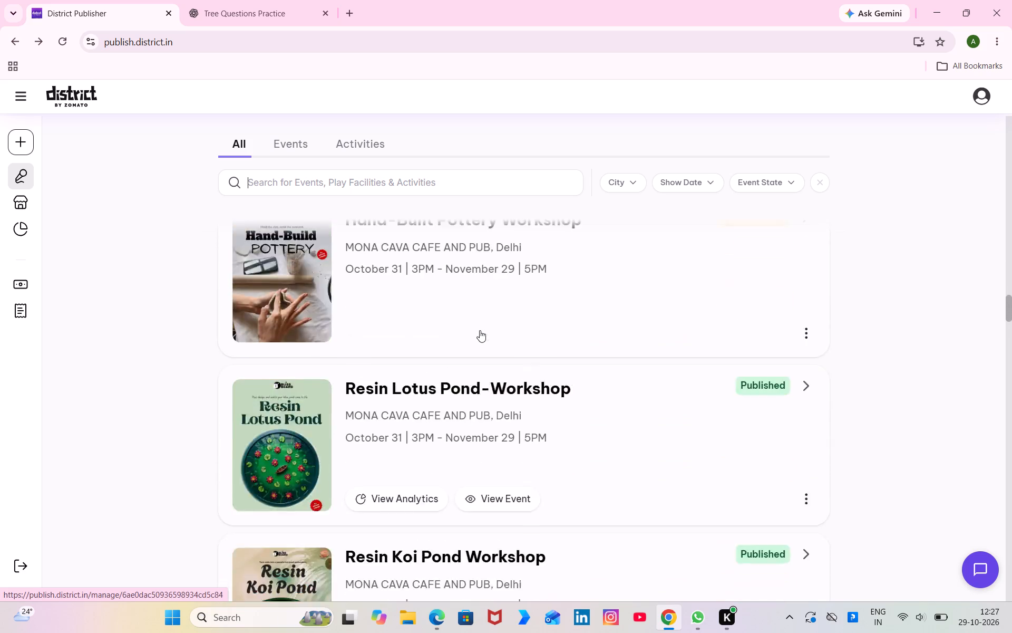
{"action": "scroll", "coordinate": [480, 330], "scroll_direction": "down", "scroll_amount": 10}
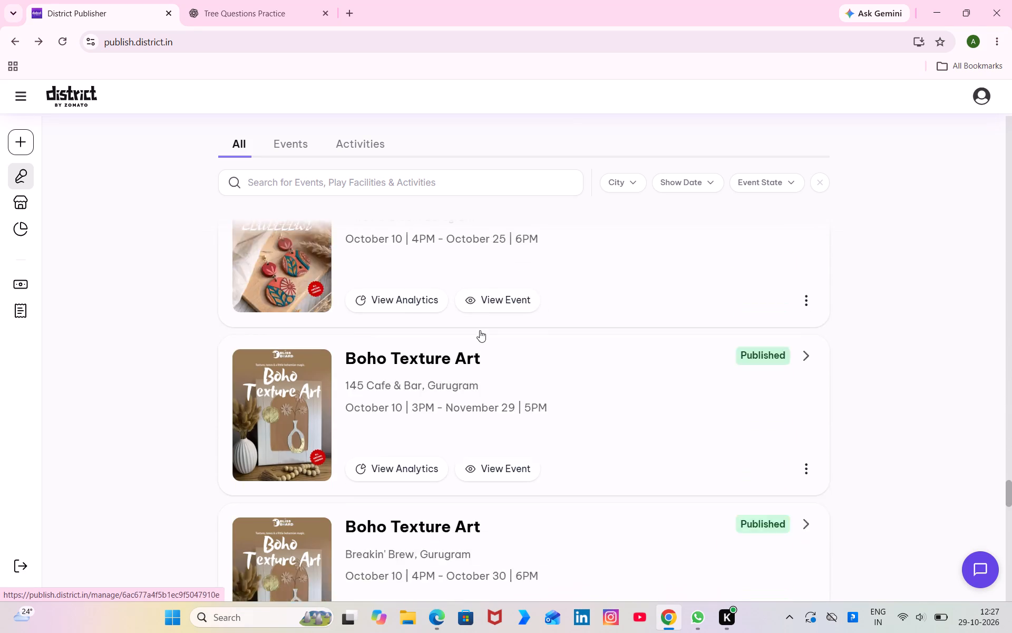
{"action": "scroll", "coordinate": [480, 330], "scroll_direction": "down", "scroll_amount": 7}
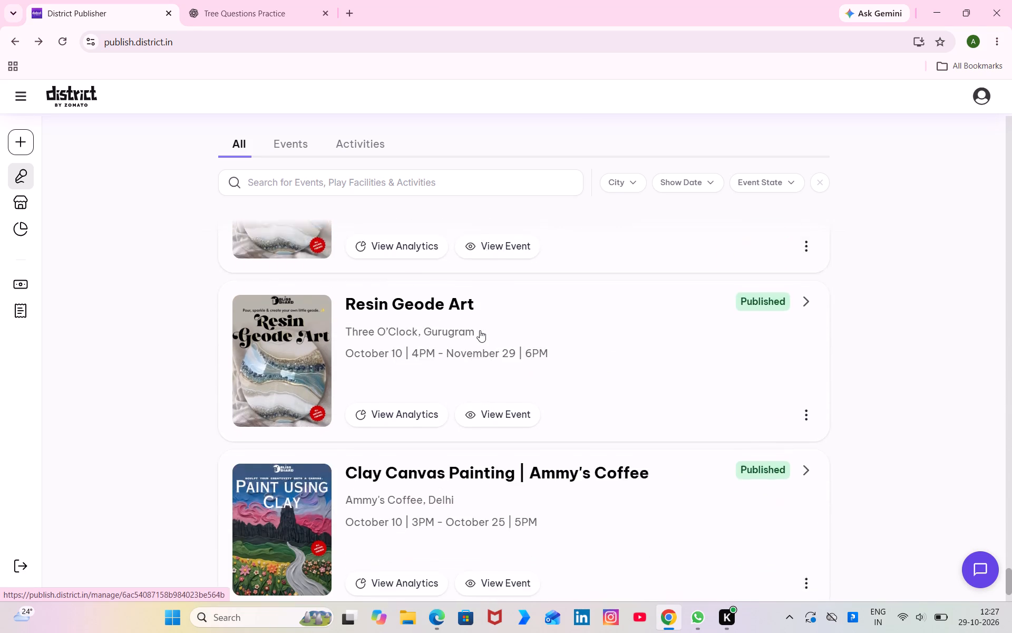
{"action": "scroll", "coordinate": [480, 330], "scroll_direction": "down", "scroll_amount": 4}
{"action": "scroll", "coordinate": [480, 330], "scroll_direction": "up", "scroll_amount": 4}
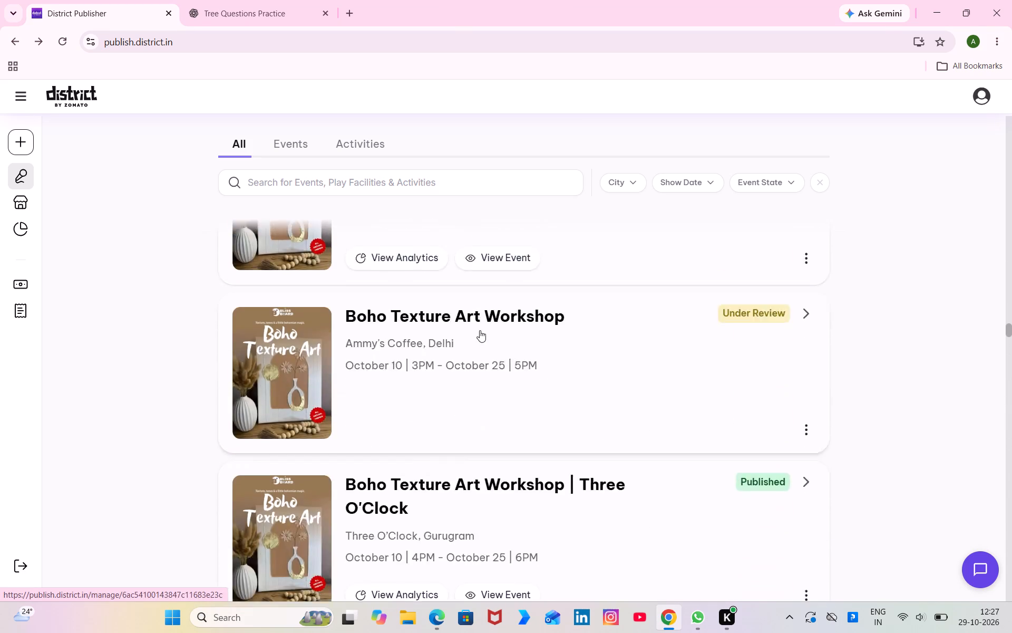
{"action": "scroll", "coordinate": [480, 330], "scroll_direction": "up", "scroll_amount": 9}
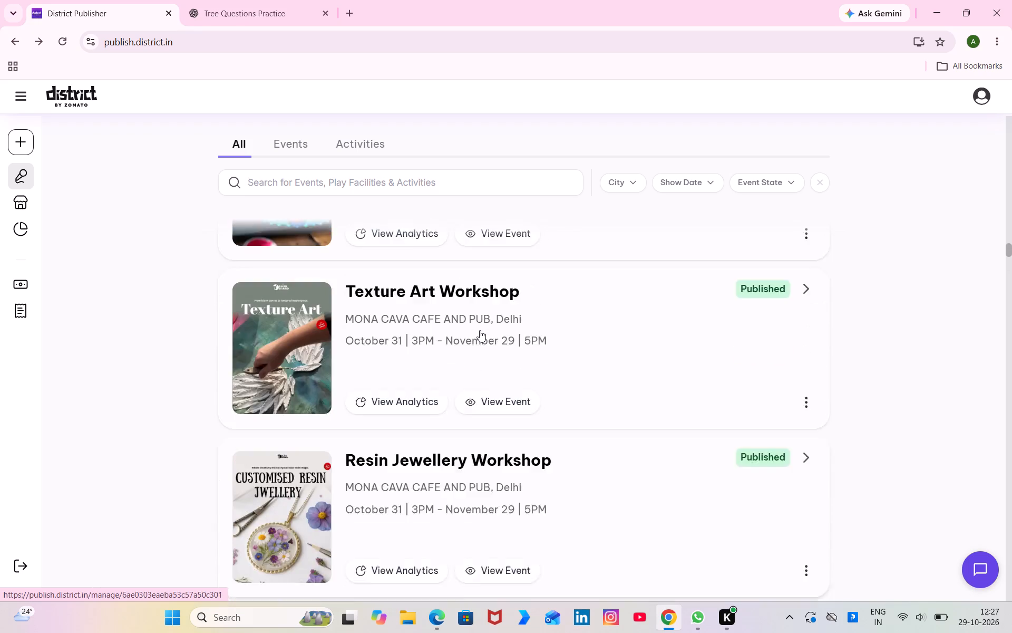
{"action": "scroll", "coordinate": [480, 330], "scroll_direction": "up", "scroll_amount": 8}
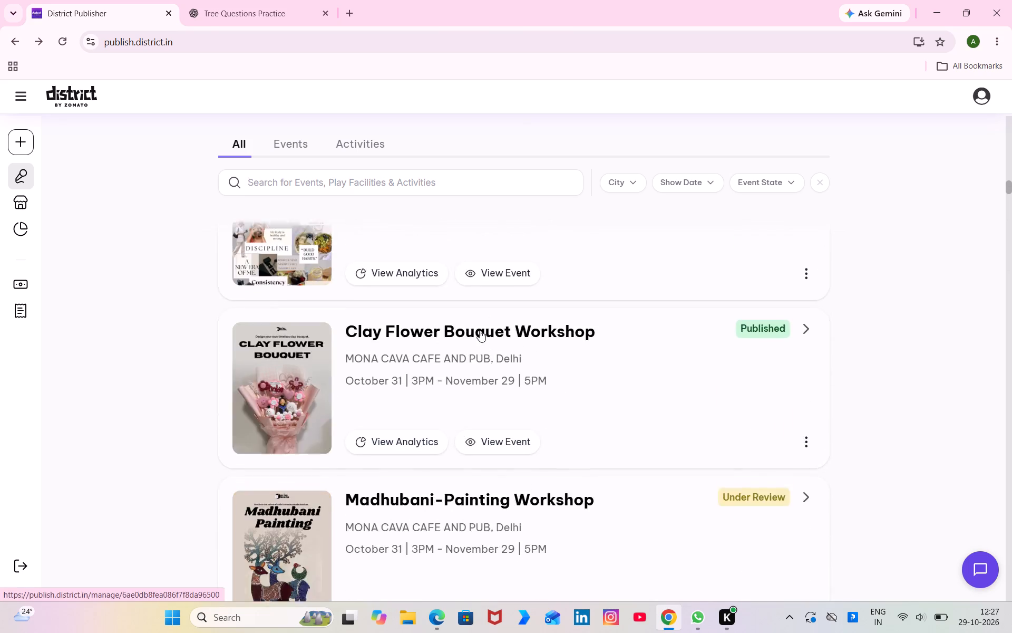
{"action": "scroll", "coordinate": [480, 330], "scroll_direction": "up", "scroll_amount": 3}
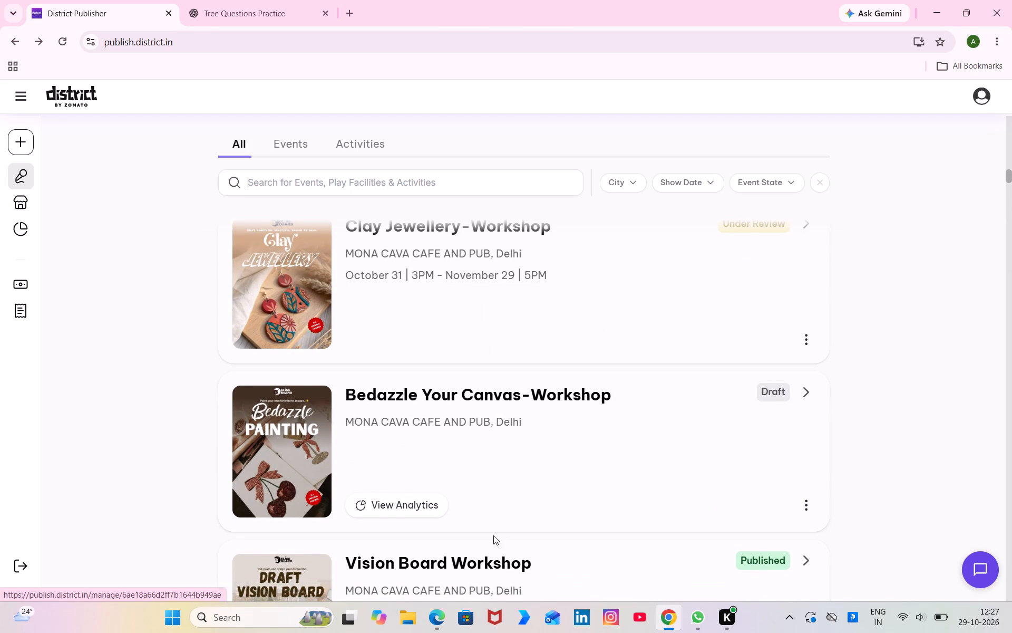
{"action": "left_click", "coordinate": [532, 502]}
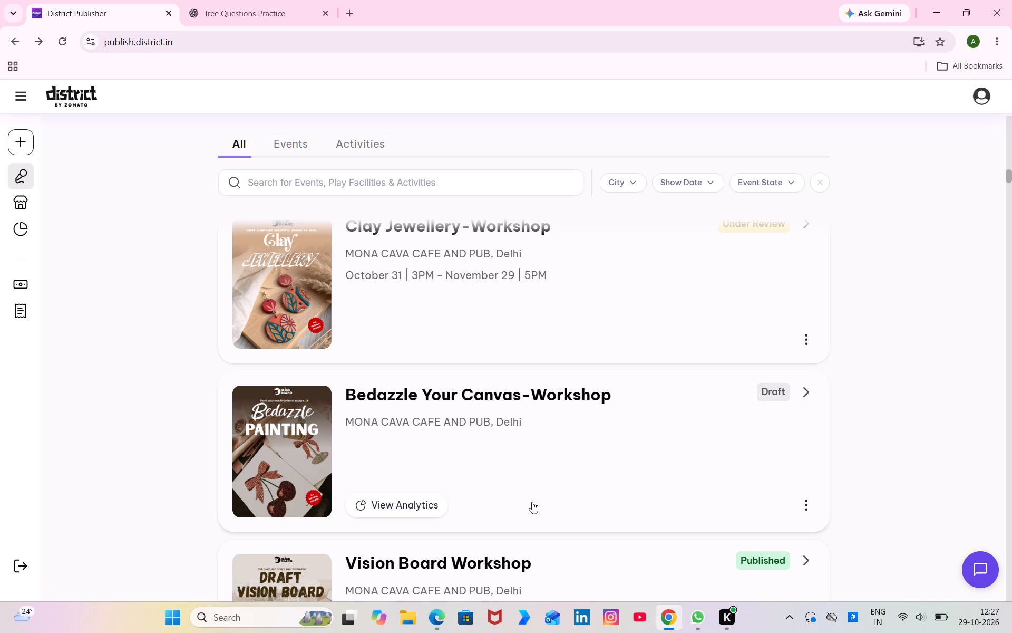
{"action": "left_click", "coordinate": [512, 483]}
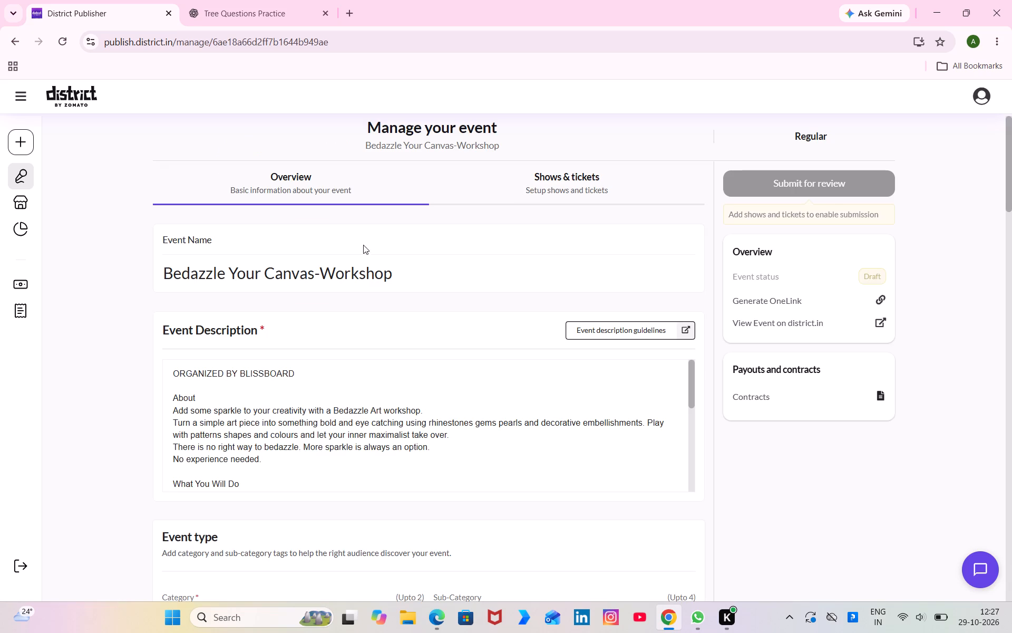
Set up Bedazzle Your Canvas-Workshop as a weekly recurring event from Sat, 31 Oct to Sun, 29 Nov, repeating on Saturdays and Sundays.
{"action": "left_click", "coordinate": [570, 191]}
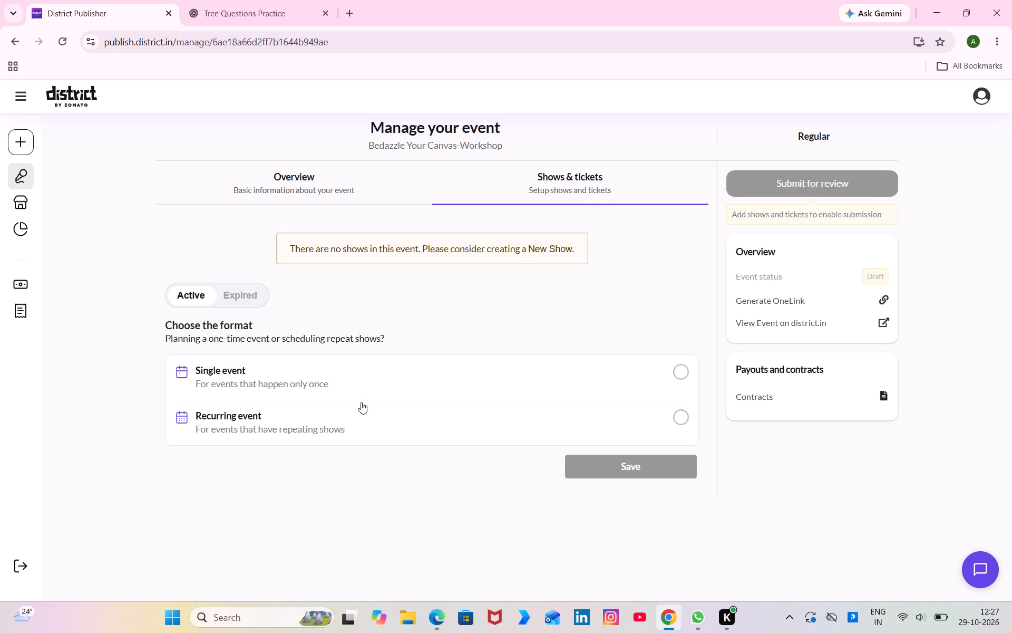
{"action": "left_click", "coordinate": [360, 408]}
{"action": "left_click", "coordinate": [570, 545]}
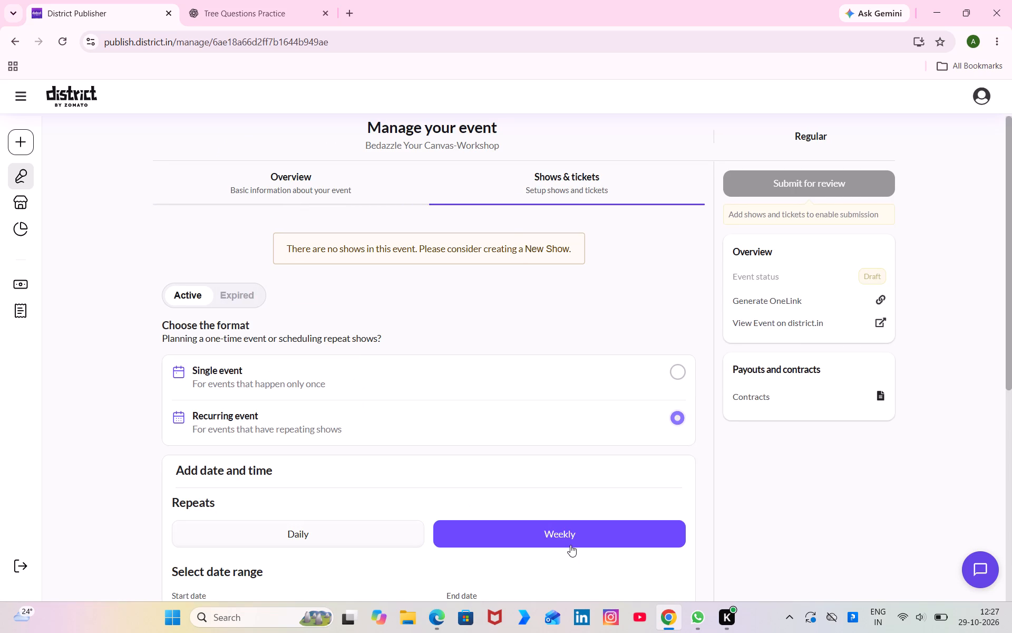
{"action": "scroll", "coordinate": [500, 574], "scroll_direction": "down", "scroll_amount": 2}
{"action": "left_click", "coordinate": [395, 452]}
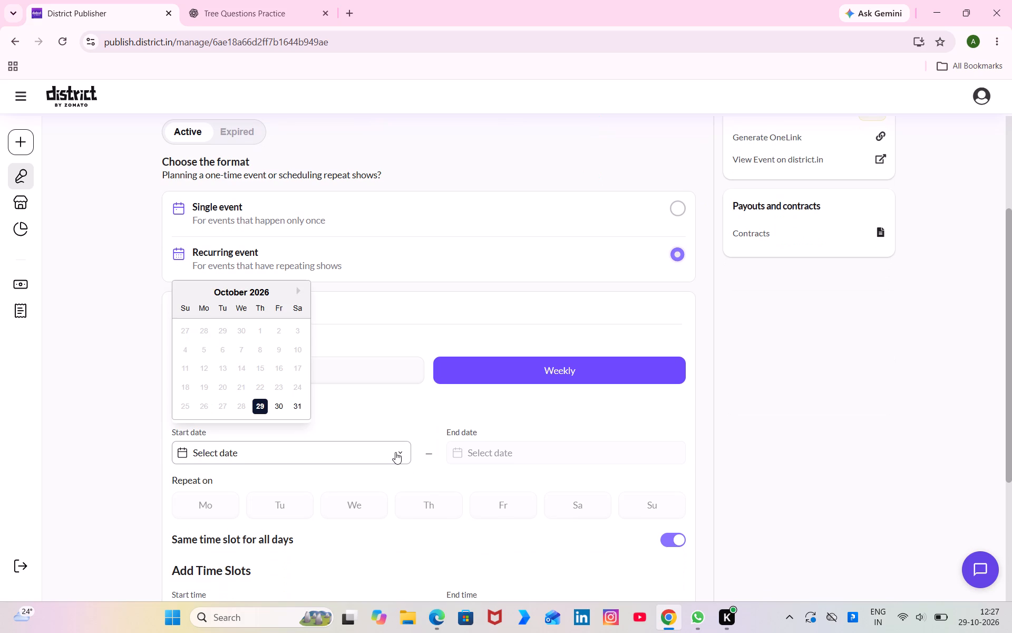
{"action": "left_click", "coordinate": [295, 405]}
{"action": "left_click", "coordinate": [545, 448]}
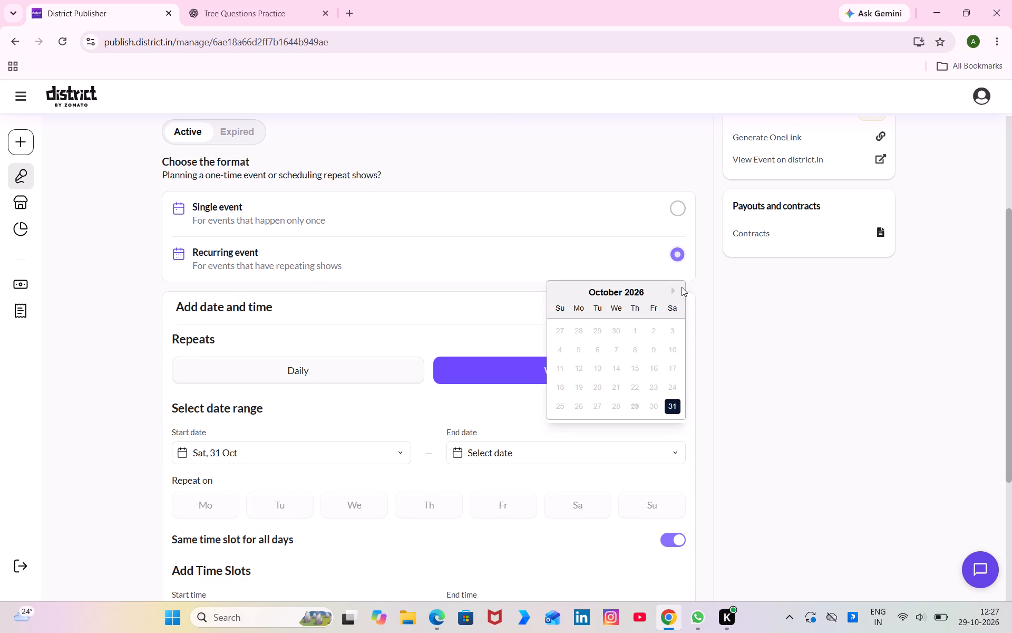
{"action": "left_click", "coordinate": [677, 289]}
{"action": "left_click", "coordinate": [552, 409]}
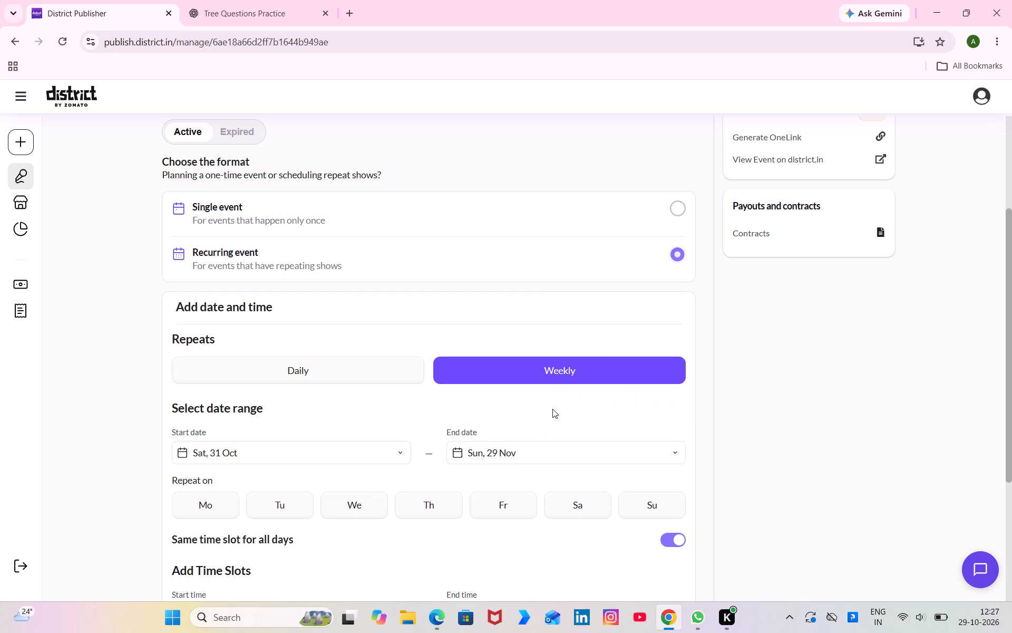
{"action": "left_click", "coordinate": [393, 453]}
{"action": "left_click", "coordinate": [294, 404]}
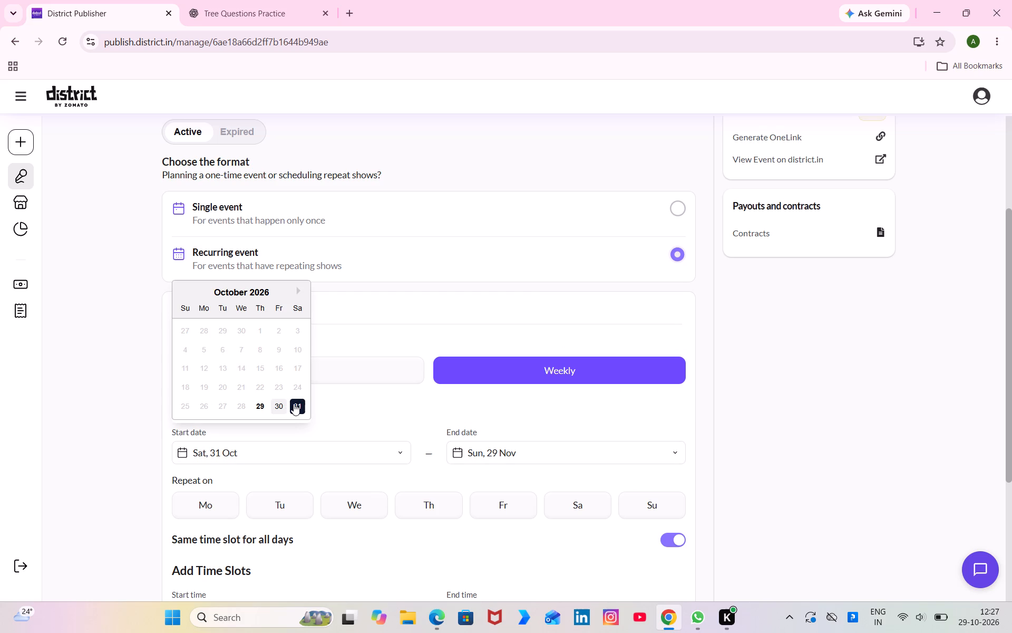
{"action": "left_click", "coordinate": [541, 452]}
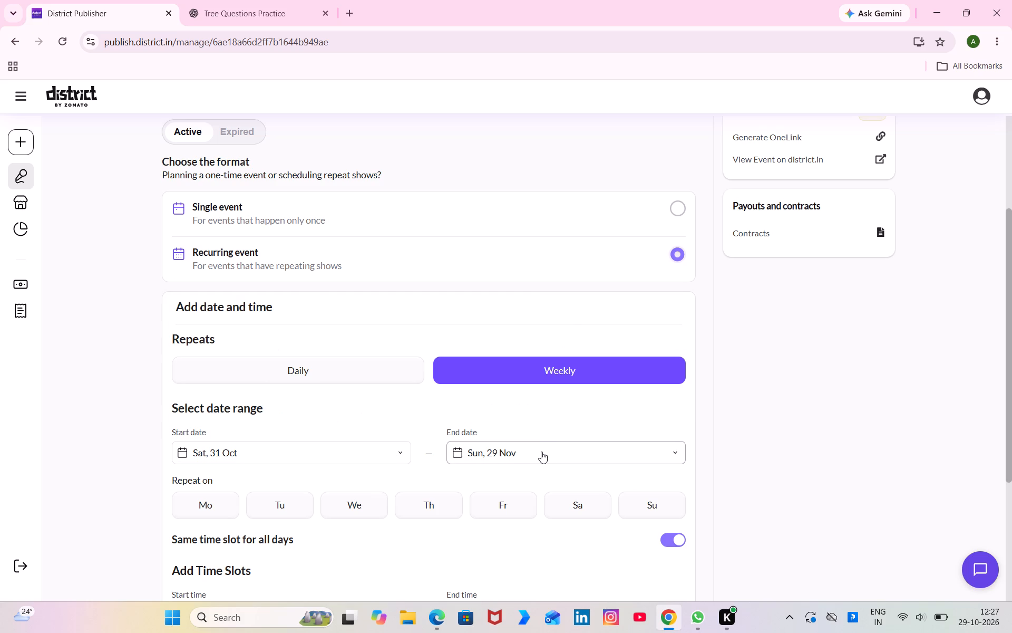
{"action": "left_click", "coordinate": [591, 503]}
{"action": "left_click", "coordinate": [649, 507]}
Add two time slots for all days, with start times of 03:00 PM and 04:00 PM.
{"action": "scroll", "coordinate": [649, 507], "scroll_direction": "down", "scroll_amount": 3}
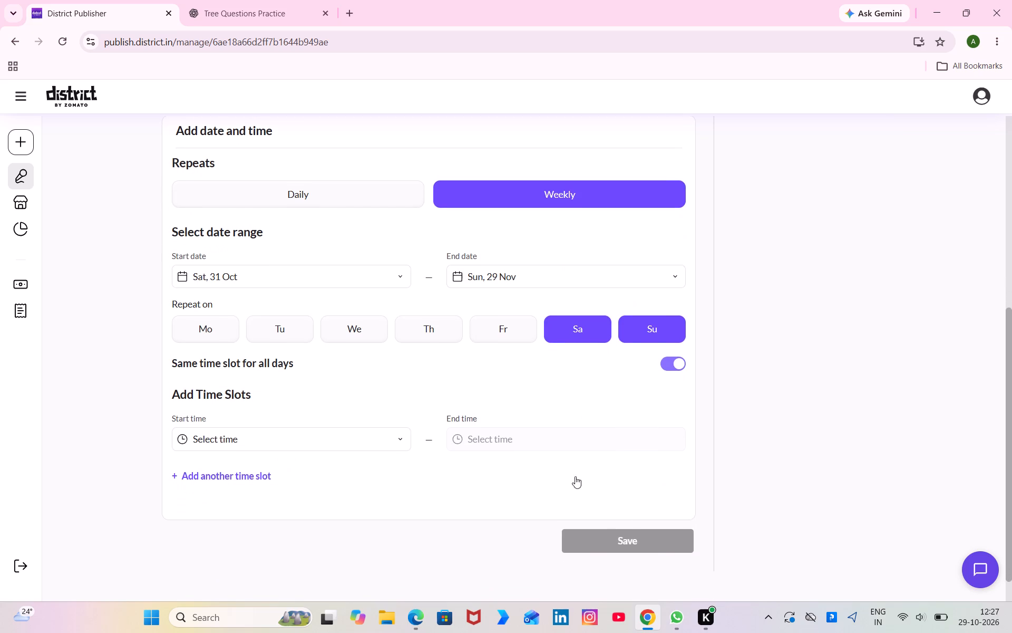
{"action": "left_click", "coordinate": [377, 440]}
{"action": "scroll", "coordinate": [340, 369], "scroll_direction": "down", "scroll_amount": 4}
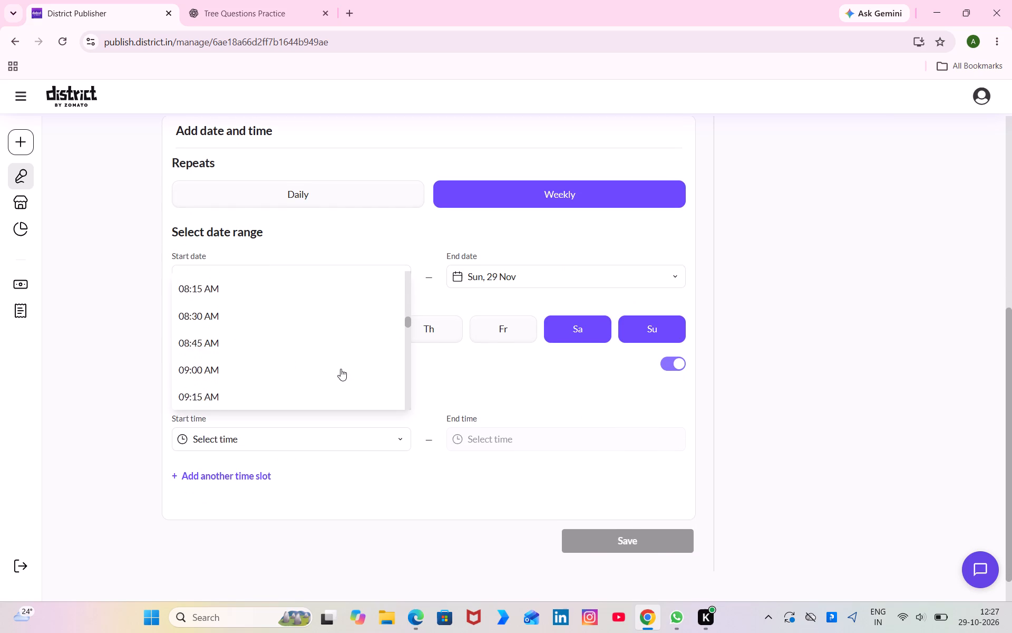
{"action": "scroll", "coordinate": [340, 369], "scroll_direction": "down", "scroll_amount": 3}
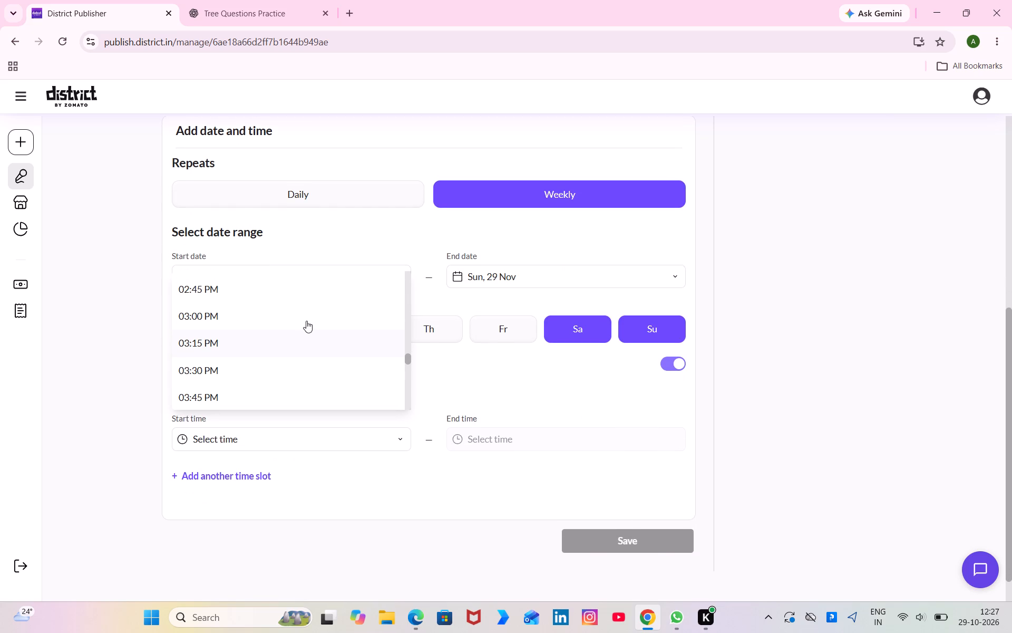
{"action": "left_click", "coordinate": [306, 321]}
{"action": "left_click", "coordinate": [245, 473]}
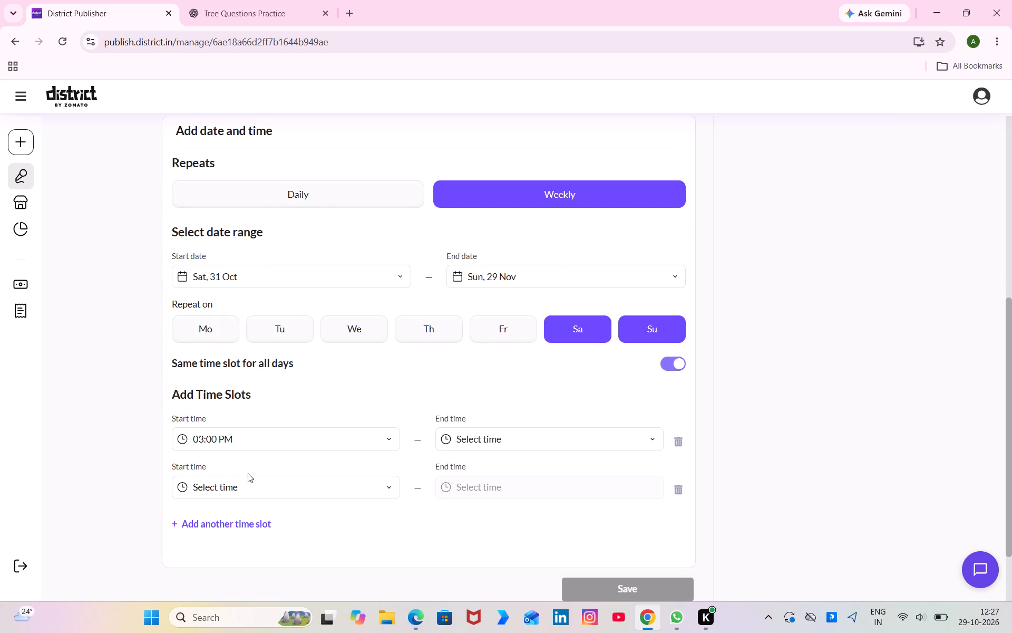
{"action": "left_click", "coordinate": [249, 482]}
{"action": "scroll", "coordinate": [277, 401], "scroll_direction": "down", "scroll_amount": 2}
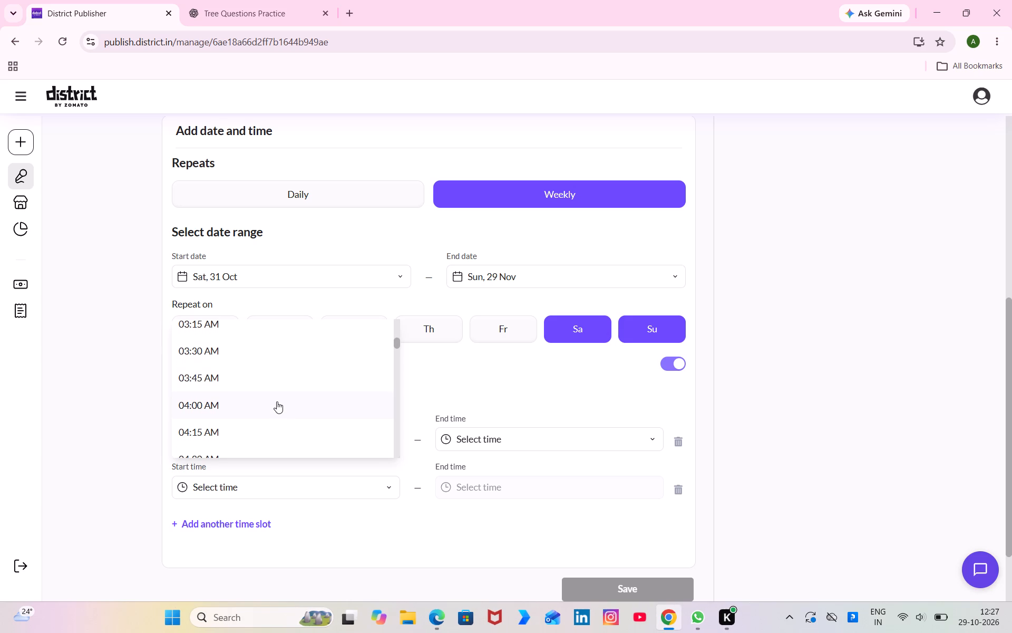
{"action": "scroll", "coordinate": [277, 401], "scroll_direction": "down", "scroll_amount": 5}
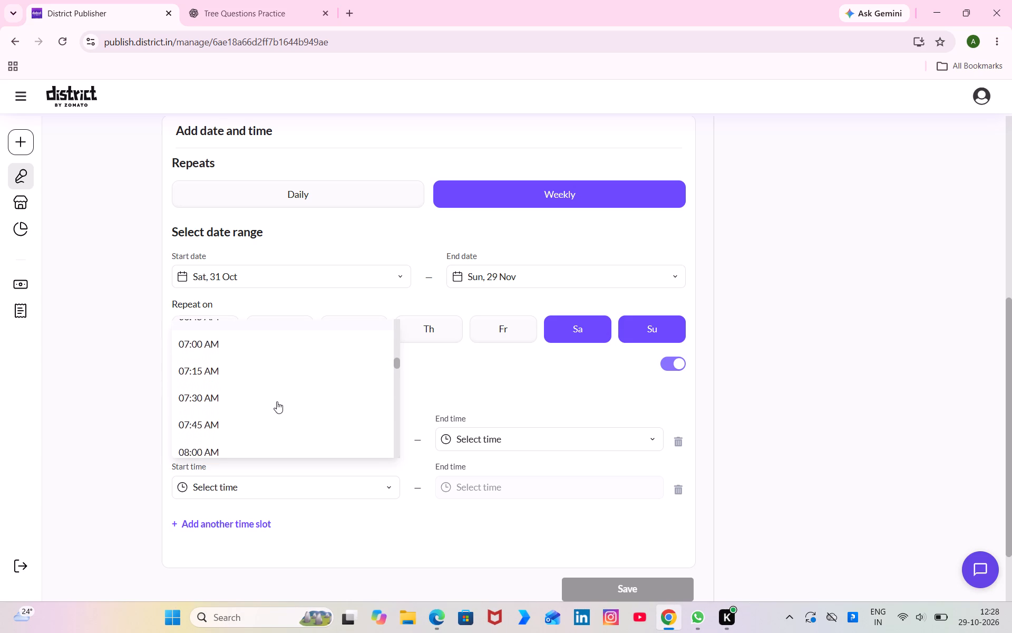
{"action": "scroll", "coordinate": [277, 401], "scroll_direction": "down", "scroll_amount": 3}
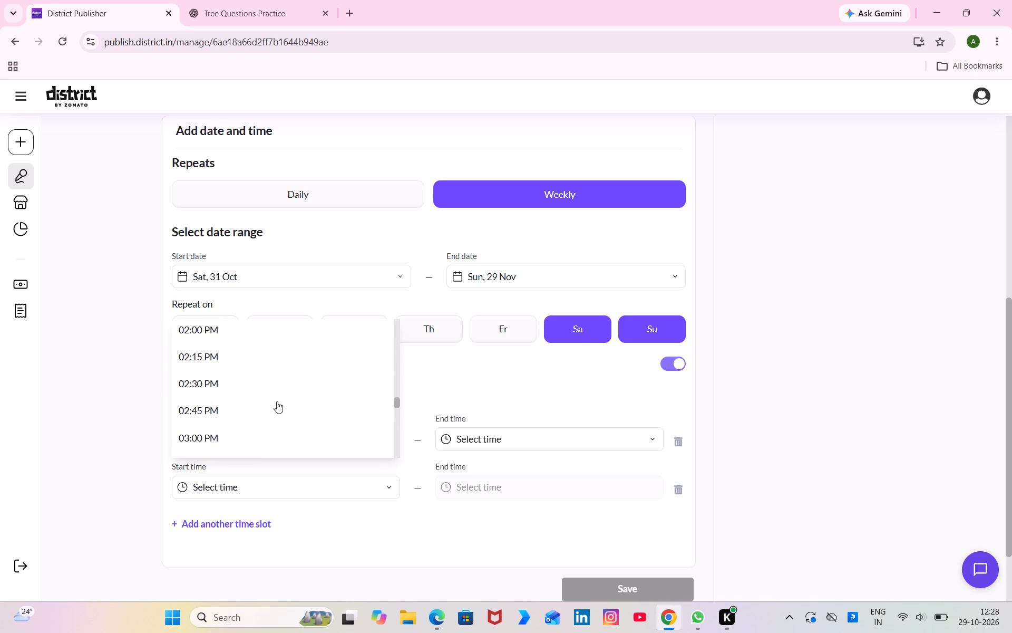
{"action": "scroll", "coordinate": [277, 401], "scroll_direction": "down", "scroll_amount": 2}
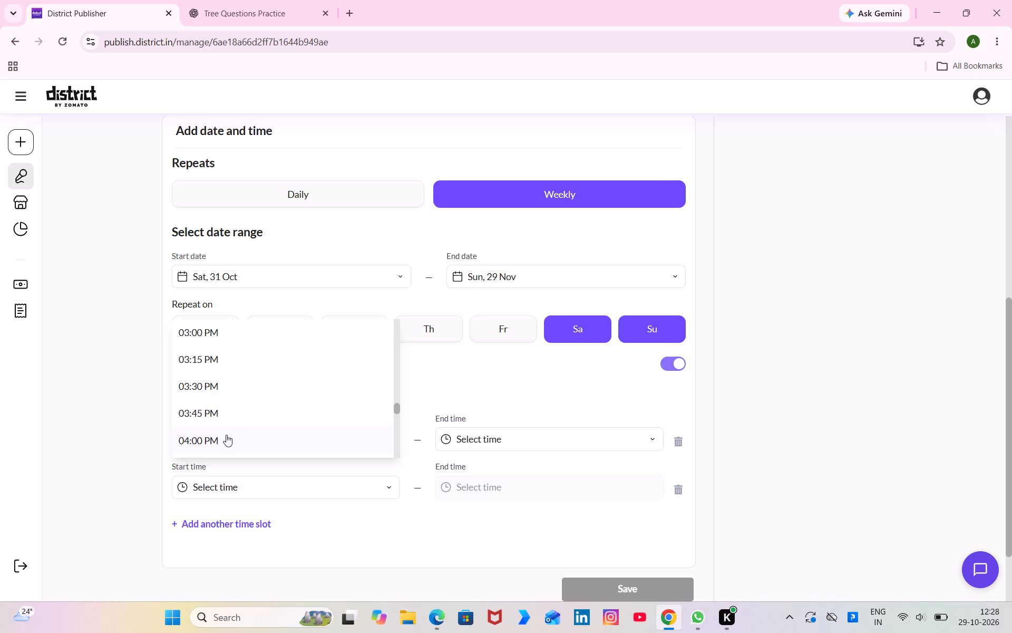
{"action": "left_click", "coordinate": [226, 435]}
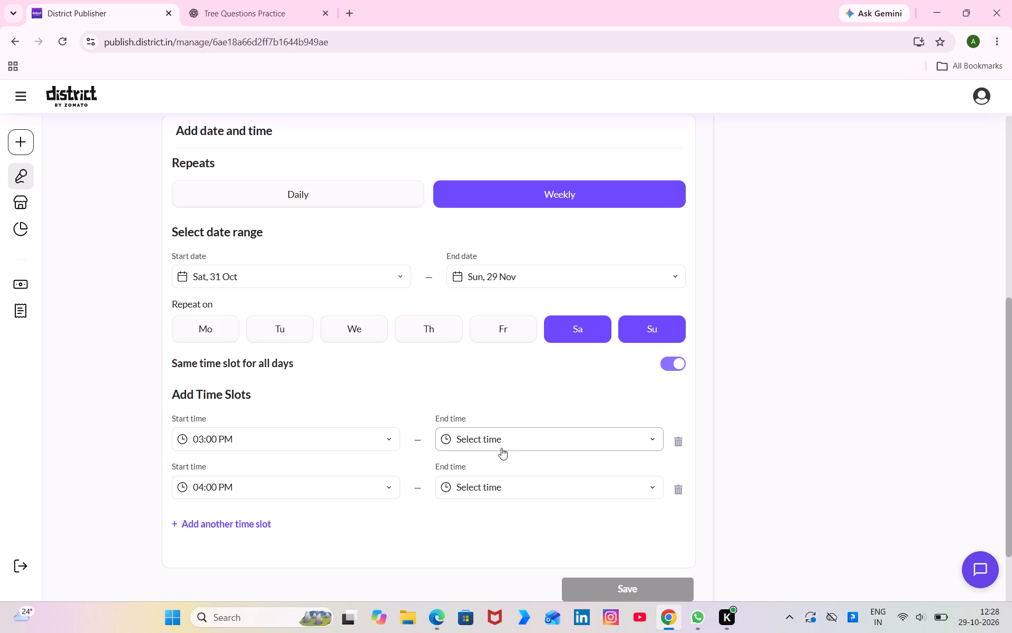
Set the slots' end times to 04:00 PM and 05:00 PM respectively, and save the shows.
{"action": "left_click", "coordinate": [501, 448]}
{"action": "left_click", "coordinate": [492, 370]}
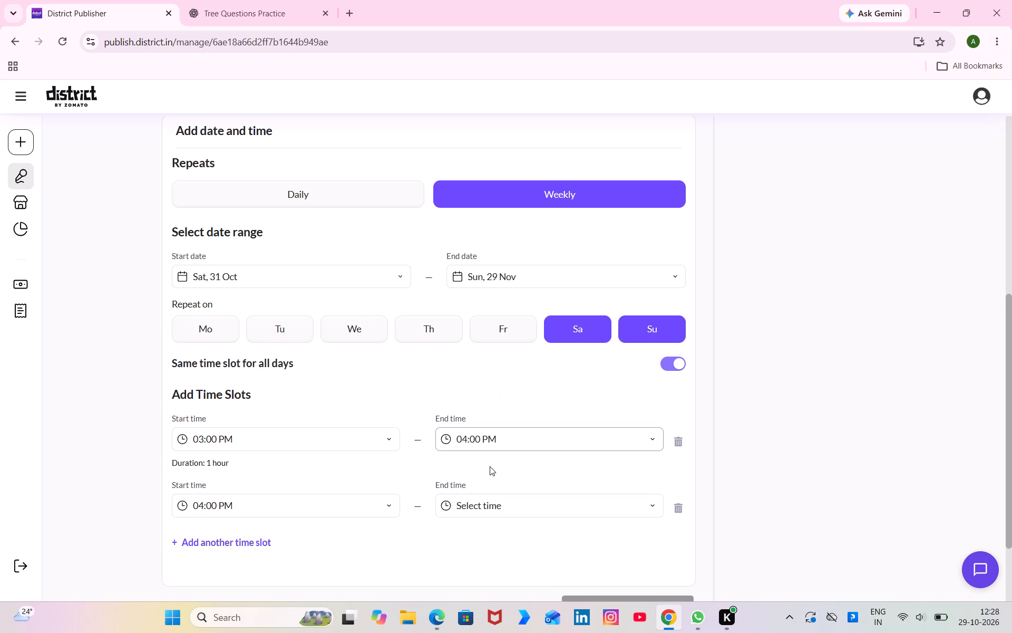
{"action": "left_click", "coordinate": [485, 509]}
{"action": "left_click", "coordinate": [492, 436]}
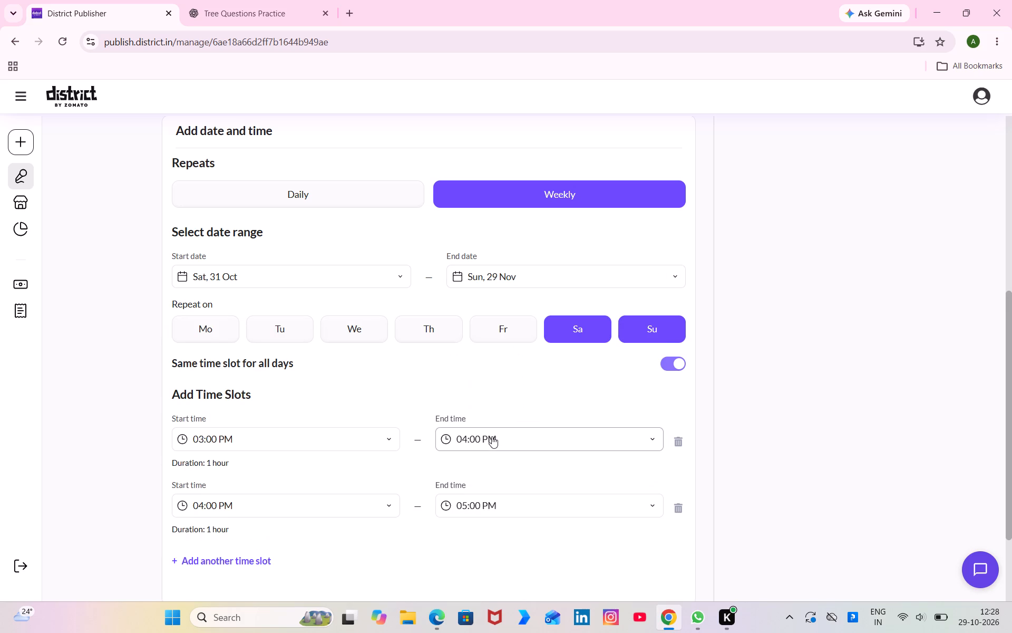
{"action": "scroll", "coordinate": [492, 436], "scroll_direction": "down", "scroll_amount": 2}
{"action": "left_click", "coordinate": [621, 510]}
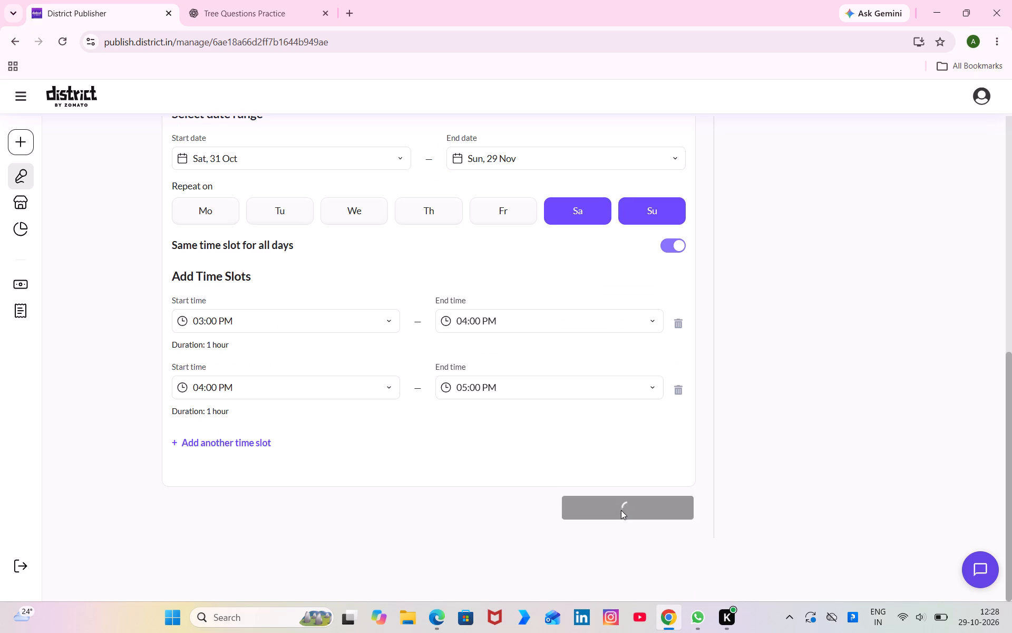
Check the workshop rows in the Blissboard sheet in Edge, and return to District Publisher in Chrome.
{"action": "left_click", "coordinate": [433, 618]}
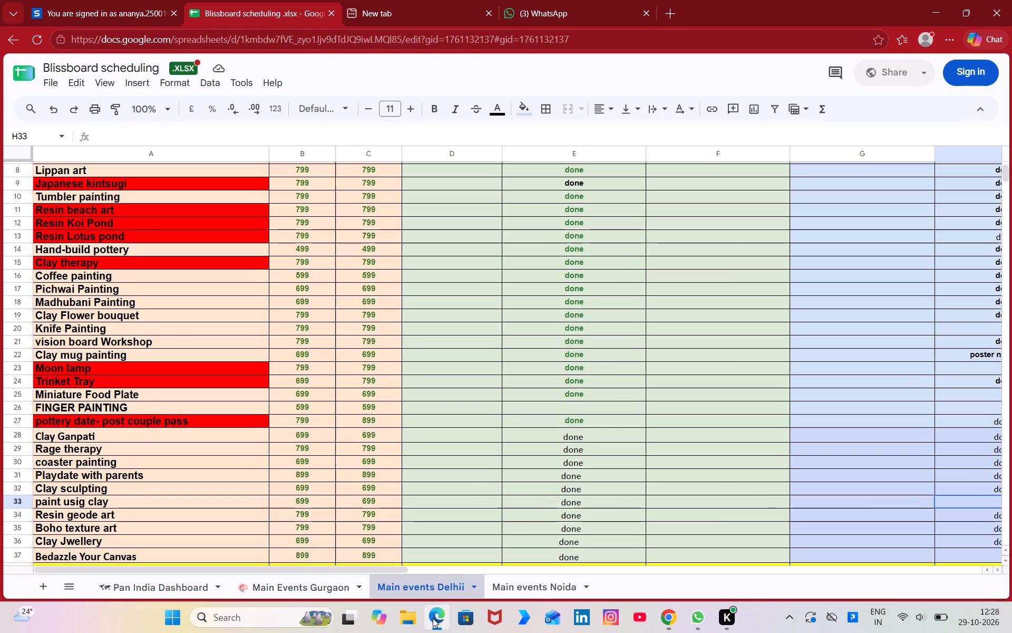
{"action": "left_click", "coordinate": [436, 615]}
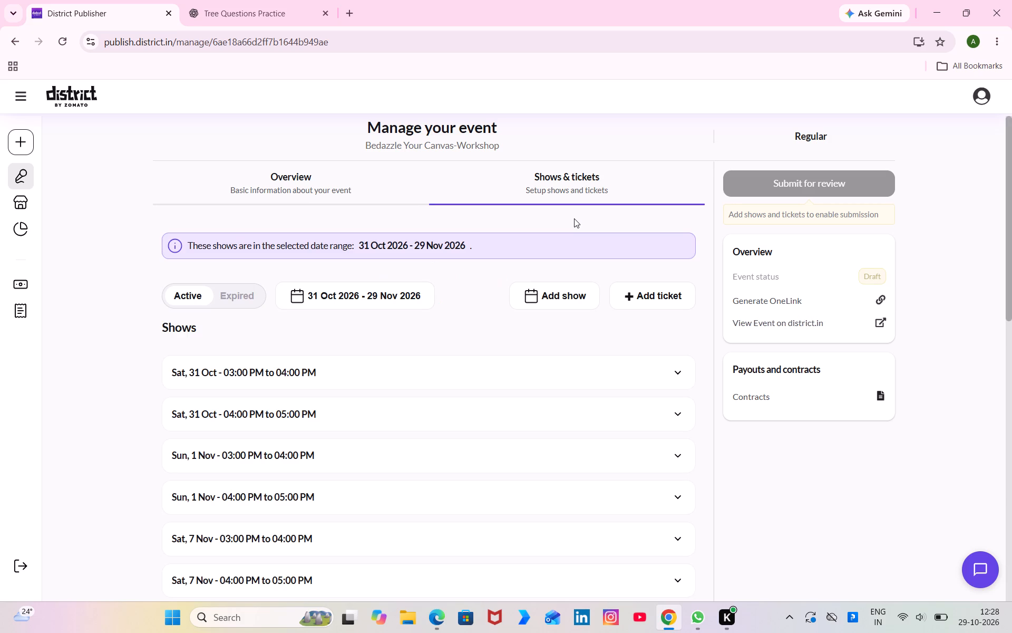
Disable only the Sun, 8 Nov 03:00 PM to 04:00 PM show.
{"action": "scroll", "coordinate": [735, 469], "scroll_direction": "down", "scroll_amount": 3}
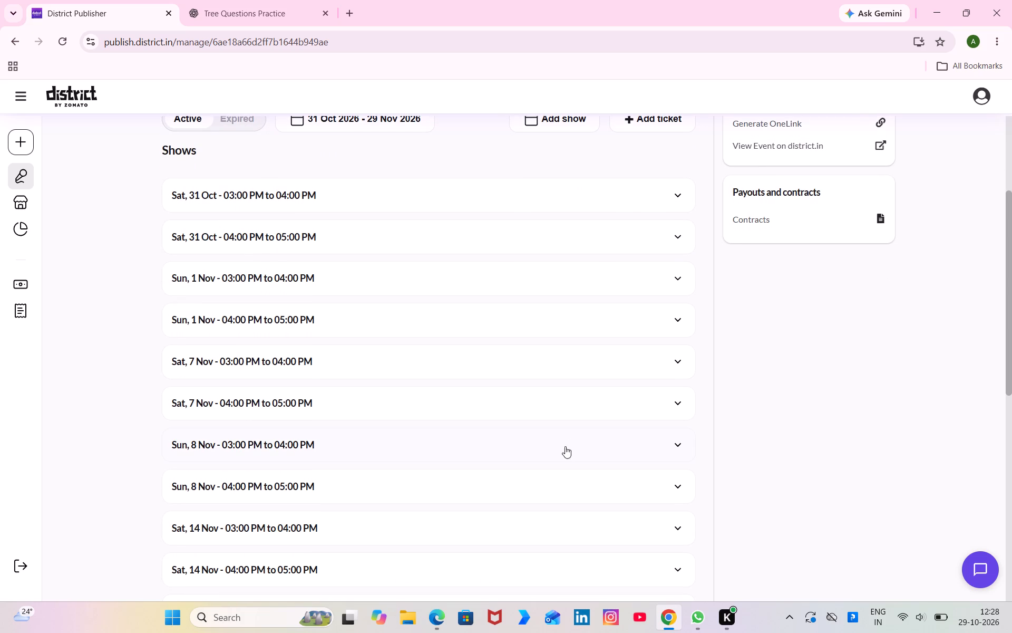
{"action": "left_click", "coordinate": [552, 456]}
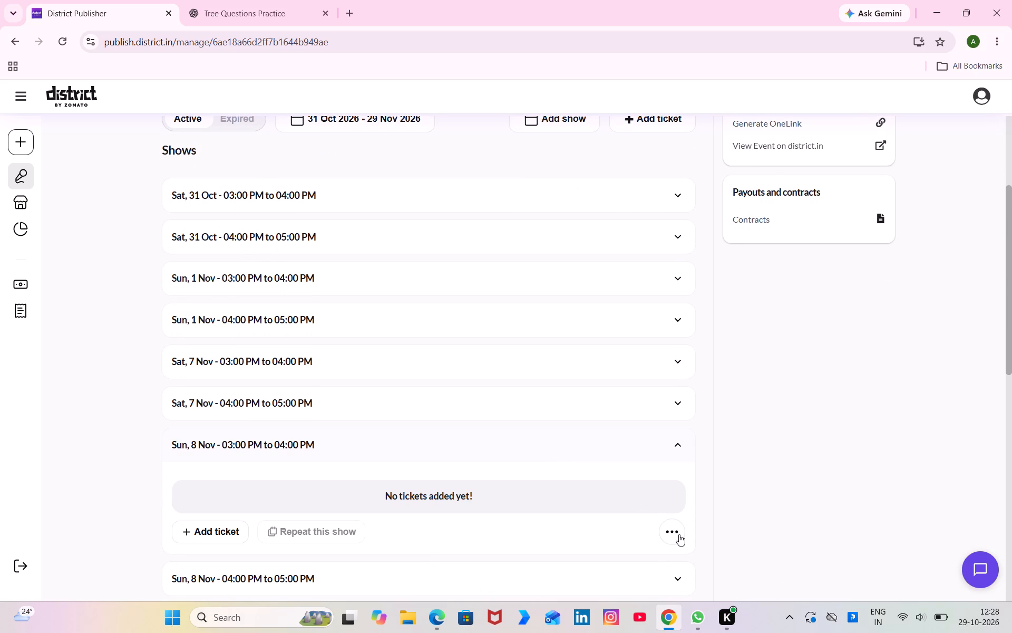
{"action": "left_click", "coordinate": [679, 534]}
{"action": "left_click", "coordinate": [611, 561]}
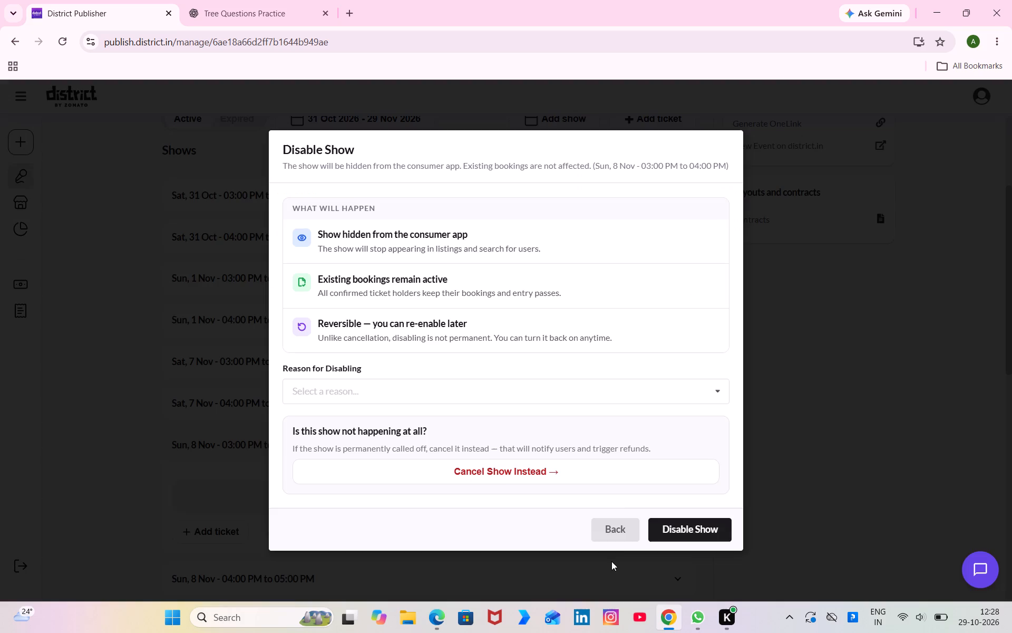
{"action": "left_click", "coordinate": [685, 522]}
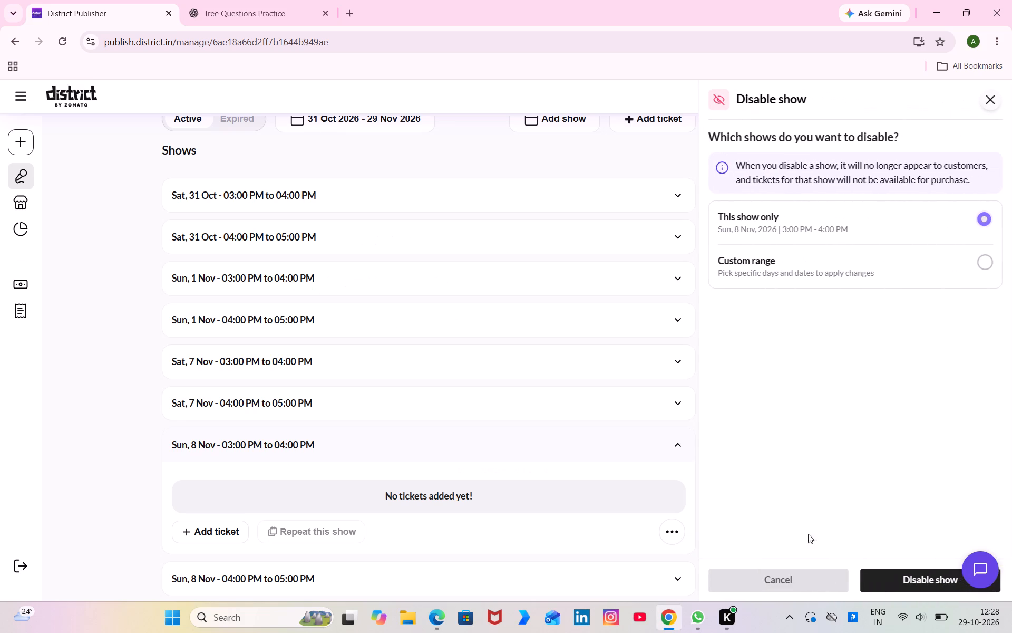
{"action": "left_click", "coordinate": [896, 578]}
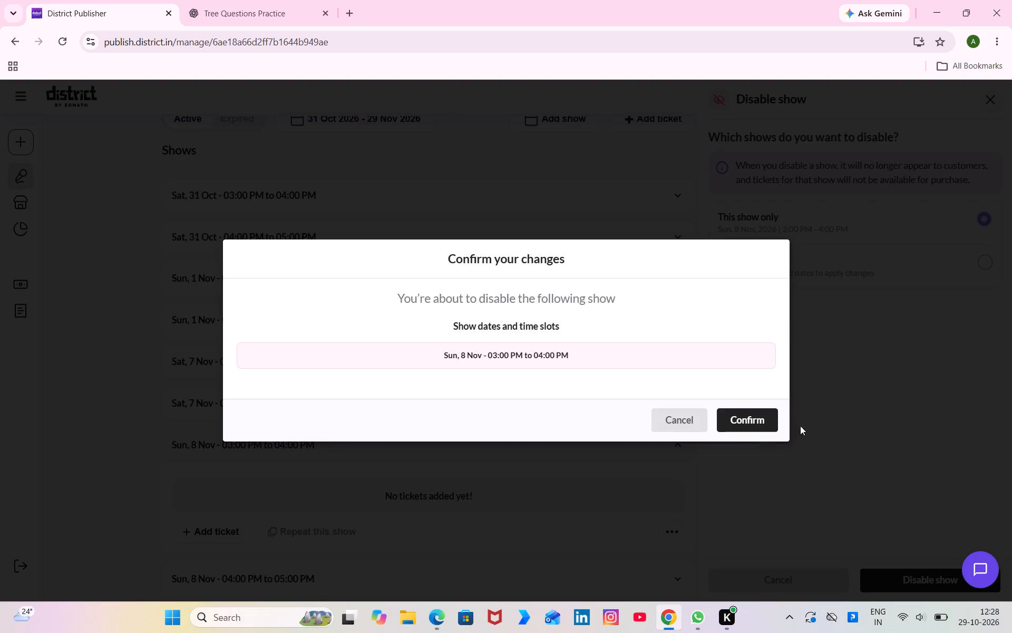
{"action": "left_click", "coordinate": [760, 424]}
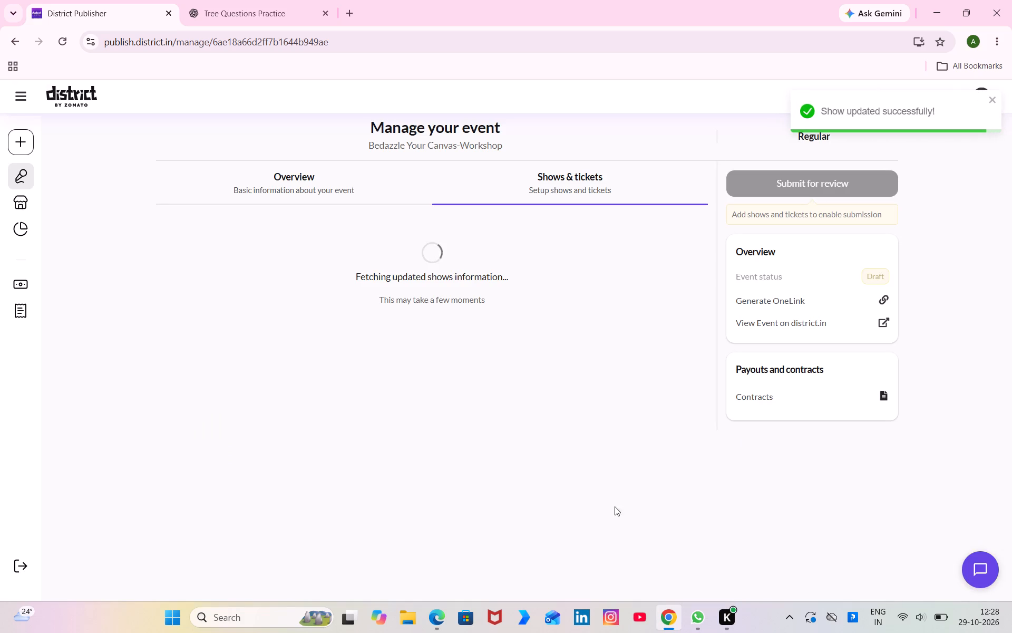
Disable only the Sun, 8 Nov 04:00 PM to 05:00 PM show.
{"action": "scroll", "coordinate": [591, 502], "scroll_direction": "down", "scroll_amount": 2}
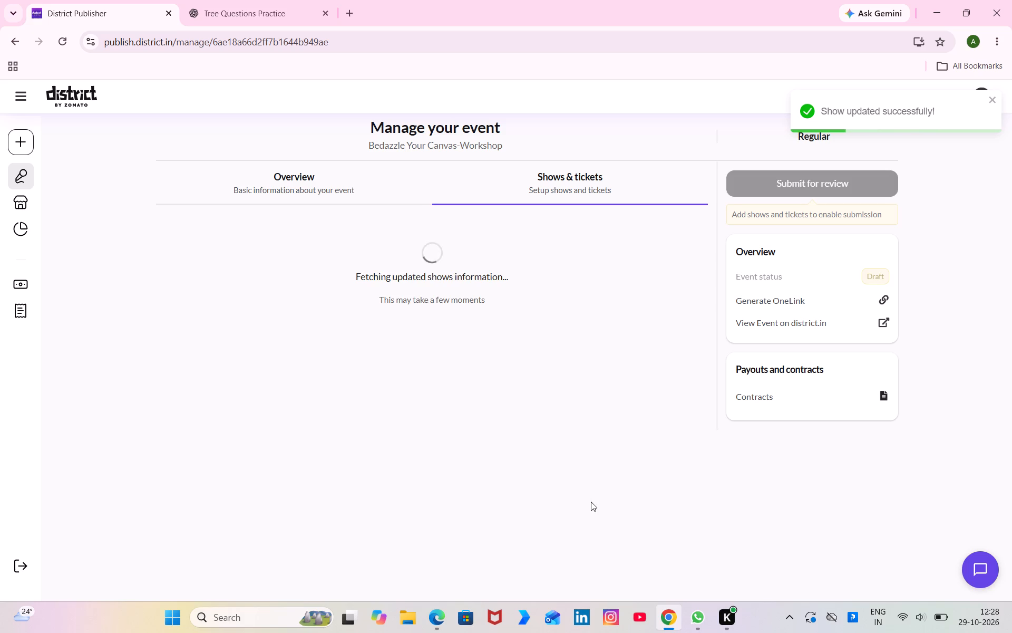
{"action": "scroll", "coordinate": [591, 502], "scroll_direction": "down", "scroll_amount": 4}
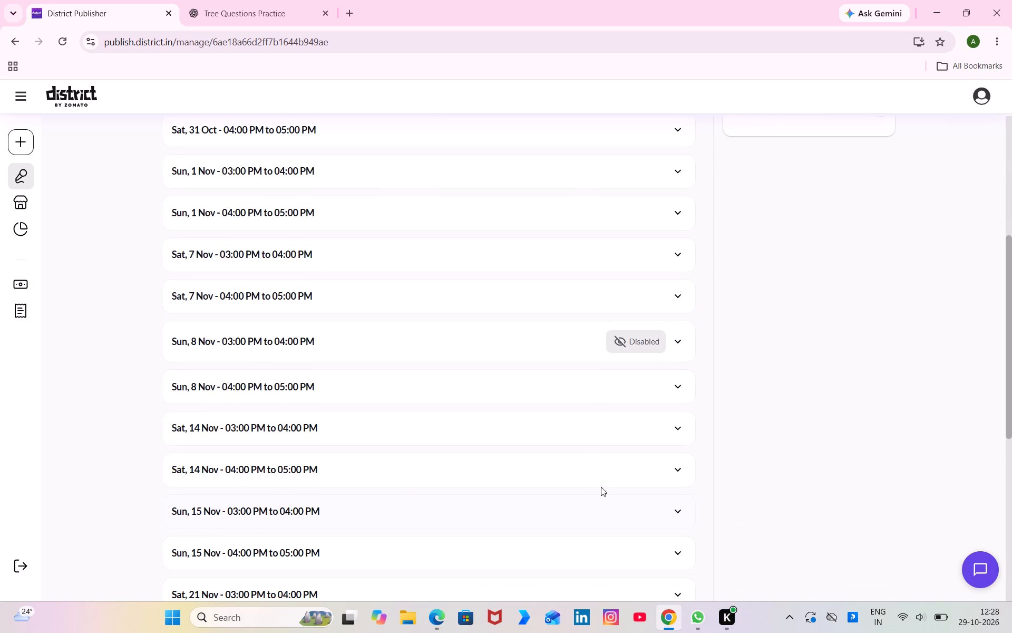
{"action": "left_click", "coordinate": [605, 396]}
{"action": "left_click", "coordinate": [669, 469]}
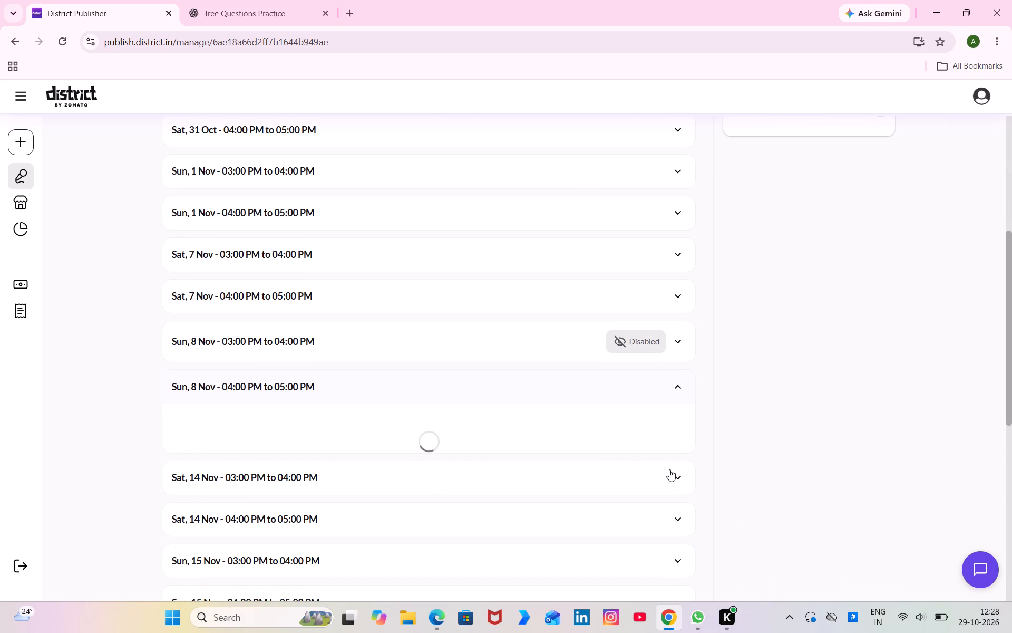
{"action": "left_click", "coordinate": [620, 496]}
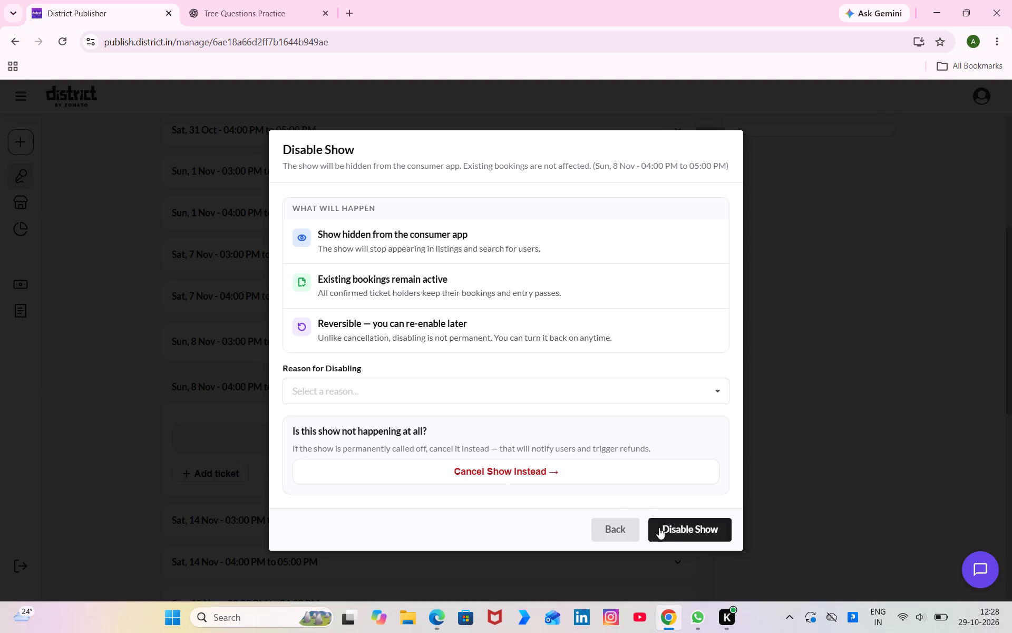
{"action": "left_click", "coordinate": [663, 530]}
{"action": "left_click", "coordinate": [880, 583]}
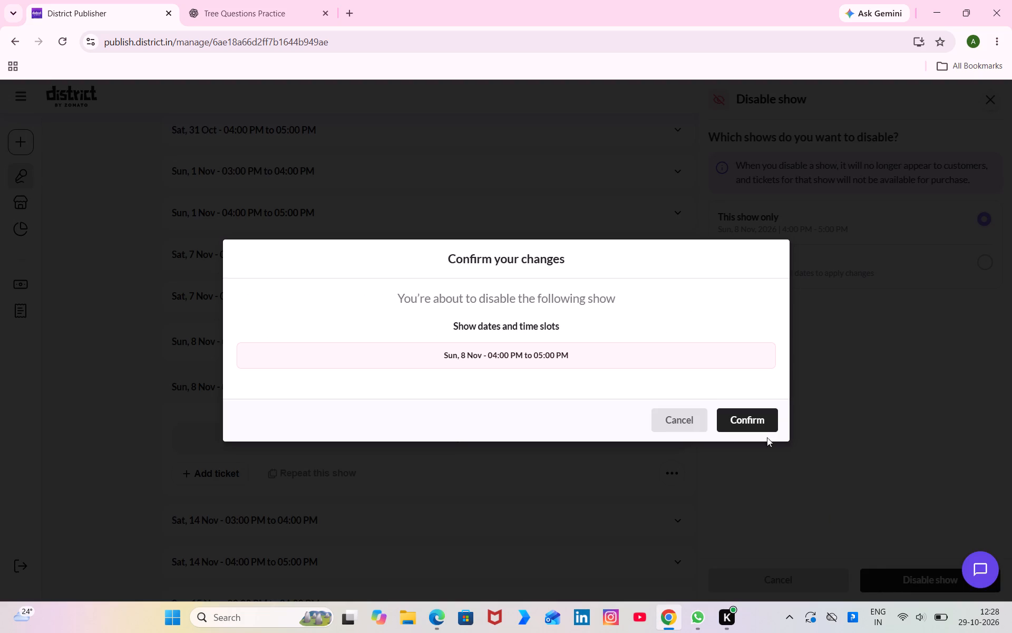
{"action": "left_click", "coordinate": [764, 416]}
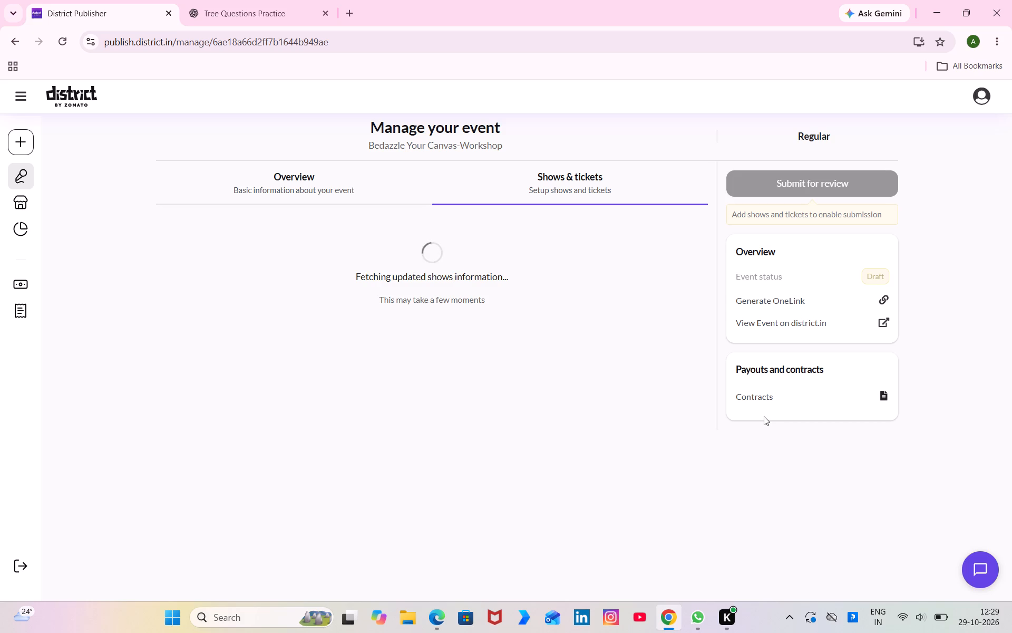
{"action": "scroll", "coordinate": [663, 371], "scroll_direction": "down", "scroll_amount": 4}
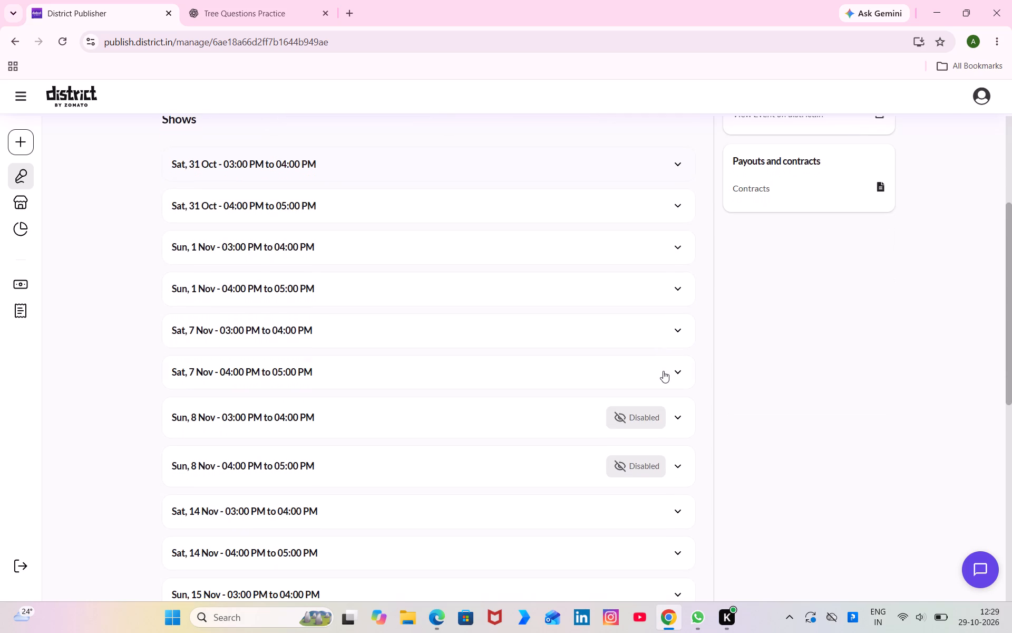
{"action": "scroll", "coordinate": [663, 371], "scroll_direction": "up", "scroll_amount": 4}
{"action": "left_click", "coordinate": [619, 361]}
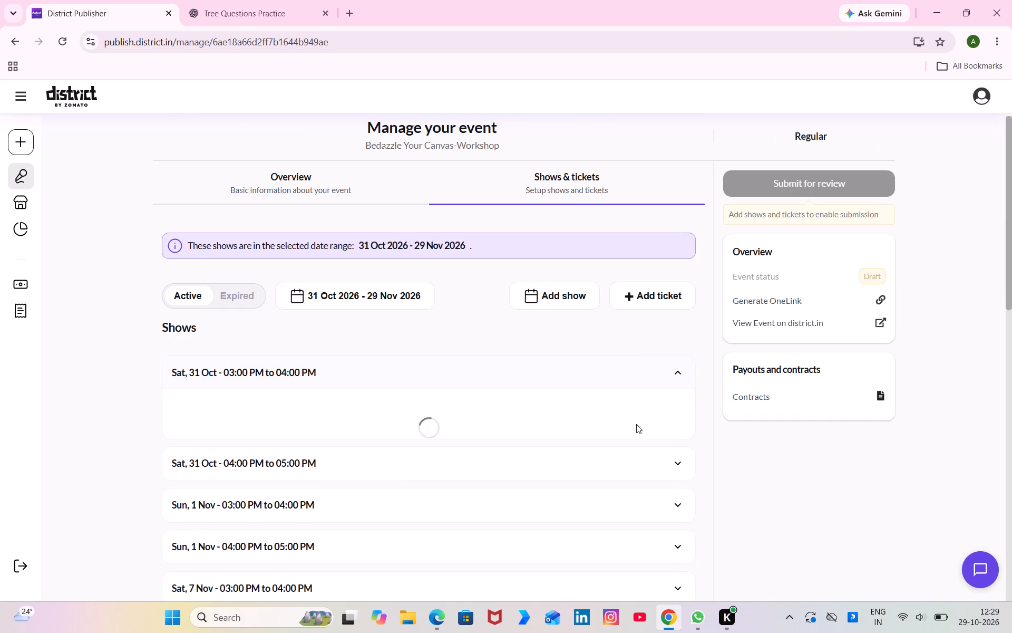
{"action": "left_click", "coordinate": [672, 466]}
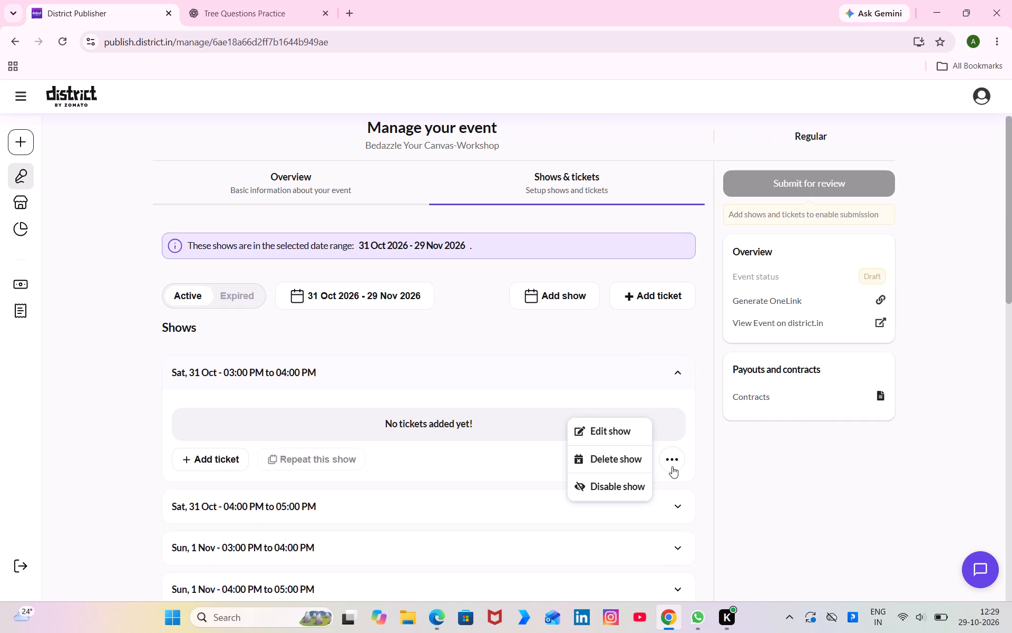
Start a new ticket with the custom name ENTRY PASS and the copied ₹250 cover charge note as its description.
{"action": "left_click", "coordinate": [660, 295]}
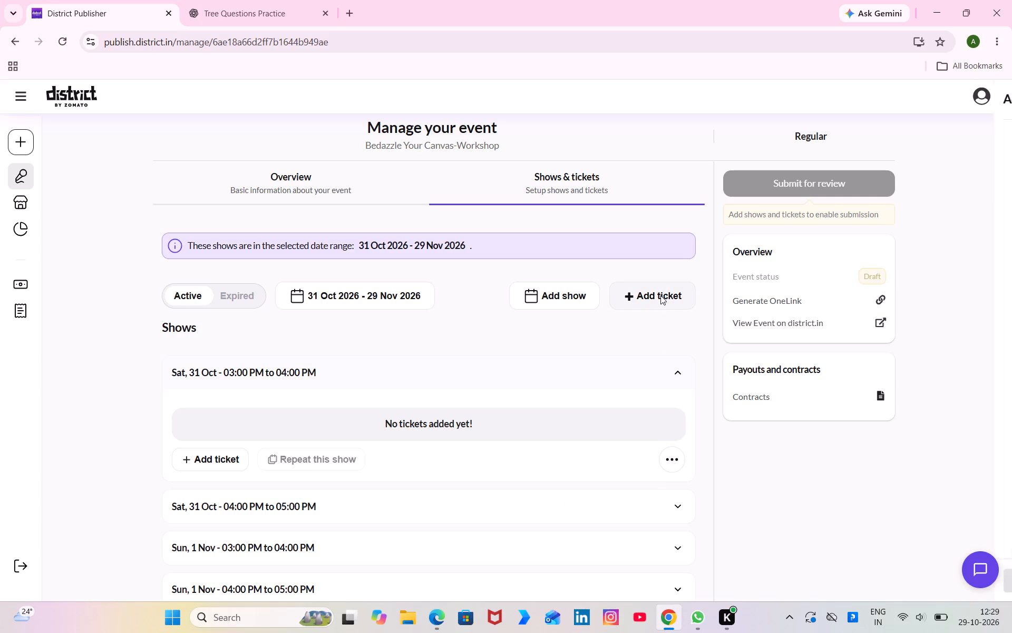
{"action": "left_click", "coordinate": [738, 258]}
{"action": "key", "text": "ctrl+v"}
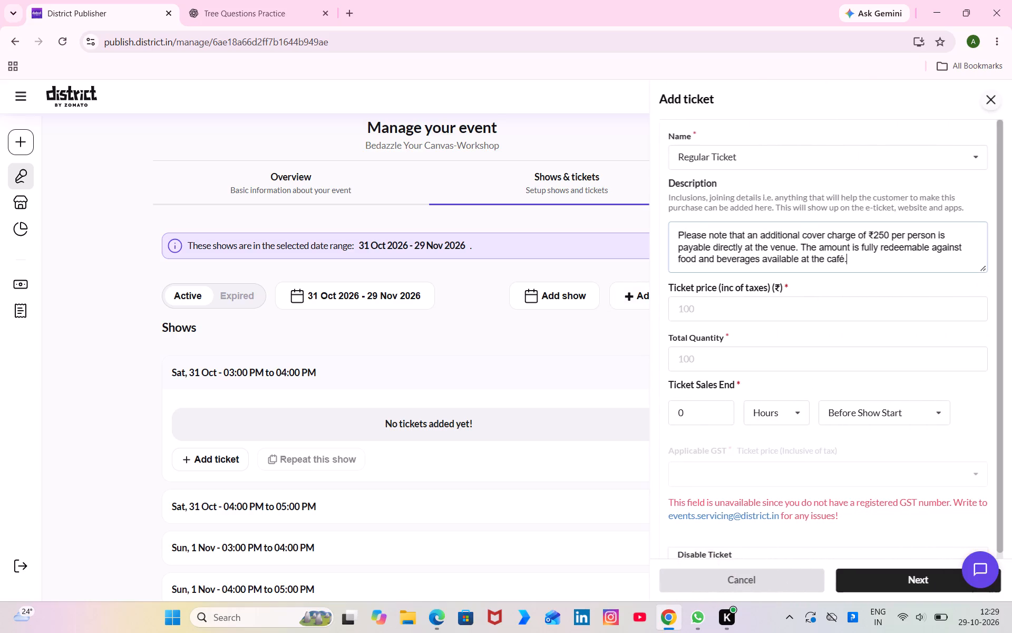
{"action": "left_click", "coordinate": [726, 156]}
{"action": "left_click", "coordinate": [747, 202]}
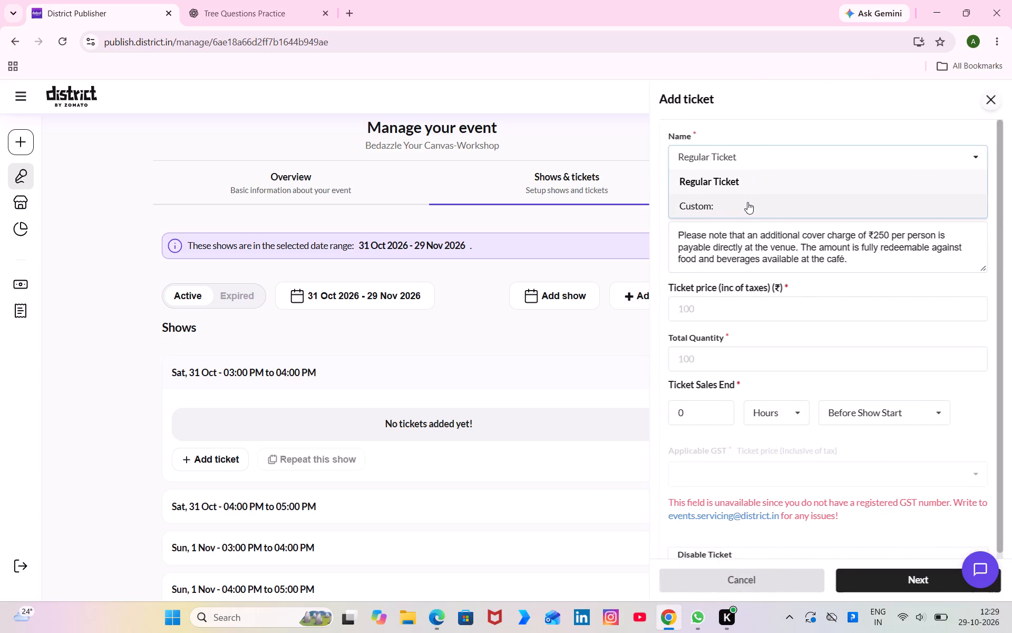
{"action": "left_click", "coordinate": [774, 158]}
{"action": "left_click", "coordinate": [838, 191]}
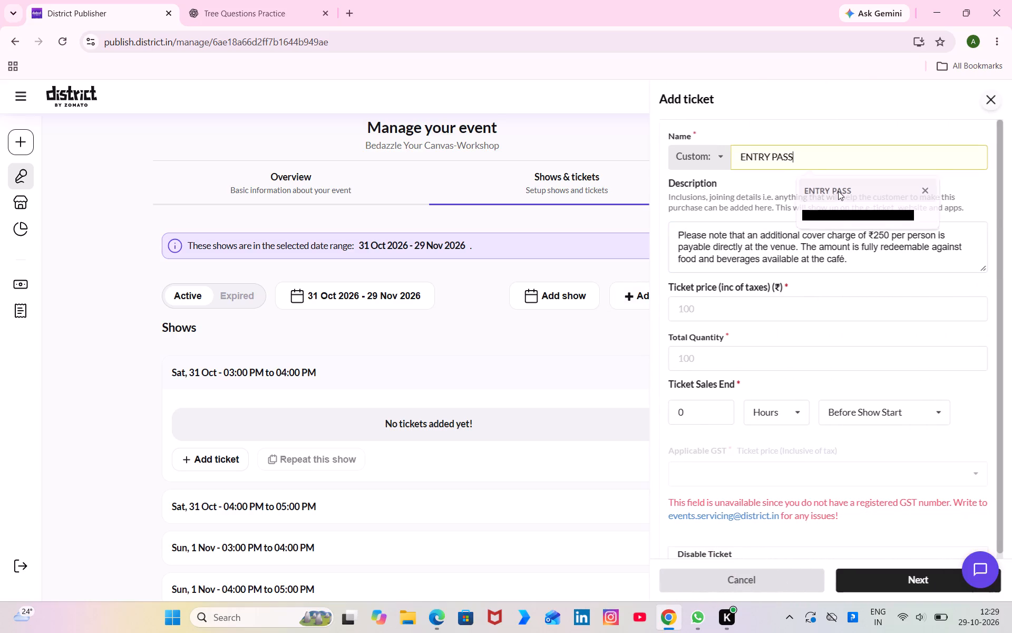
Set the ticket's total quantity to 10 and its sales end to 30 minutes before show start.
{"action": "left_click", "coordinate": [734, 357]}
{"action": "type", "text": "10"}
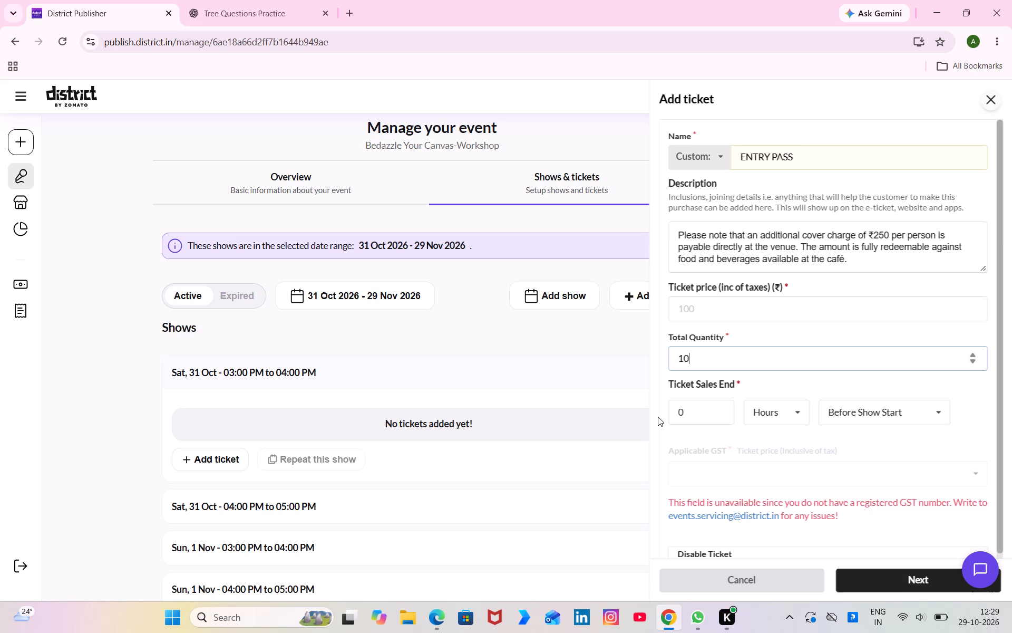
{"action": "left_click", "coordinate": [679, 416]}
{"action": "key", "text": "3"}
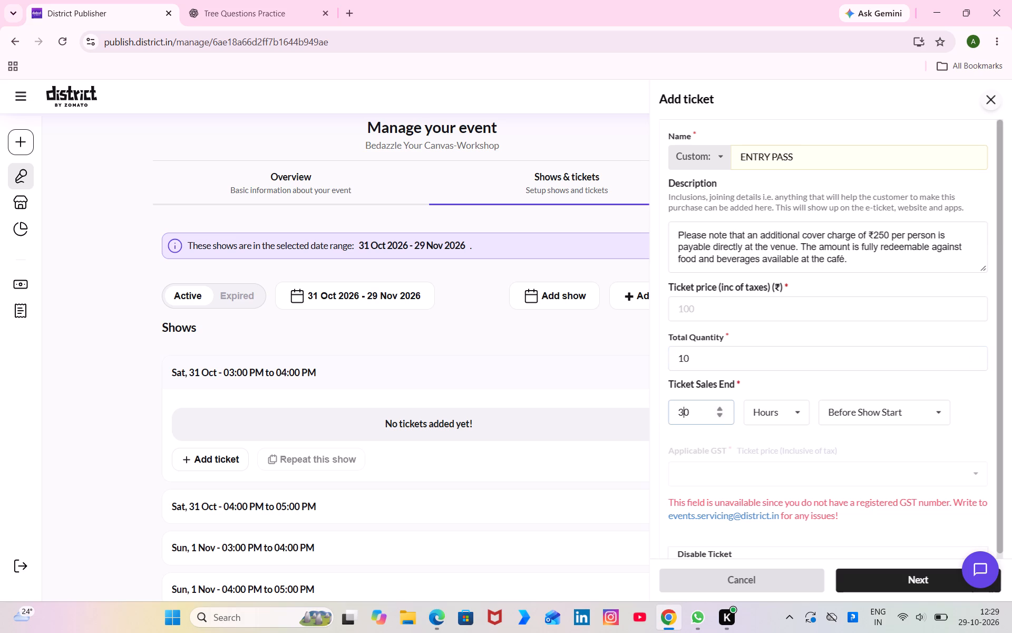
{"action": "left_click", "coordinate": [803, 419]}
{"action": "left_click", "coordinate": [796, 435]}
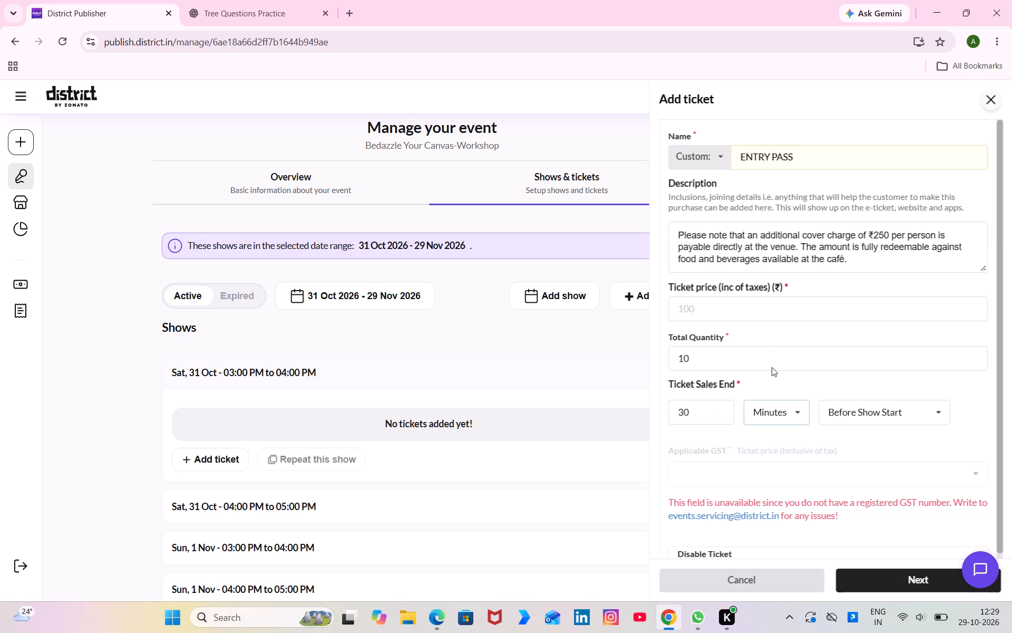
Look up the workshop's price in the Blissboard sheet in Edge, set the ticket price to 899, and add the ticket to all shows.
{"action": "left_click", "coordinate": [746, 299]}
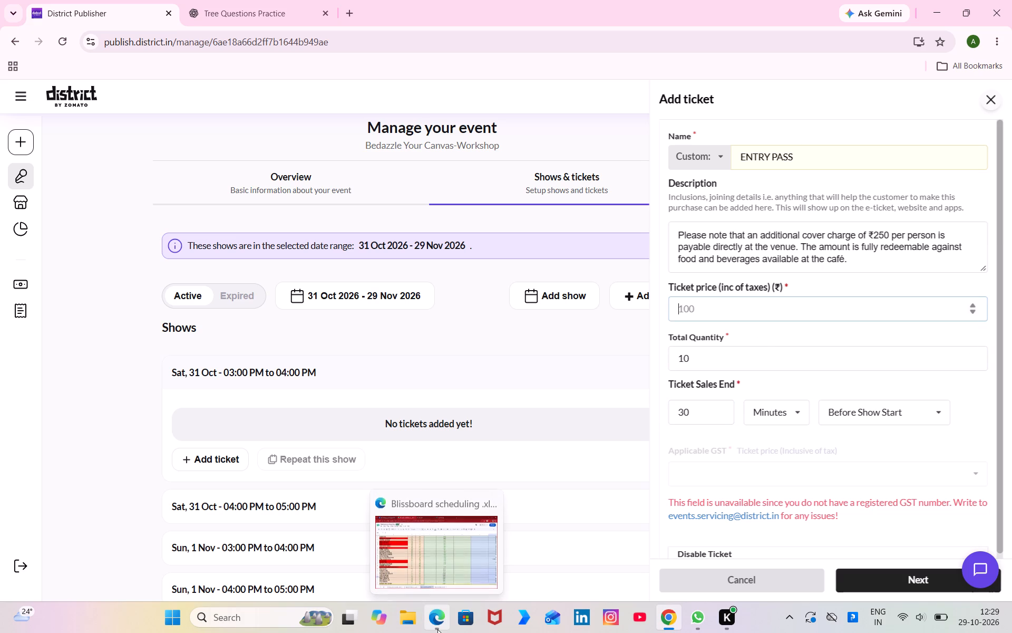
{"action": "left_click", "coordinate": [437, 629]}
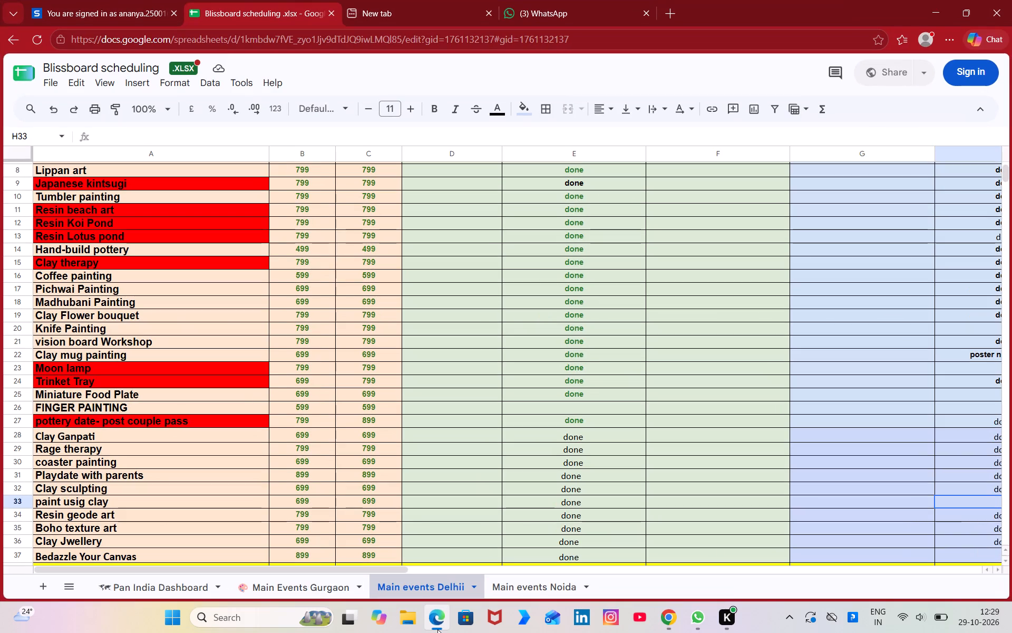
{"action": "left_click", "coordinate": [437, 629]}
{"action": "type", "text": "899"}
{"action": "left_click", "coordinate": [870, 570]}
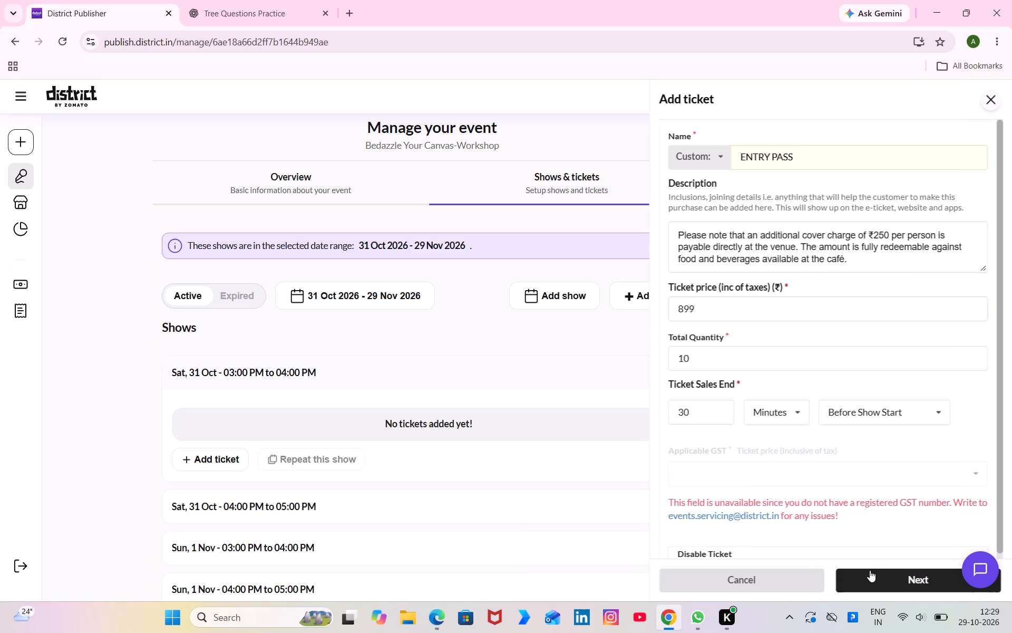
{"action": "left_click", "coordinate": [870, 570]}
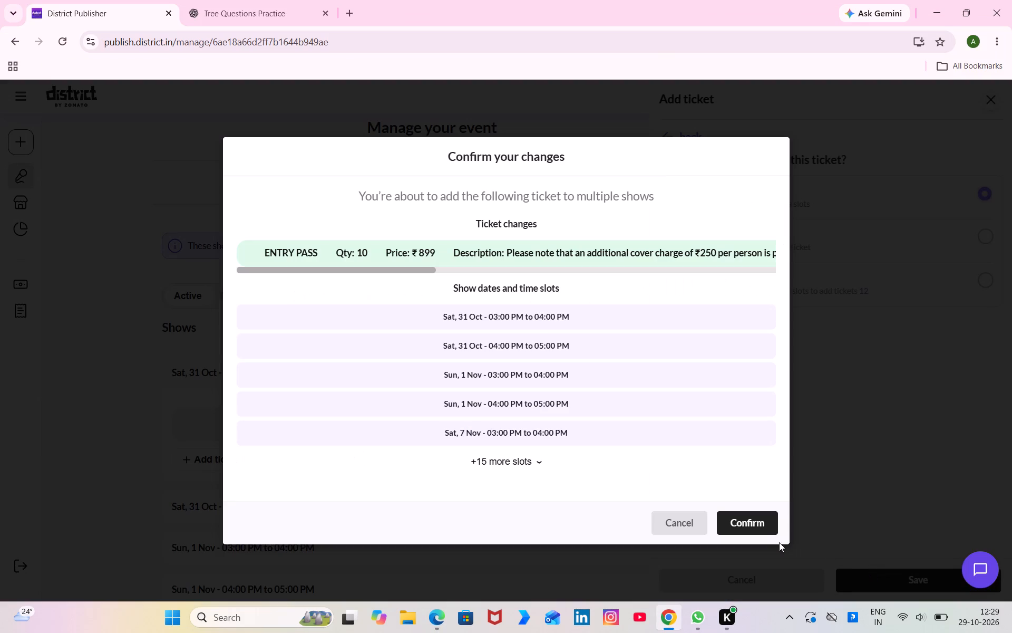
{"action": "left_click", "coordinate": [759, 520]}
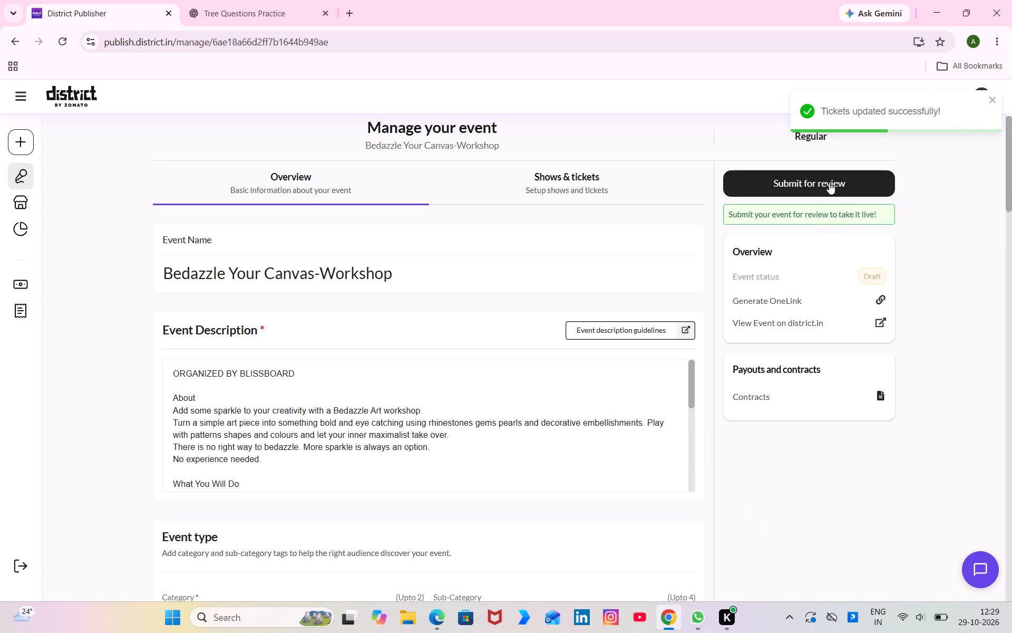
Check the shows list and submit the Bedazzle Your Canvas-Workshop event for review, acknowledging the notice.
{"action": "left_click", "coordinate": [663, 187]}
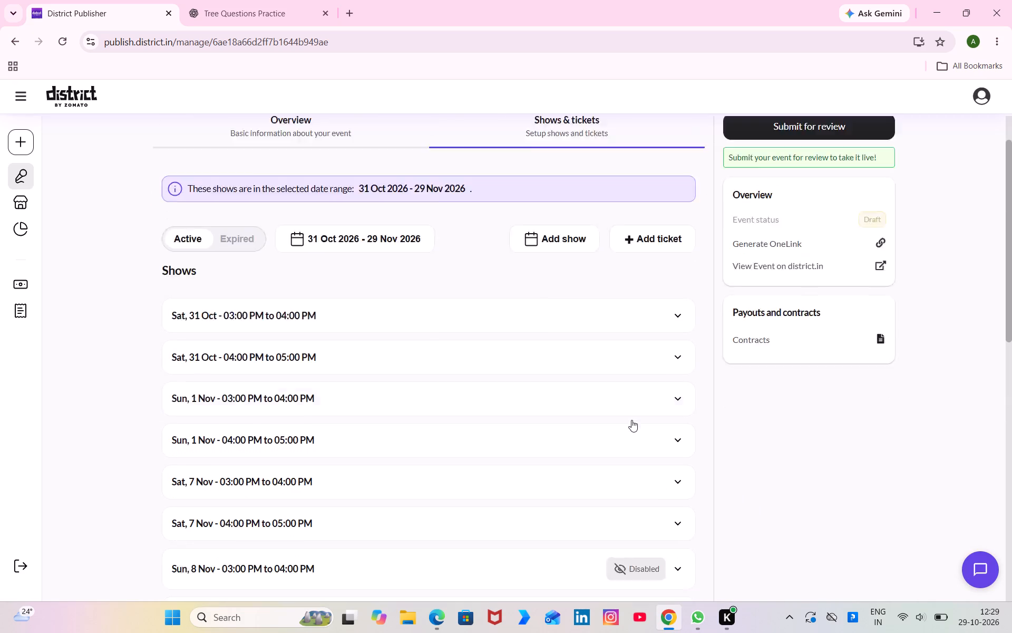
{"action": "left_click", "coordinate": [857, 181]}
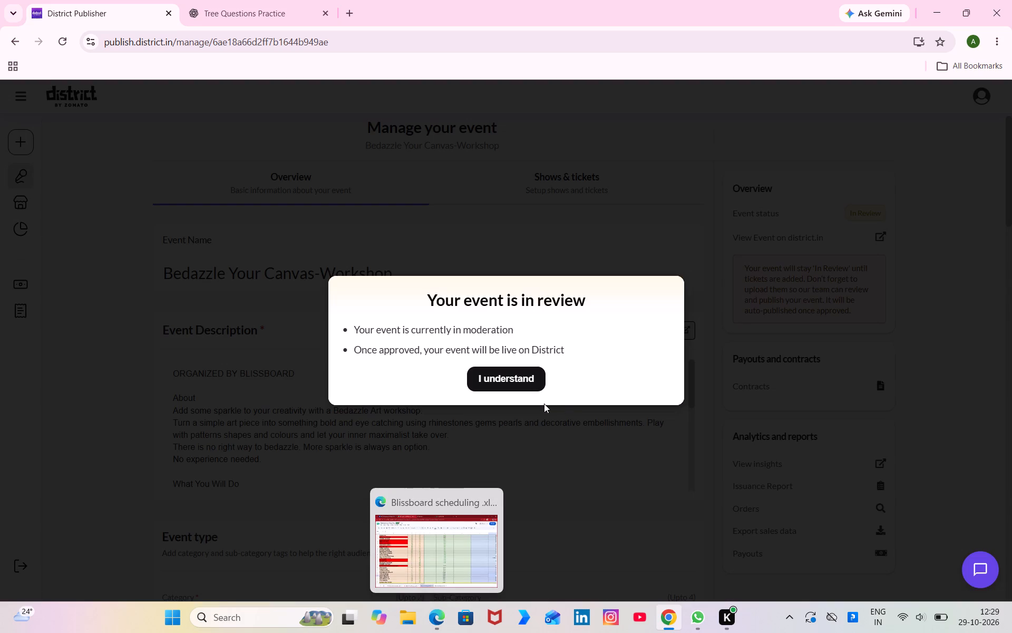
{"action": "left_click", "coordinate": [526, 385]}
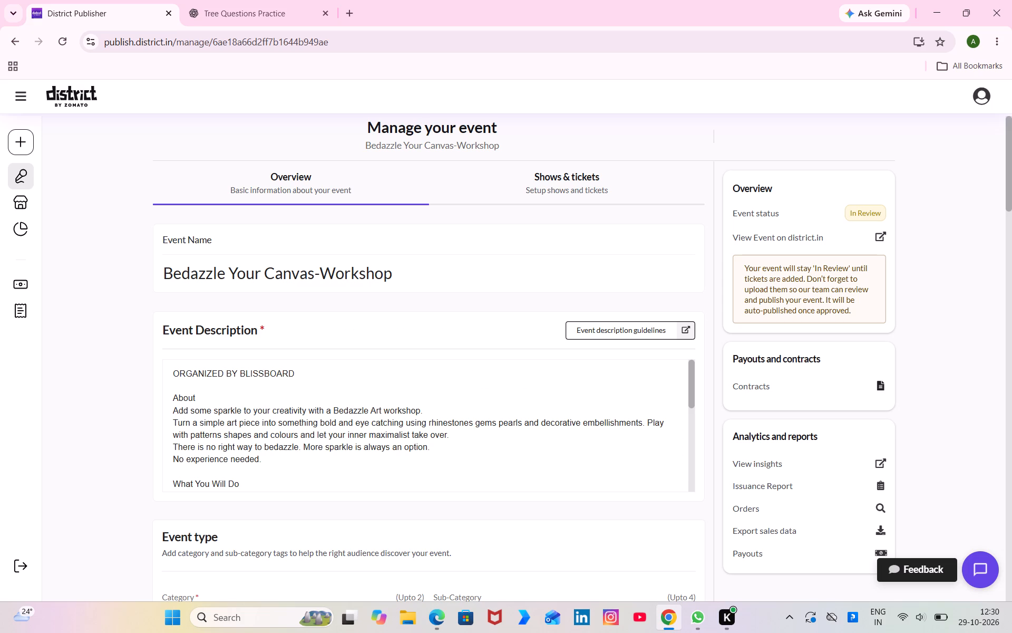
In the Blissboard sheet in Edge, mark Bedazzle Your Canvas (row 37) as done in the District Mona Cava column.
{"action": "left_click", "coordinate": [436, 620]}
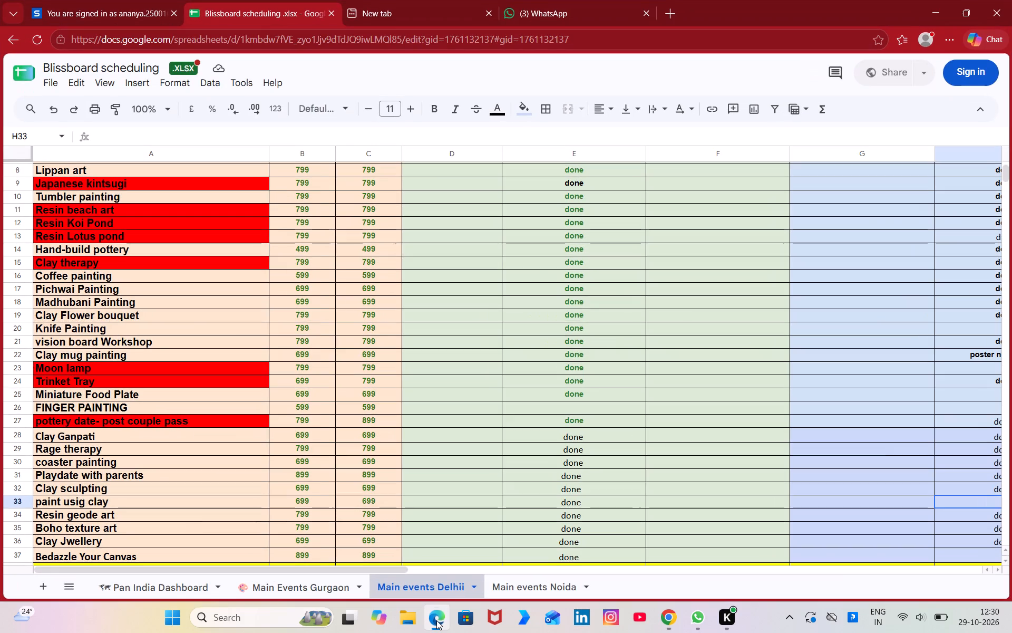
{"action": "scroll", "coordinate": [790, 457], "scroll_direction": "left", "scroll_amount": 2}
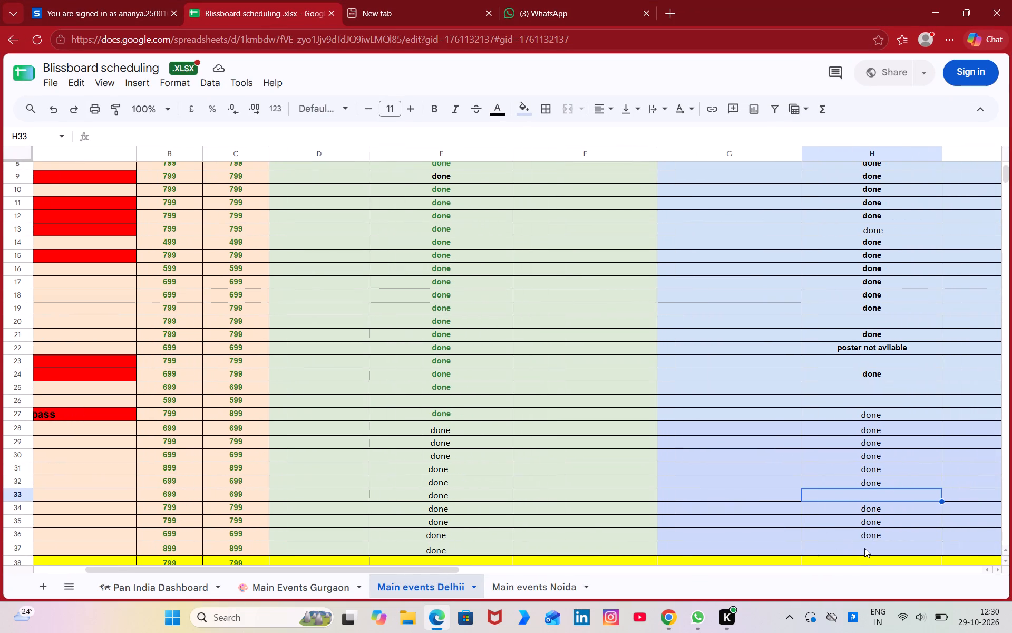
{"action": "left_click", "coordinate": [864, 548]}
{"action": "key", "text": "space"}
{"action": "key", "text": "space"}
{"action": "key", "text": "space"}
{"action": "key", "text": "space"}
{"action": "key", "text": "space"}
{"action": "key", "text": "space"}
{"action": "key", "text": "space"}
{"action": "key", "text": "space"}
{"action": "key", "text": "space"}
{"action": "key", "text": "space"}
{"action": "key", "text": "space"}
{"action": "key", "text": "space"}
{"action": "key", "text": "space"}
{"action": "key", "text": "space"}
{"action": "key", "text": "space"}
{"action": "key", "text": "space"}
{"action": "key", "text": "space"}
{"action": "key", "text": "space"}
{"action": "key", "text": "space"}
{"action": "key", "text": "space"}
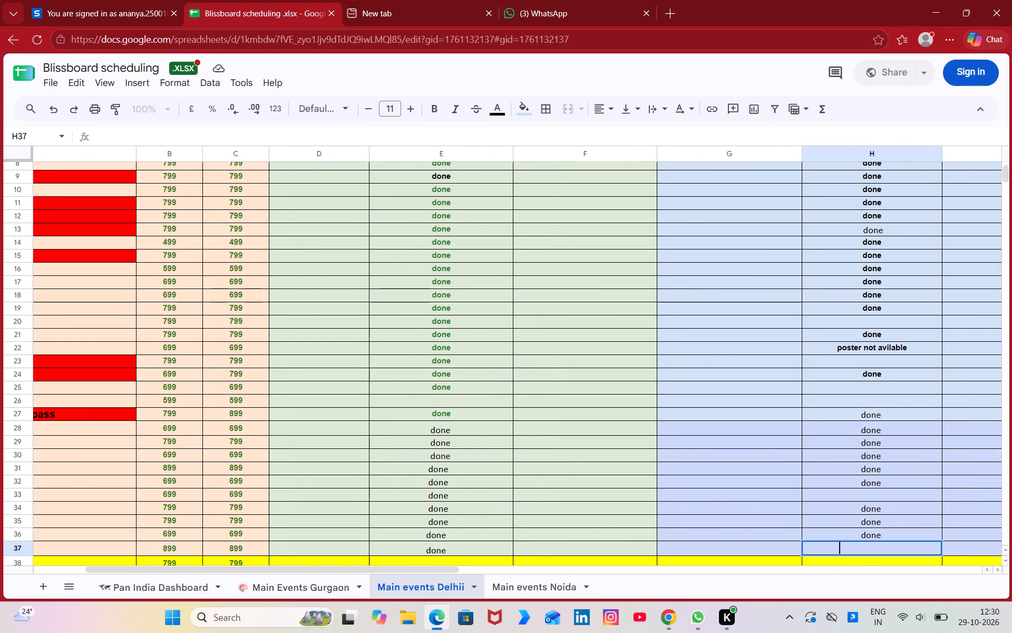
{"action": "key", "text": "space"}
{"action": "key", "text": "space"}
{"action": "key", "text": "space"}
{"action": "key", "text": "space"}
{"action": "key", "text": "d"}
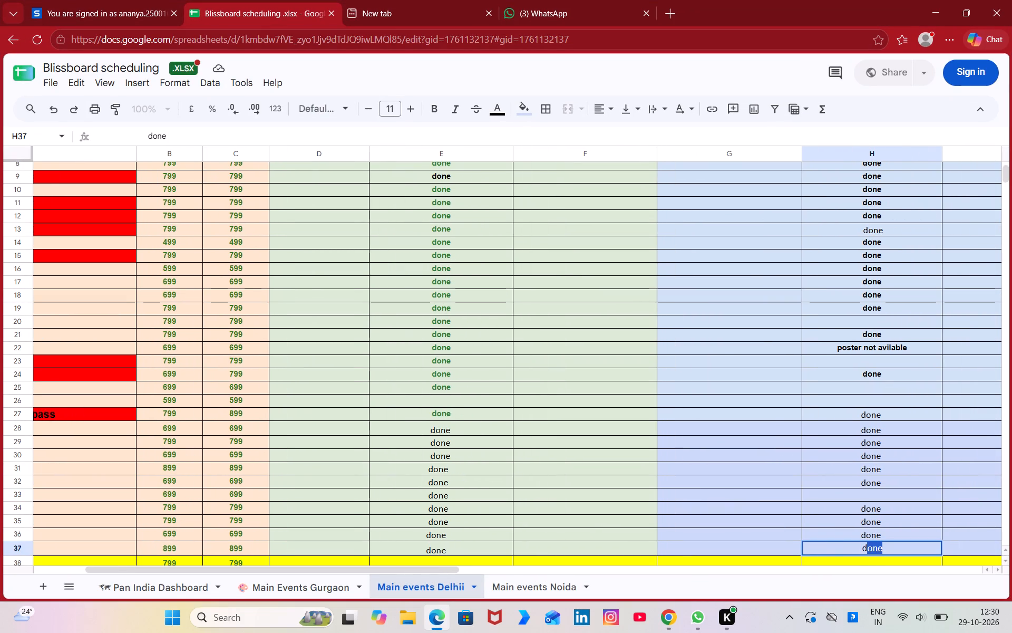
{"action": "key", "text": "Up"}
{"action": "key", "text": "Up"}
{"action": "key", "text": "Up"}
{"action": "key", "text": "Up"}
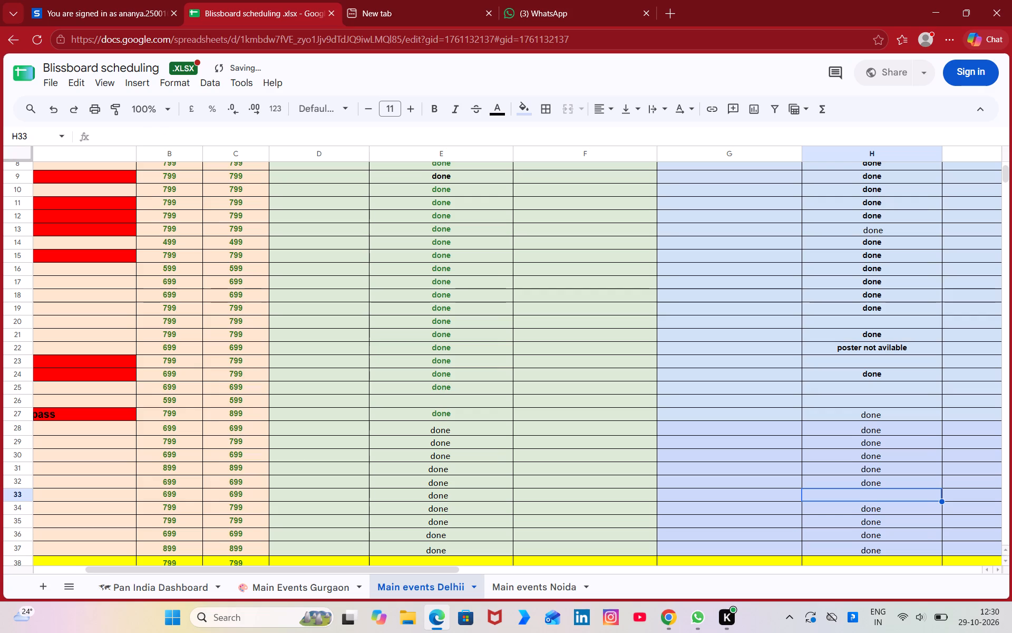
Review the workshop rows and the District Mona Cava column for entries not yet marked done.
{"action": "scroll", "coordinate": [864, 548], "scroll_direction": "right", "scroll_amount": 6}
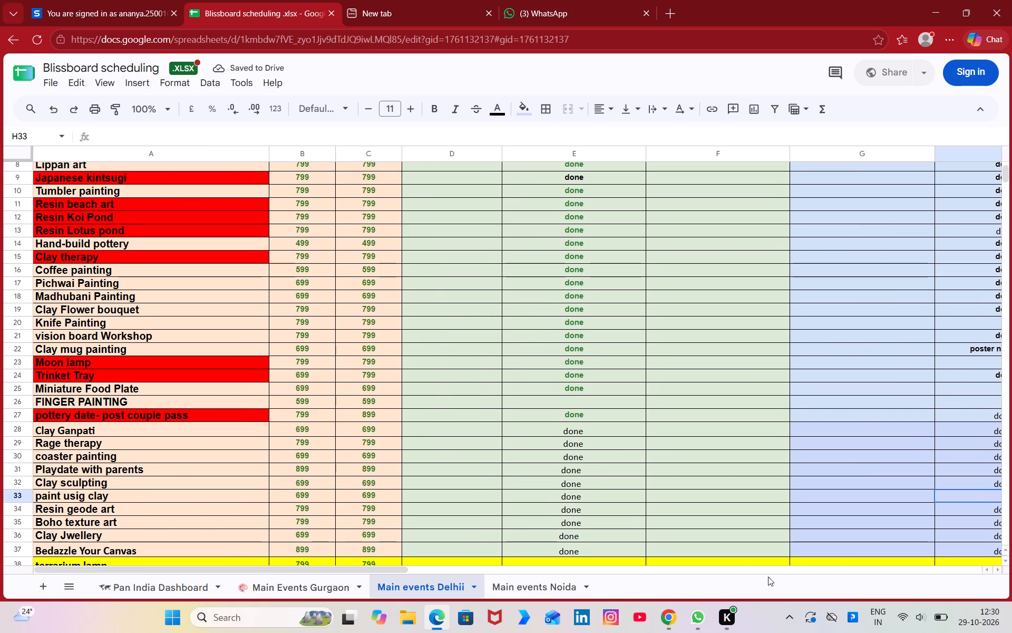
{"action": "scroll", "coordinate": [598, 439], "scroll_direction": "up", "scroll_amount": 2}
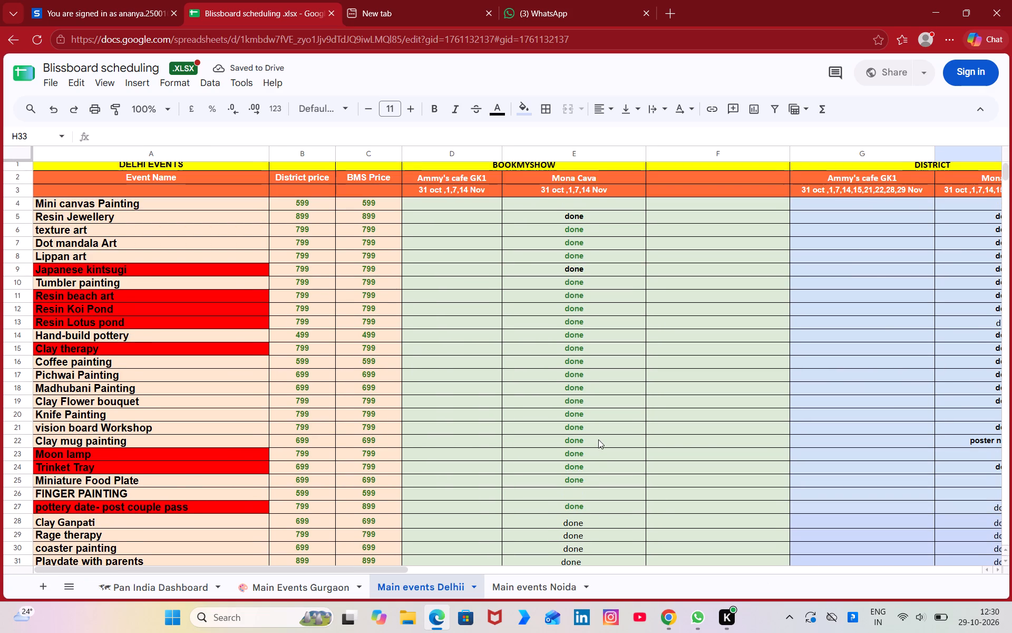
{"action": "scroll", "coordinate": [555, 409], "scroll_direction": "left", "scroll_amount": 6}
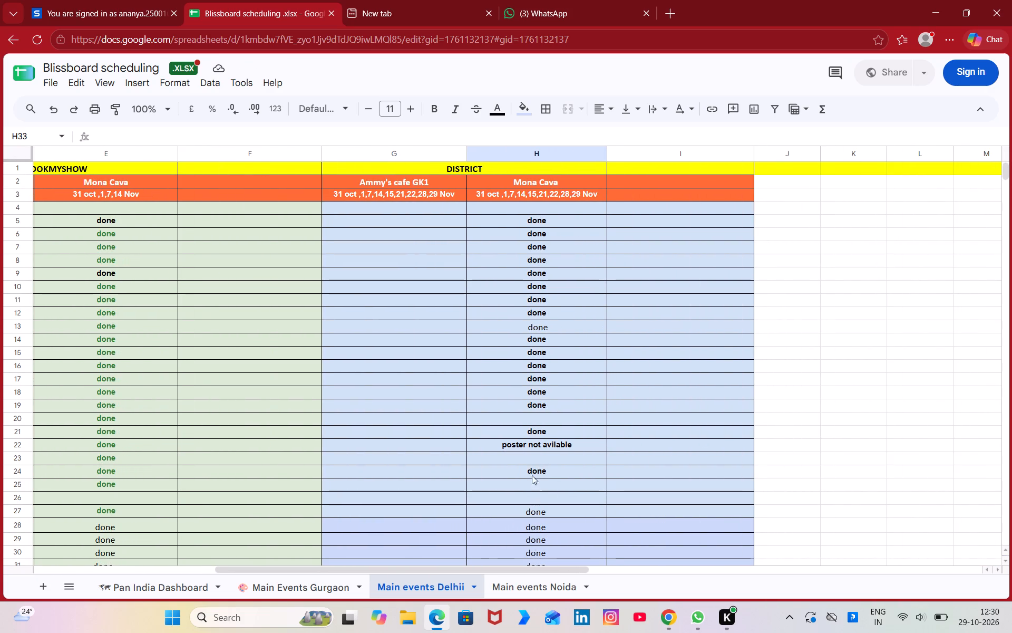
{"action": "scroll", "coordinate": [539, 417], "scroll_direction": "down", "scroll_amount": 3}
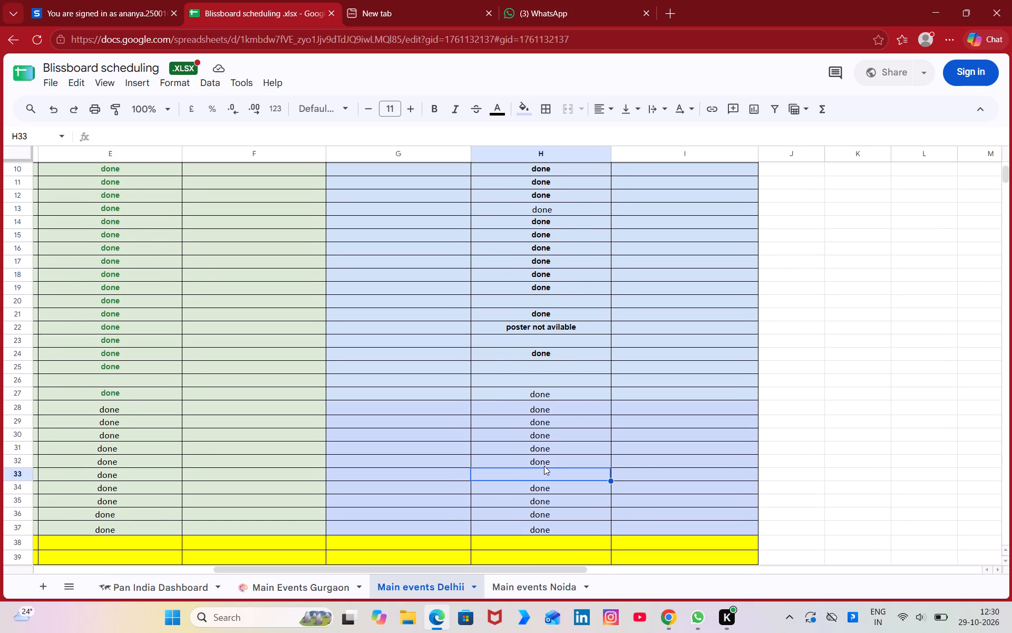
{"action": "scroll", "coordinate": [513, 430], "scroll_direction": "up", "scroll_amount": 3}
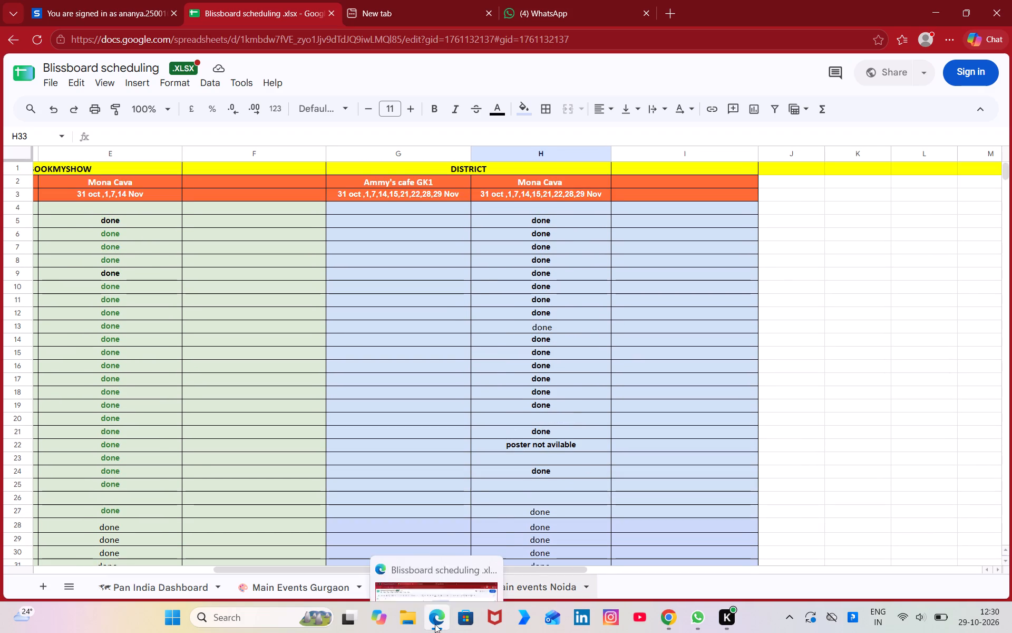
Return to the District Publisher event overview in Chrome and open the draft Clay Canvas Painting-Workshop listing.
{"action": "left_click", "coordinate": [435, 624]}
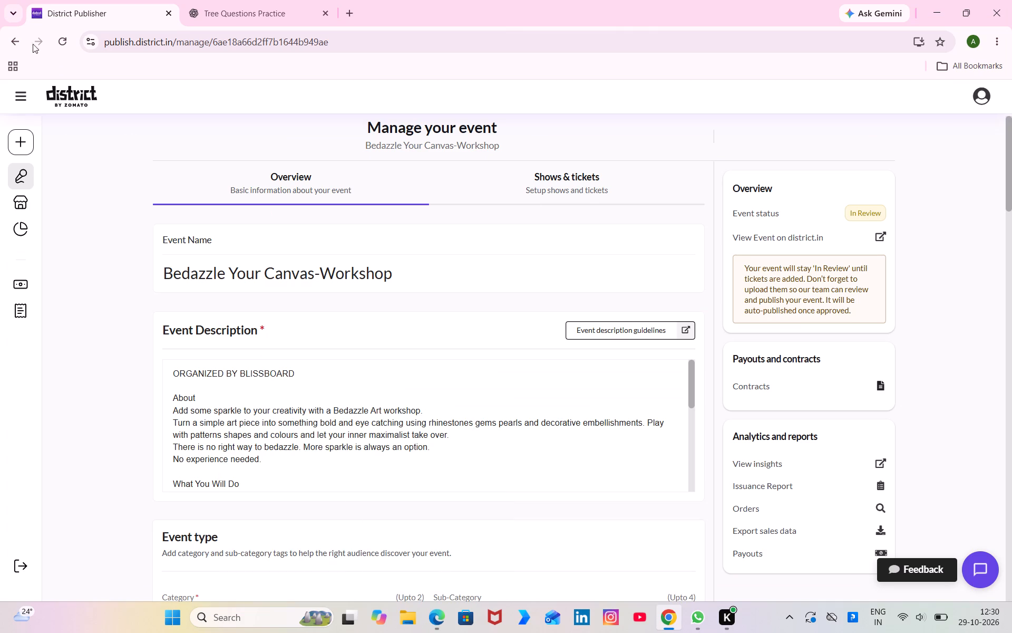
{"action": "left_click", "coordinate": [16, 42]}
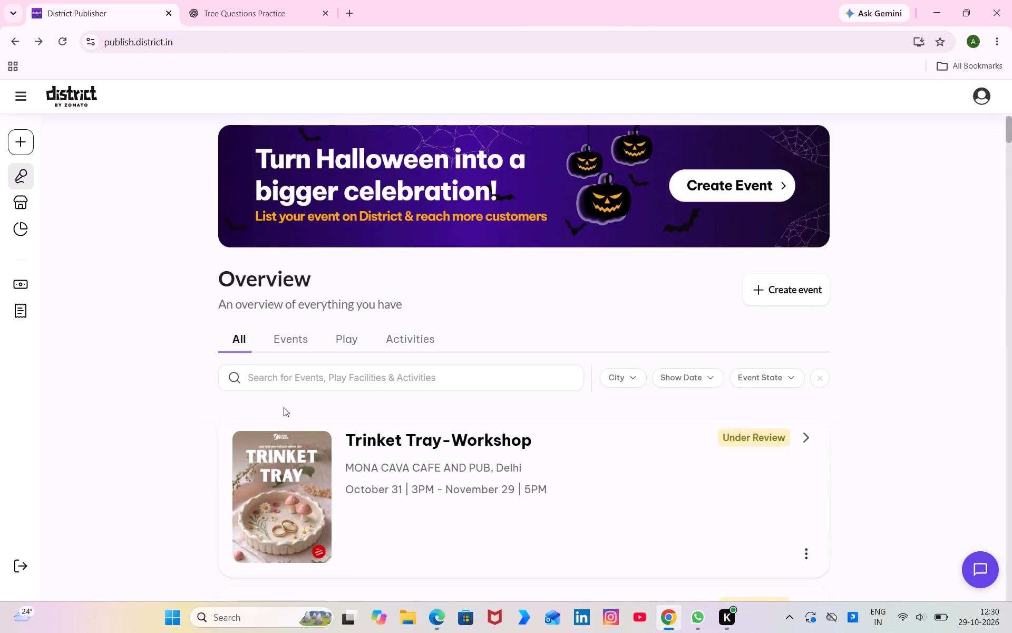
{"action": "scroll", "coordinate": [284, 407], "scroll_direction": "down", "scroll_amount": 17}
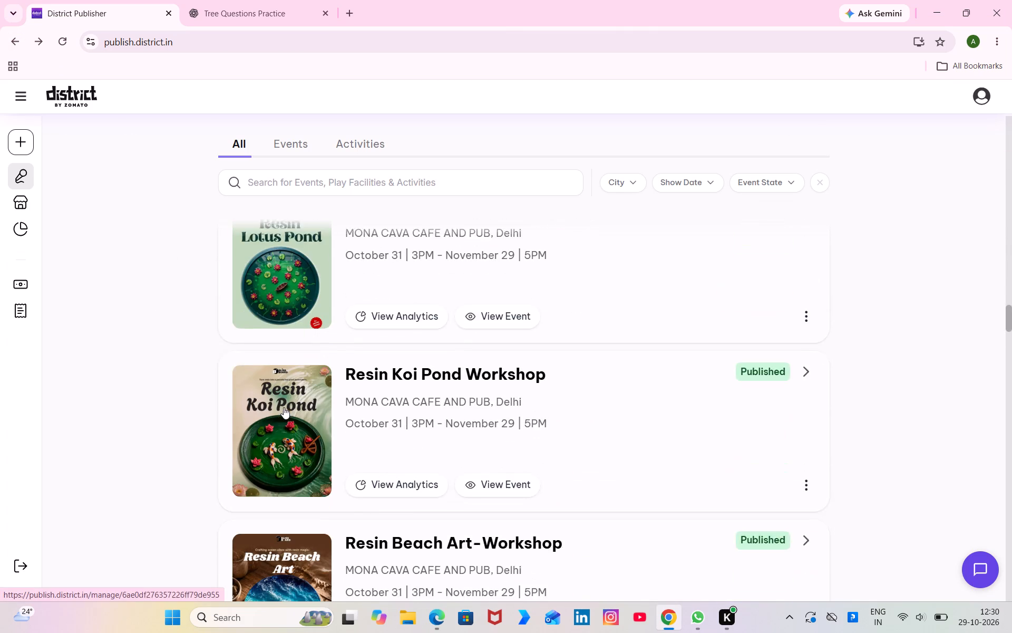
{"action": "scroll", "coordinate": [284, 407], "scroll_direction": "down", "scroll_amount": 8}
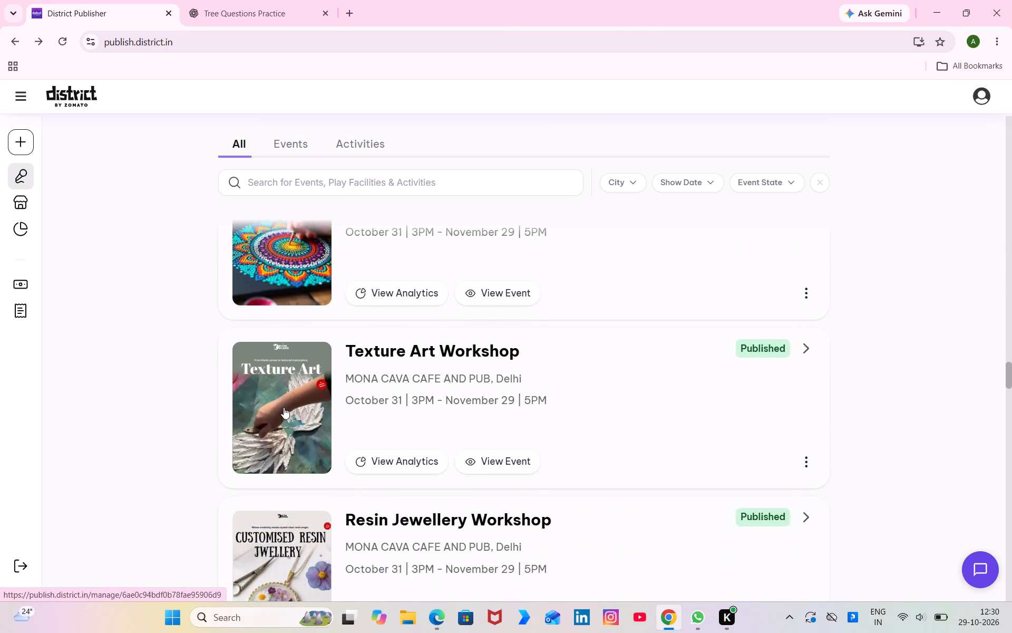
{"action": "scroll", "coordinate": [284, 407], "scroll_direction": "down", "scroll_amount": 12}
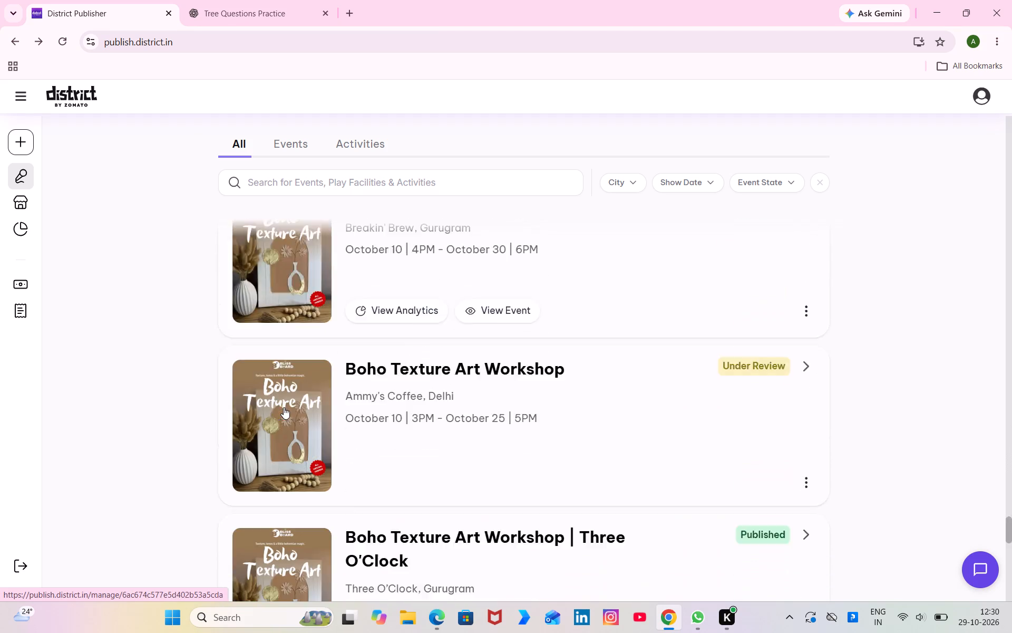
{"action": "scroll", "coordinate": [284, 407], "scroll_direction": "down", "scroll_amount": 3}
{"action": "scroll", "coordinate": [284, 407], "scroll_direction": "up", "scroll_amount": 6}
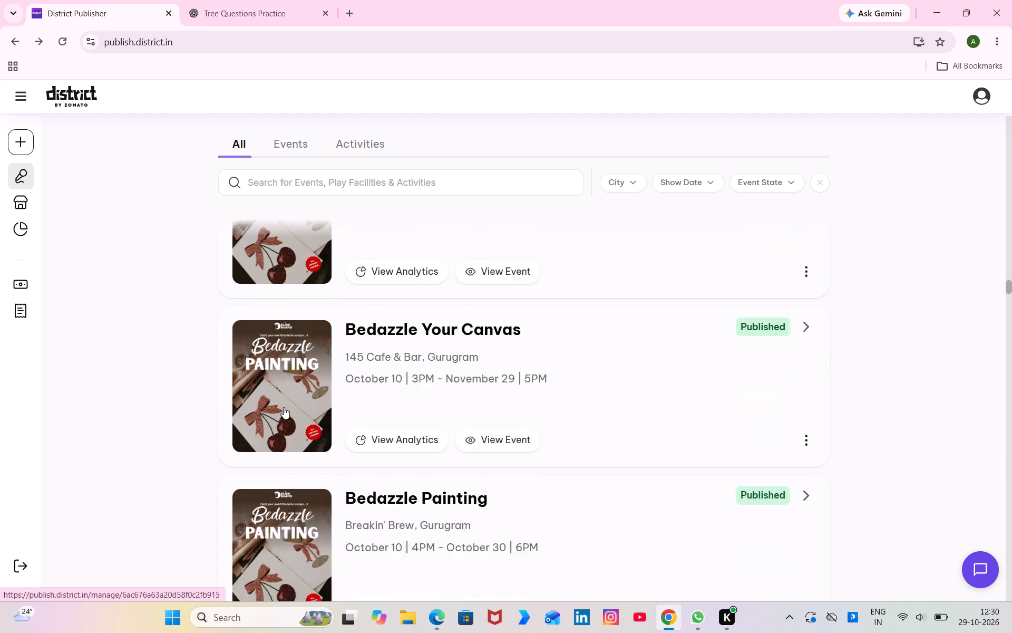
{"action": "scroll", "coordinate": [284, 407], "scroll_direction": "up", "scroll_amount": 9}
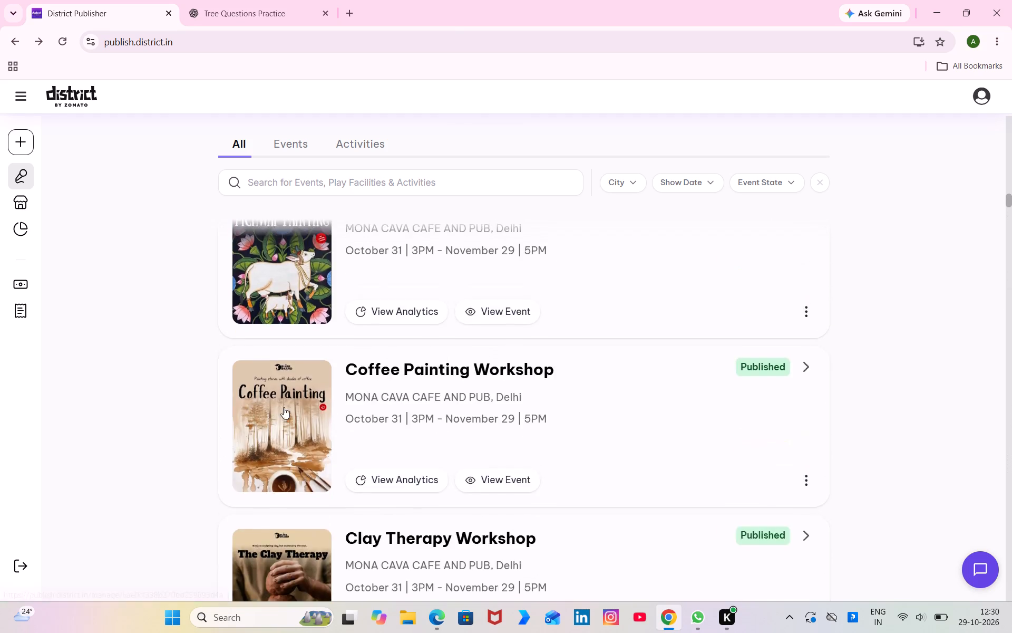
{"action": "scroll", "coordinate": [284, 407], "scroll_direction": "up", "scroll_amount": 8}
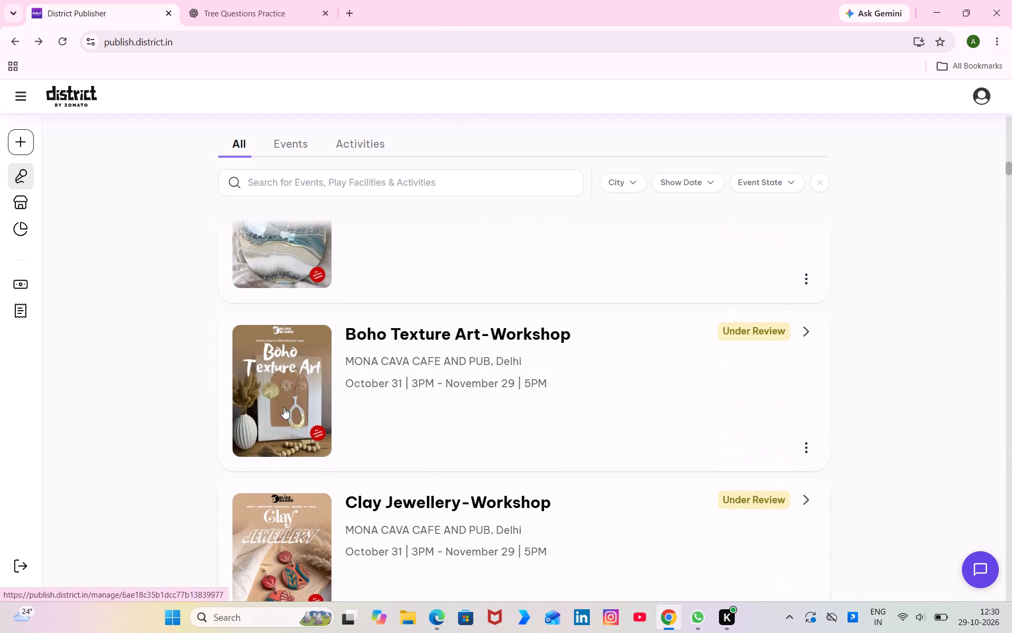
{"action": "scroll", "coordinate": [284, 407], "scroll_direction": "up", "scroll_amount": 3}
{"action": "left_click", "coordinate": [379, 513]}
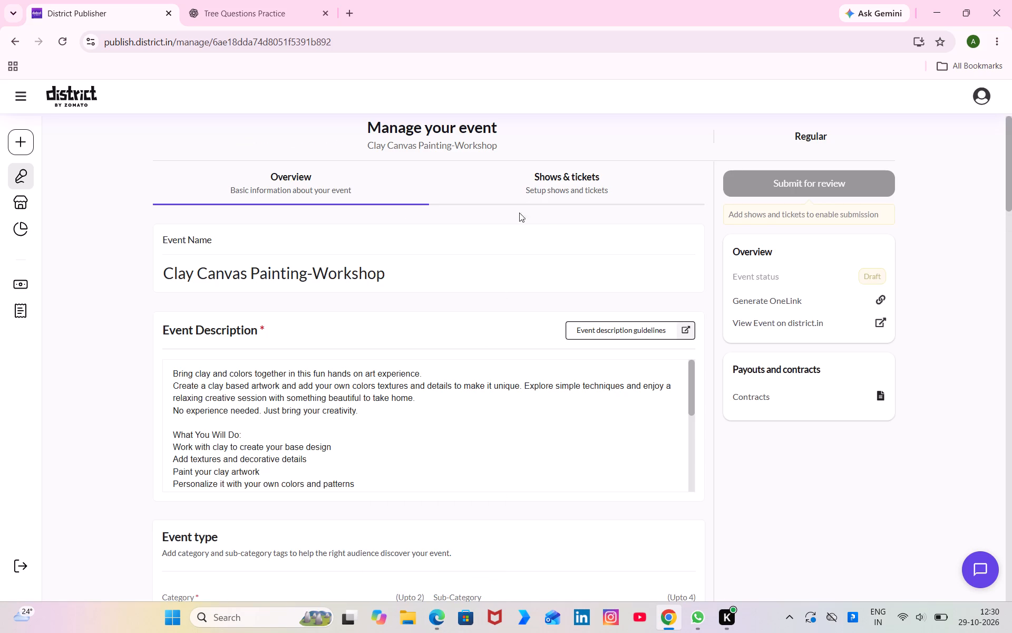
Set up a weekly recurring show schedule from Sat, 31 Oct to Sun, 29 Nov, repeating on Saturday and Sunday.
{"action": "left_click", "coordinate": [546, 193]}
{"action": "left_click", "coordinate": [627, 423]}
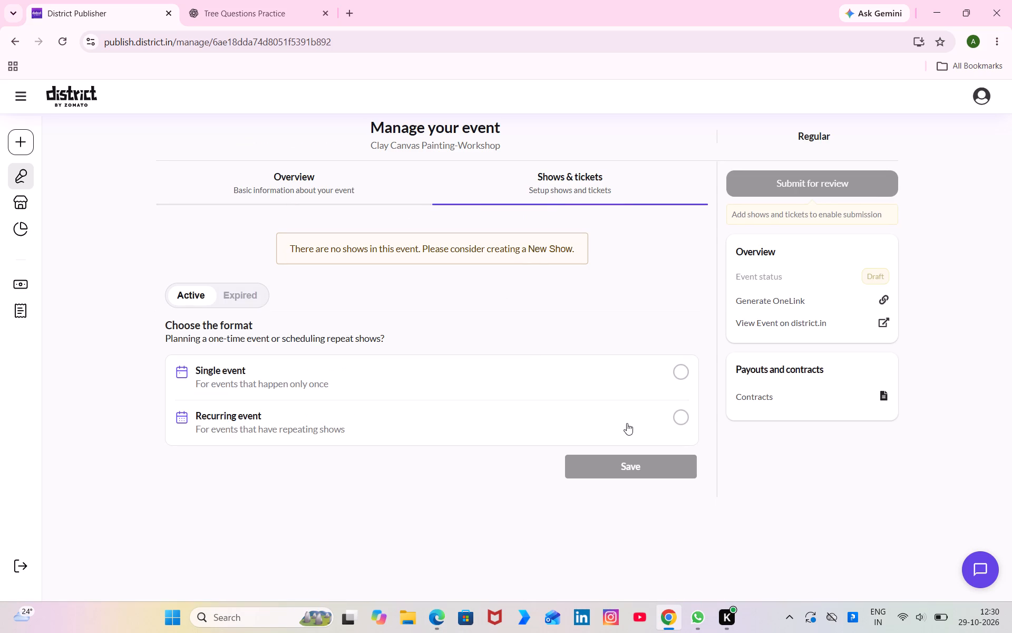
{"action": "left_click", "coordinate": [440, 616]}
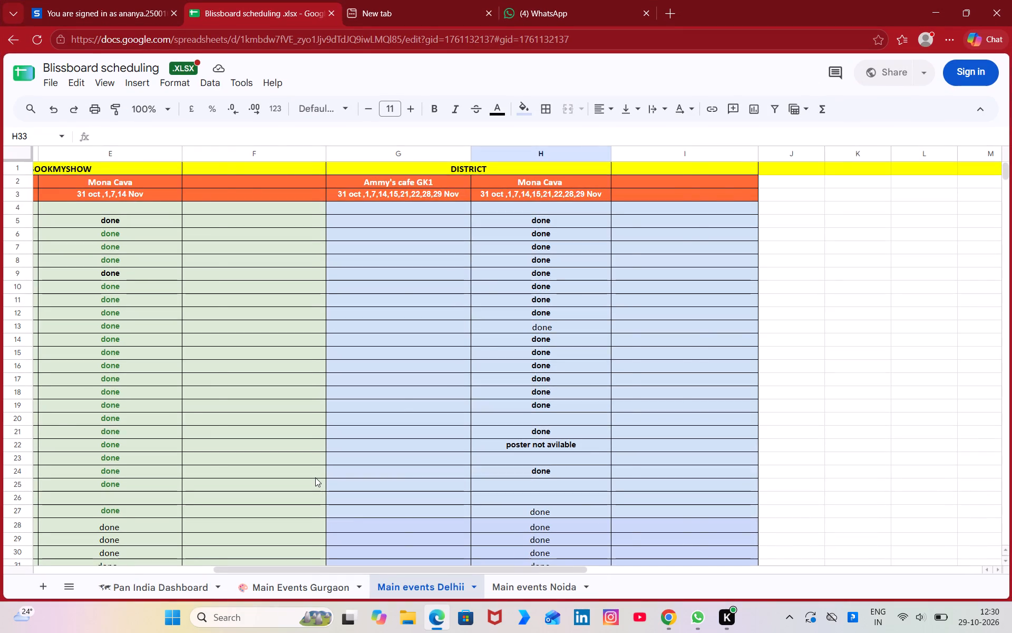
{"action": "scroll", "coordinate": [315, 477], "scroll_direction": "right", "scroll_amount": 4}
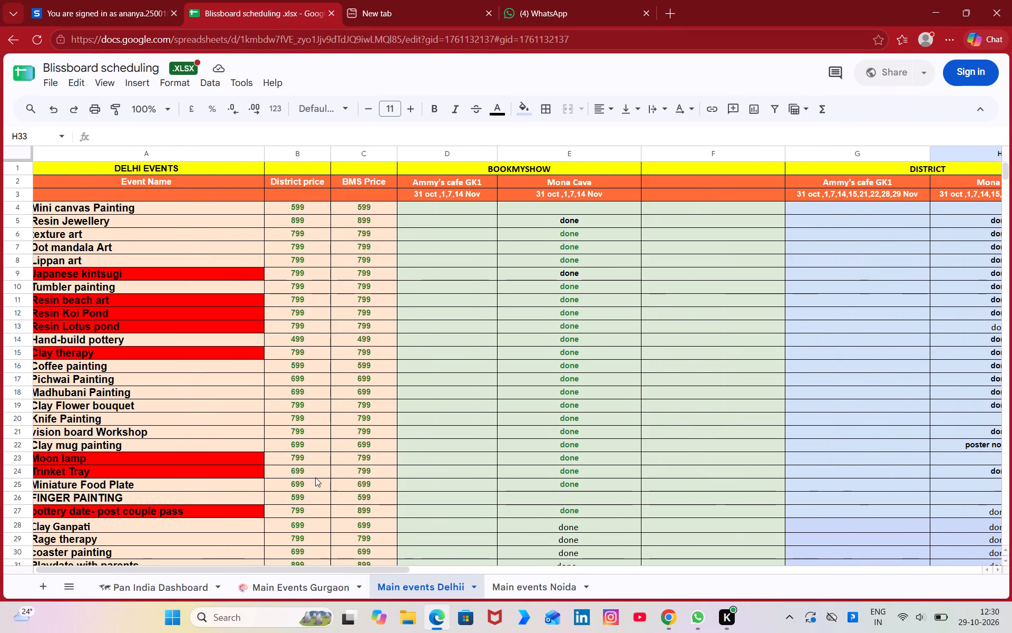
{"action": "left_click", "coordinate": [436, 620]}
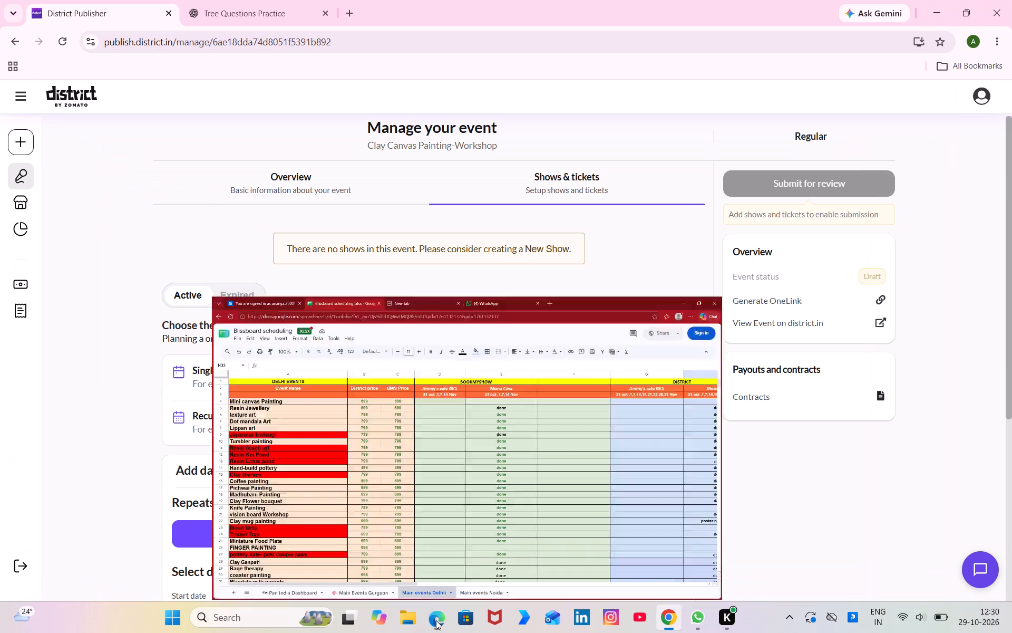
{"action": "left_click", "coordinate": [582, 536]}
{"action": "scroll", "coordinate": [582, 536], "scroll_direction": "down", "scroll_amount": 2}
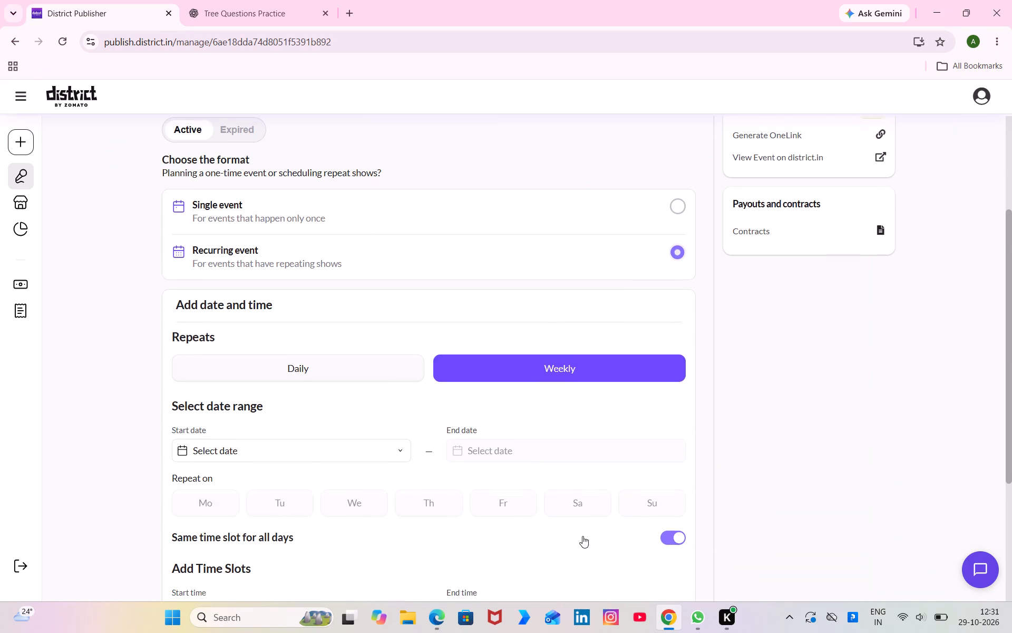
{"action": "left_click", "coordinate": [391, 446]}
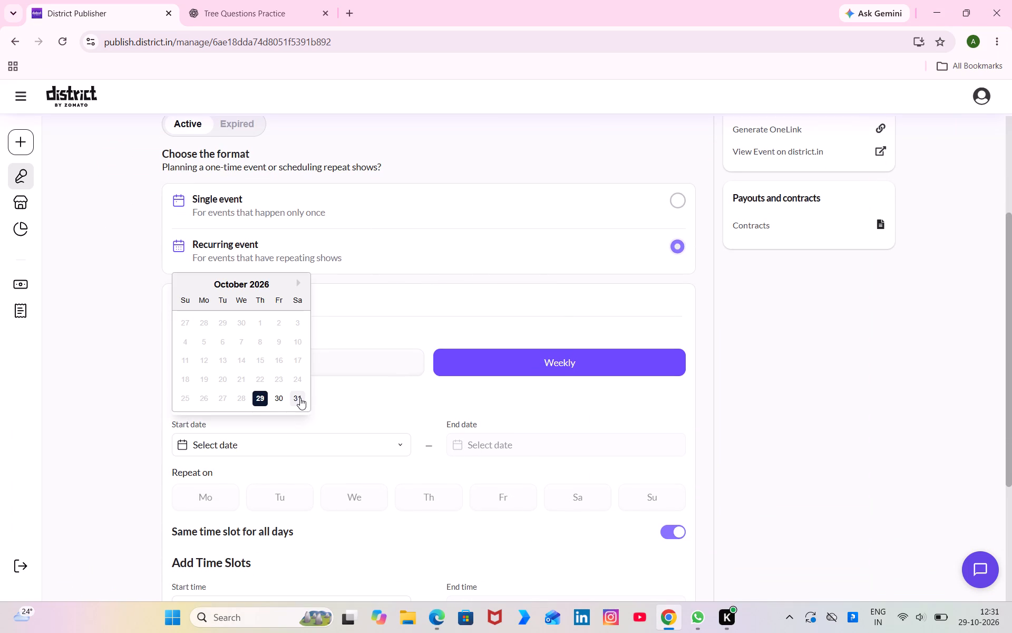
{"action": "left_click", "coordinate": [300, 398]}
{"action": "left_click", "coordinate": [546, 452]}
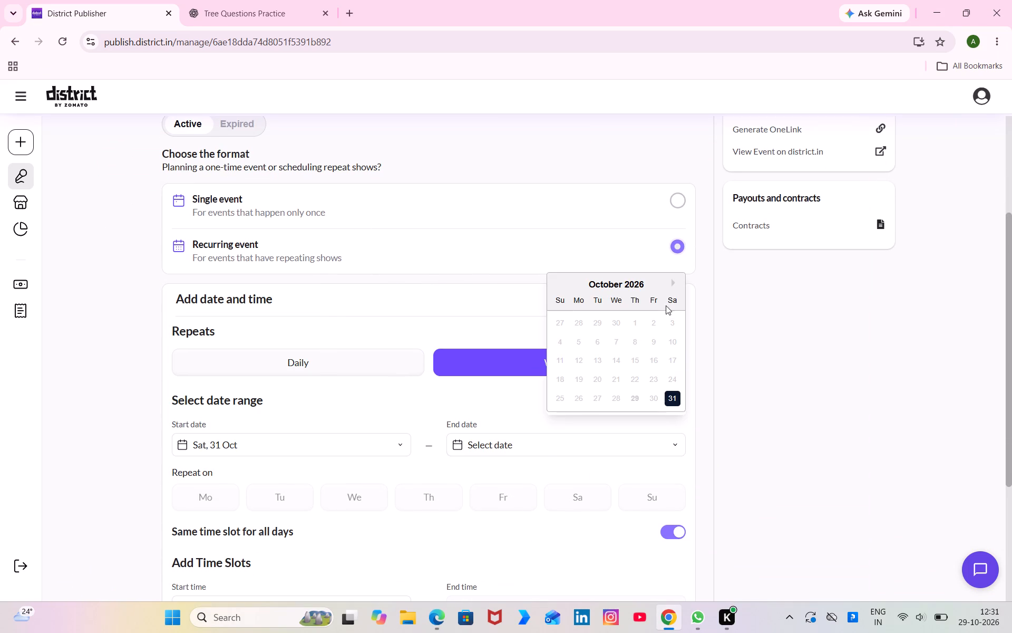
{"action": "left_click", "coordinate": [672, 283]}
{"action": "left_click", "coordinate": [561, 401]}
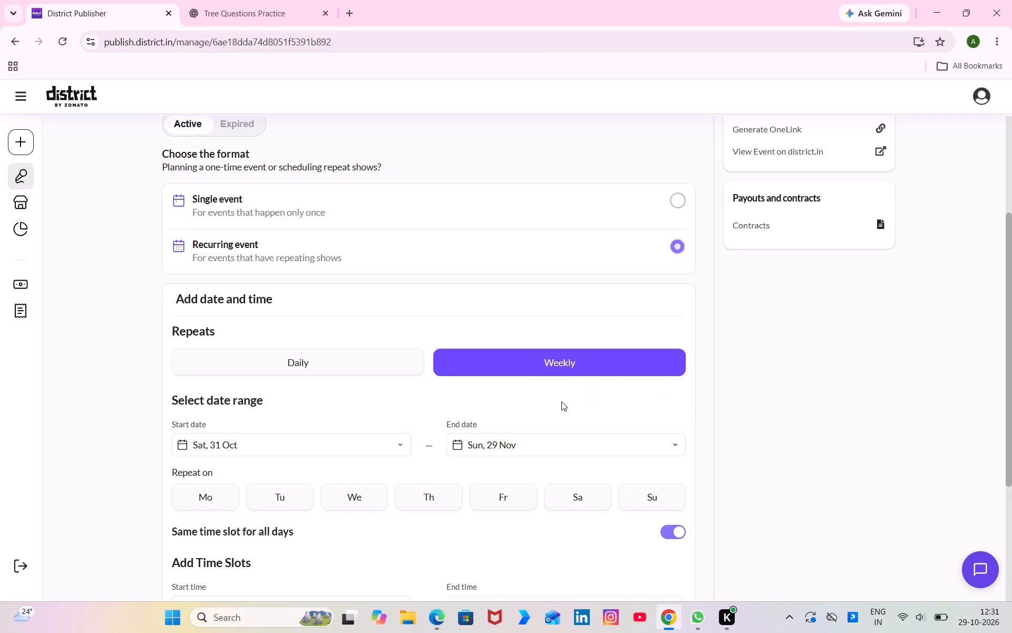
{"action": "left_click", "coordinate": [580, 496]}
{"action": "left_click", "coordinate": [675, 497]}
Set the first time slot's start time to 03:00 PM.
{"action": "scroll", "coordinate": [675, 497], "scroll_direction": "down", "scroll_amount": 3}
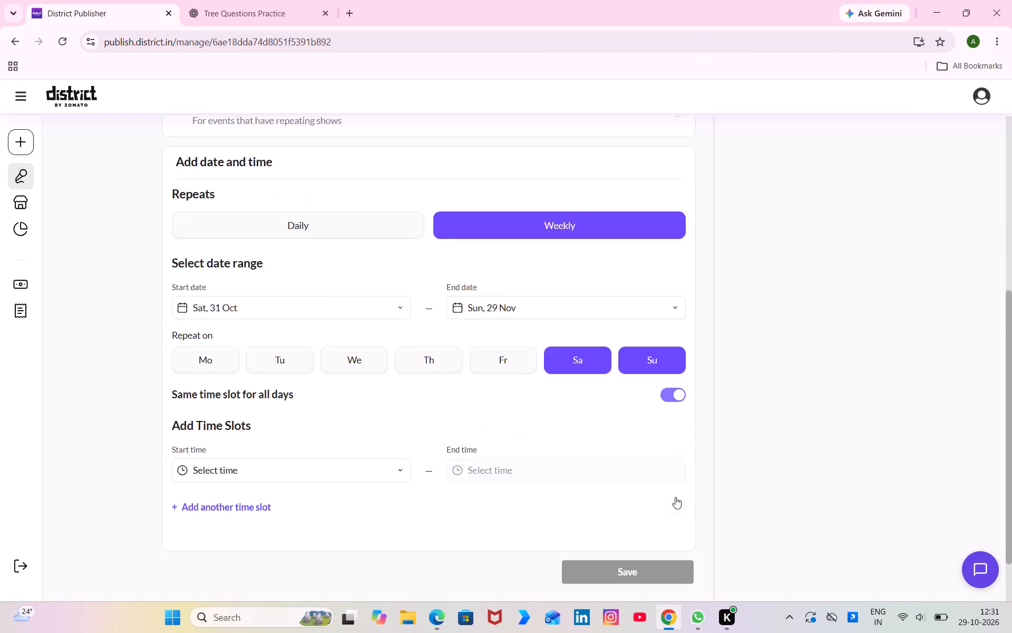
{"action": "left_click", "coordinate": [336, 394]}
{"action": "scroll", "coordinate": [286, 296], "scroll_direction": "down", "scroll_amount": 4}
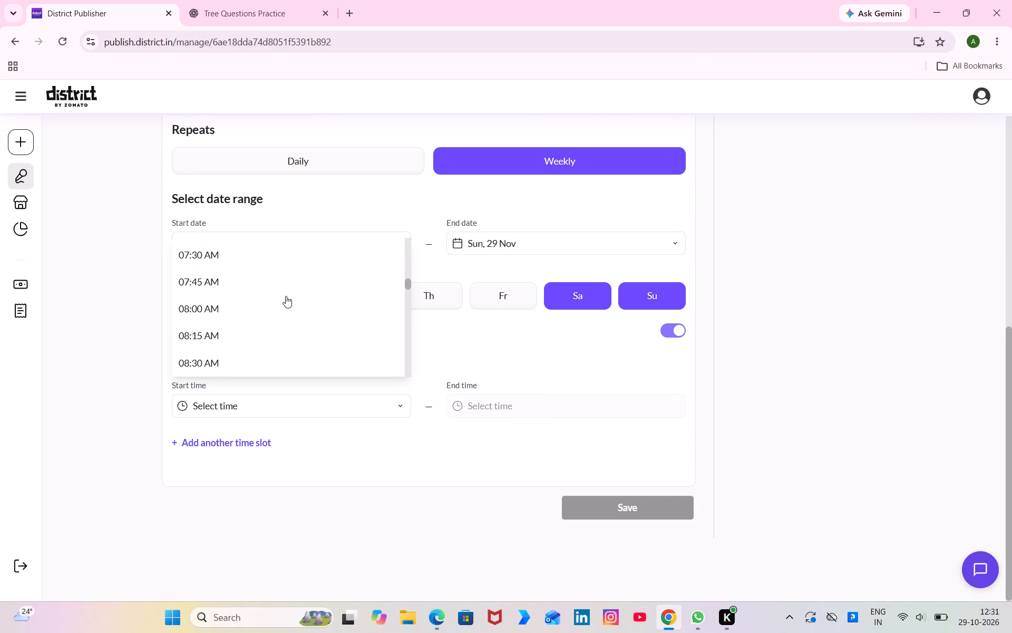
{"action": "scroll", "coordinate": [286, 296], "scroll_direction": "down", "scroll_amount": 3}
{"action": "scroll", "coordinate": [286, 296], "scroll_direction": "up", "scroll_amount": 5}
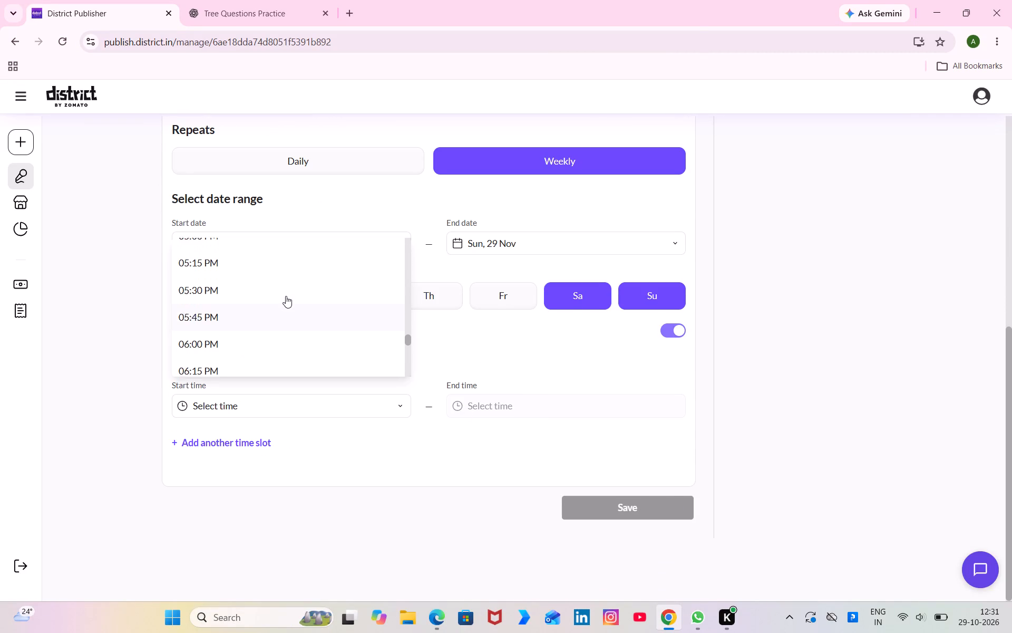
{"action": "scroll", "coordinate": [286, 296], "scroll_direction": "up", "scroll_amount": 3}
{"action": "left_click", "coordinate": [250, 250]}
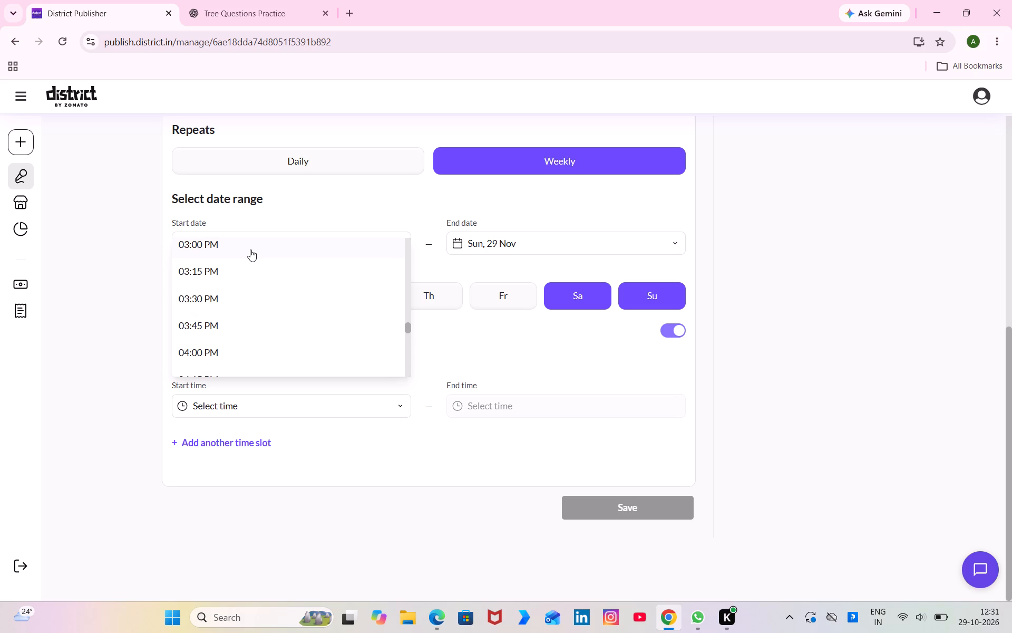
Add another time slot and set its start time to 04:00 PM.
{"action": "left_click", "coordinate": [250, 447]}
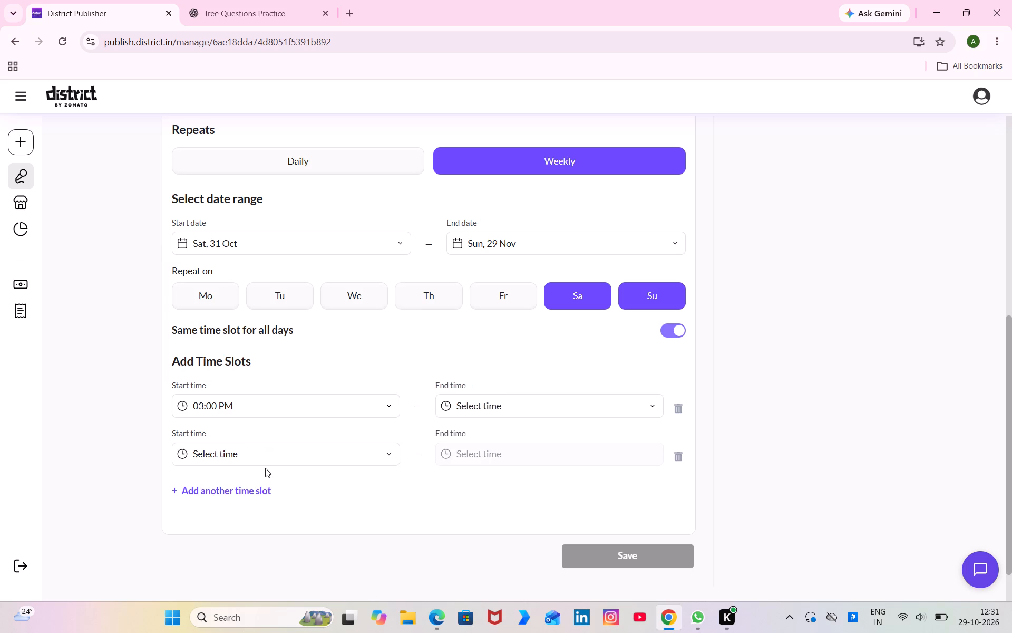
{"action": "left_click", "coordinate": [264, 452]}
{"action": "scroll", "coordinate": [258, 397], "scroll_direction": "down", "scroll_amount": 4}
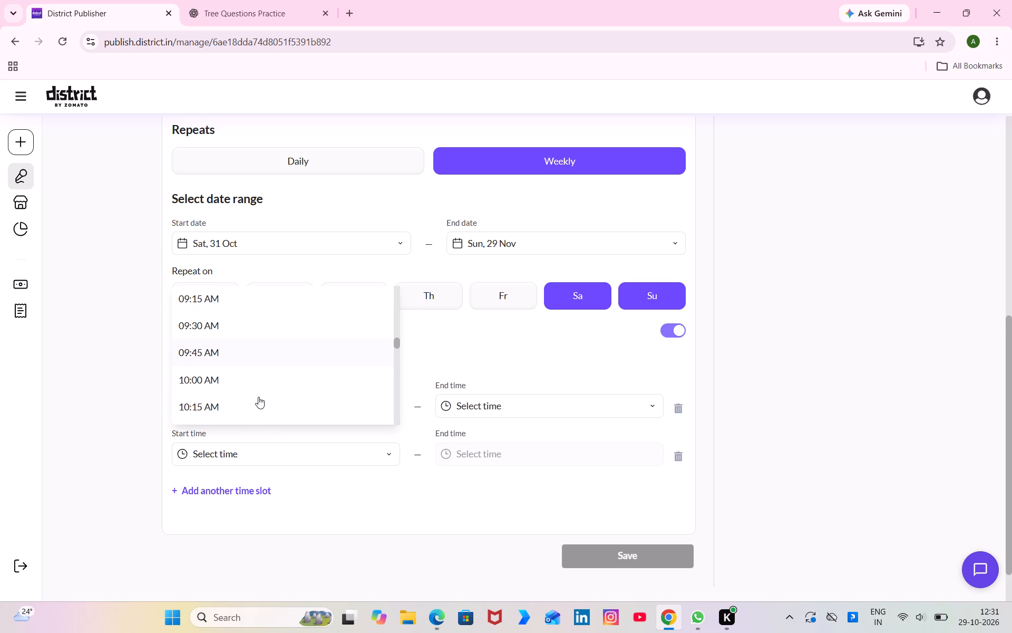
{"action": "scroll", "coordinate": [258, 397], "scroll_direction": "down", "scroll_amount": 7}
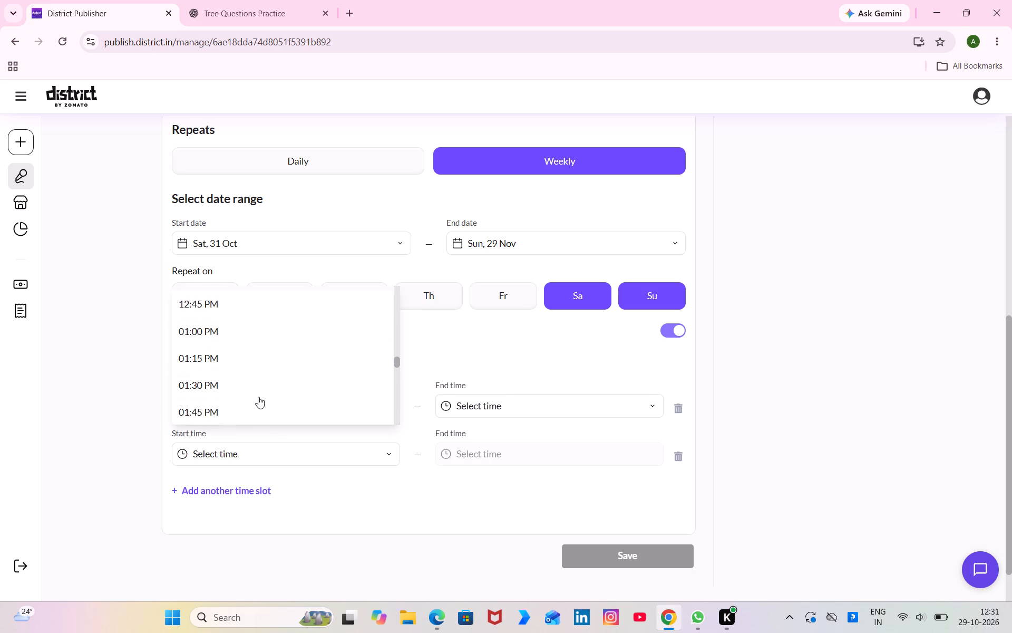
{"action": "scroll", "coordinate": [258, 397], "scroll_direction": "down", "scroll_amount": 3}
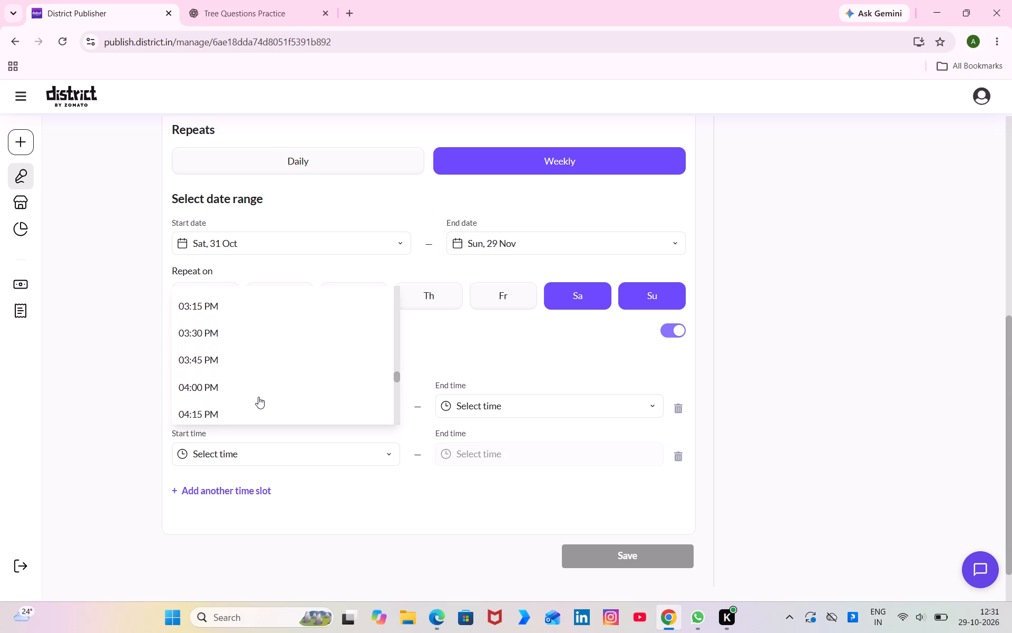
{"action": "scroll", "coordinate": [258, 397], "scroll_direction": "down", "scroll_amount": 2}
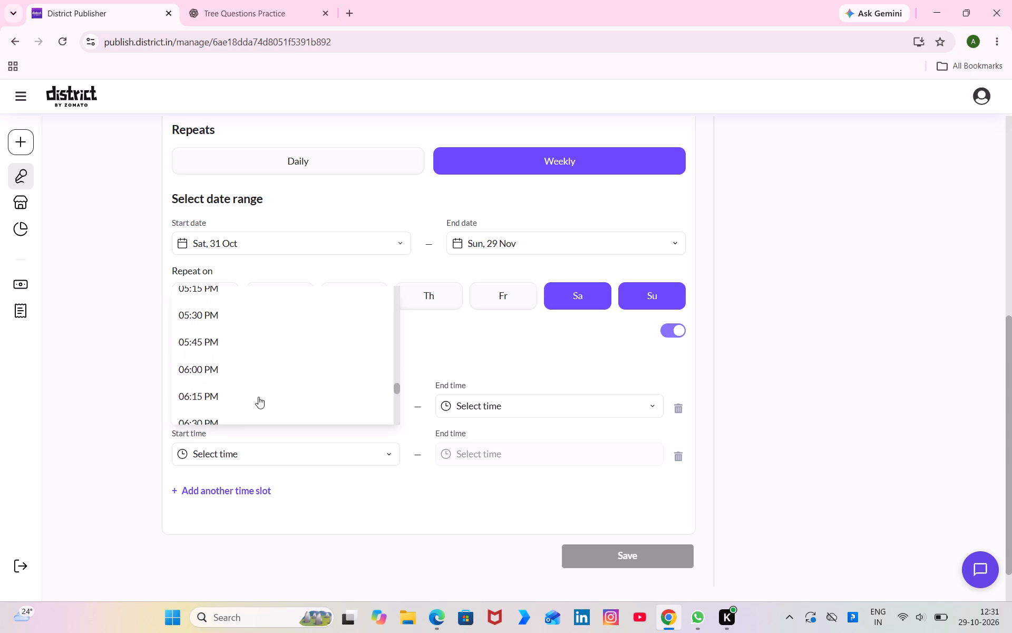
{"action": "scroll", "coordinate": [258, 397], "scroll_direction": "down", "scroll_amount": 1}
{"action": "left_click", "coordinate": [241, 358]}
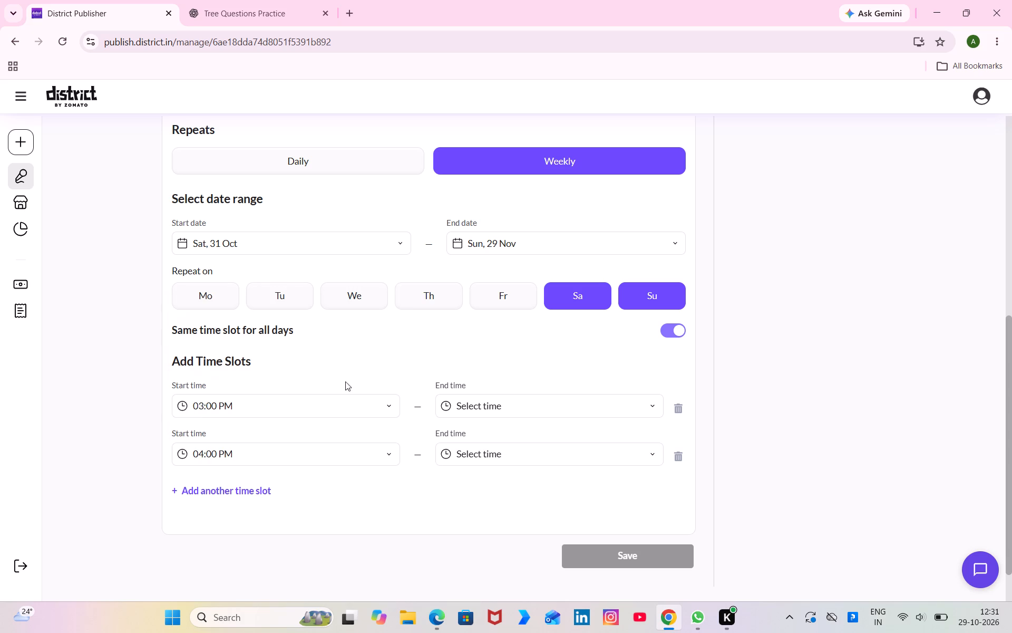
Set the slots' end times to 04:00 PM and 05:00 PM respectively, and save the shows.
{"action": "left_click", "coordinate": [494, 405]}
{"action": "left_click", "coordinate": [499, 331]}
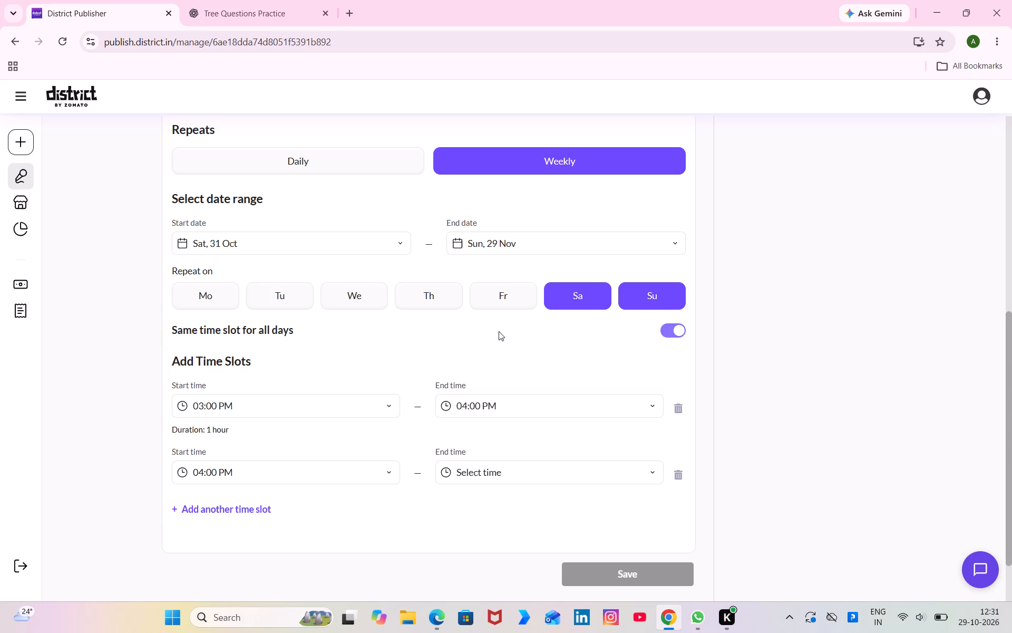
{"action": "left_click", "coordinate": [512, 471]}
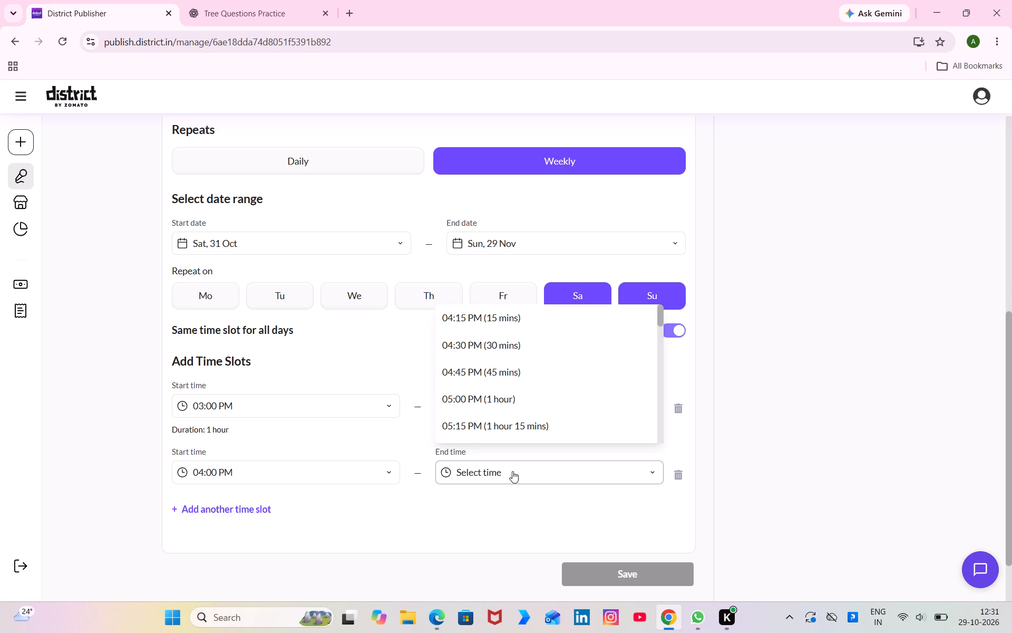
{"action": "left_click", "coordinate": [478, 401]}
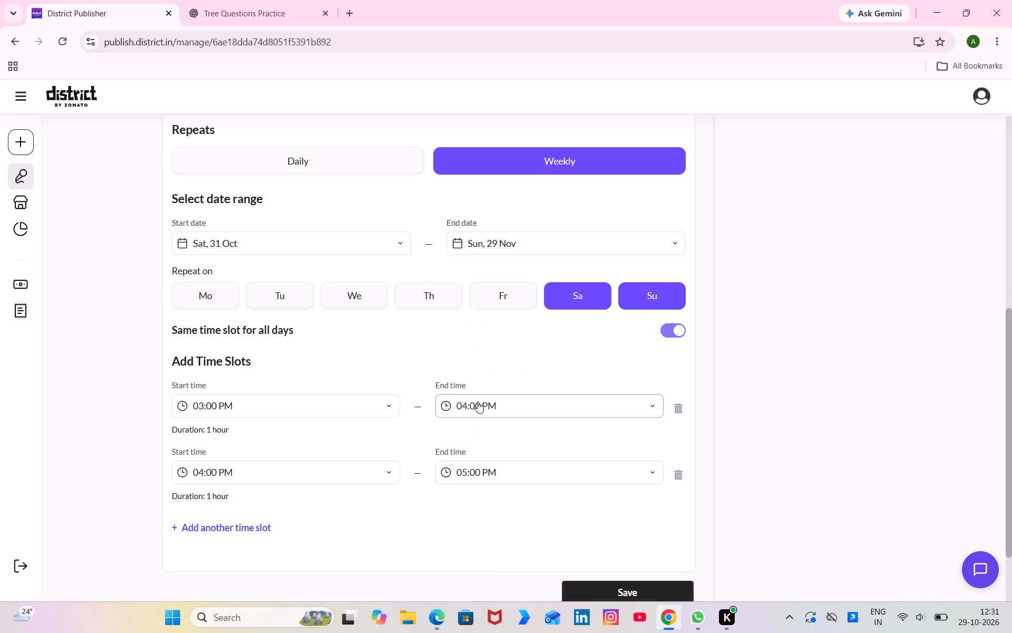
{"action": "left_click", "coordinate": [609, 587]}
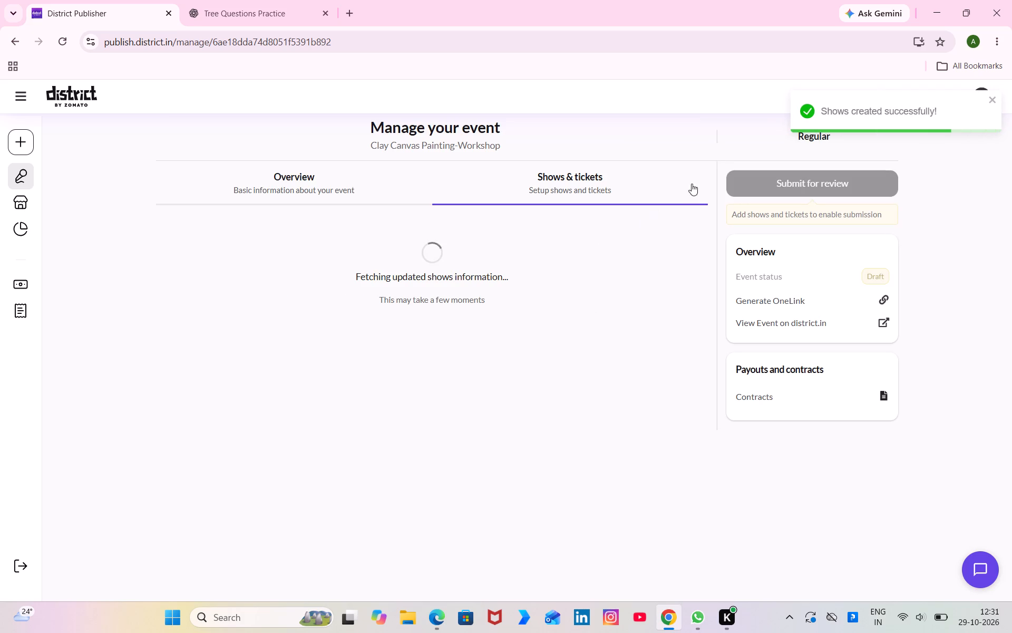
Check the District price in the Blissboard sheet, and add a ticket priced ₹599, quantity 10, with sales ending 30 minutes before show start.
{"action": "left_click", "coordinate": [433, 621]}
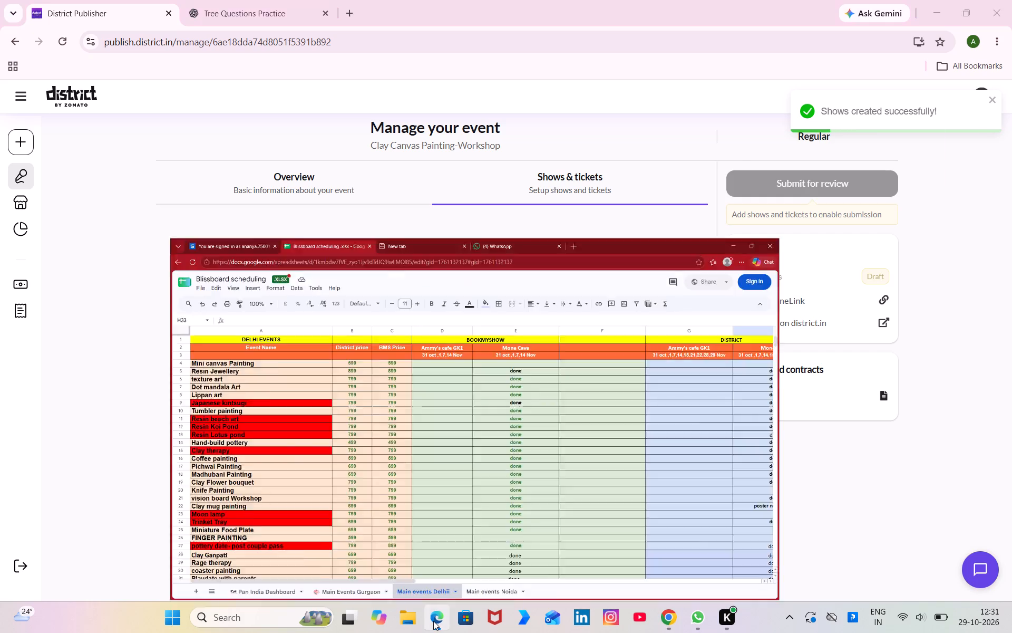
{"action": "scroll", "coordinate": [423, 459], "scroll_direction": "up", "scroll_amount": 2}
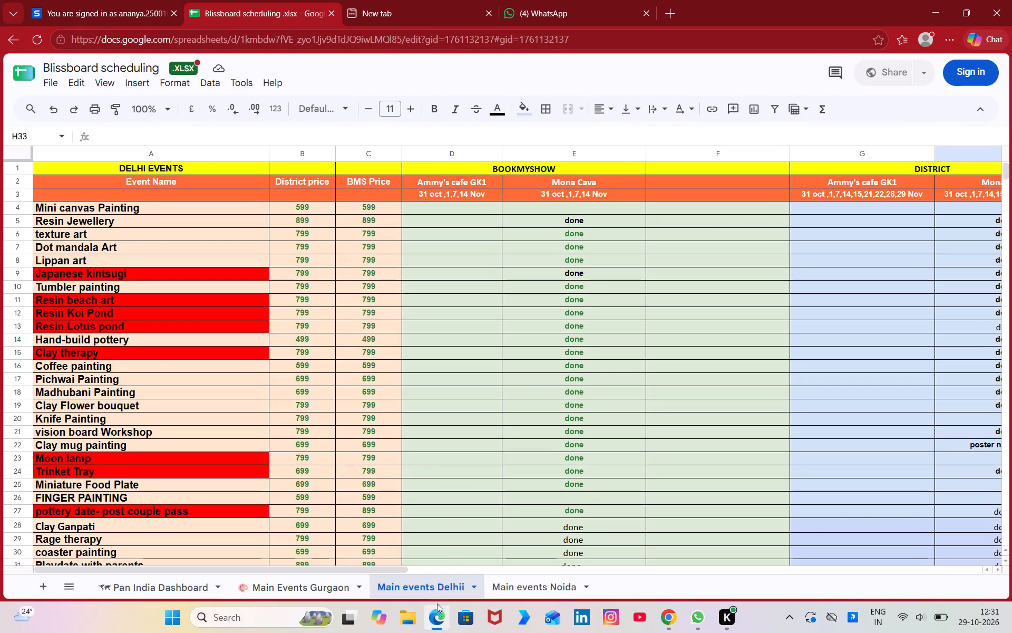
{"action": "left_click", "coordinate": [436, 618]}
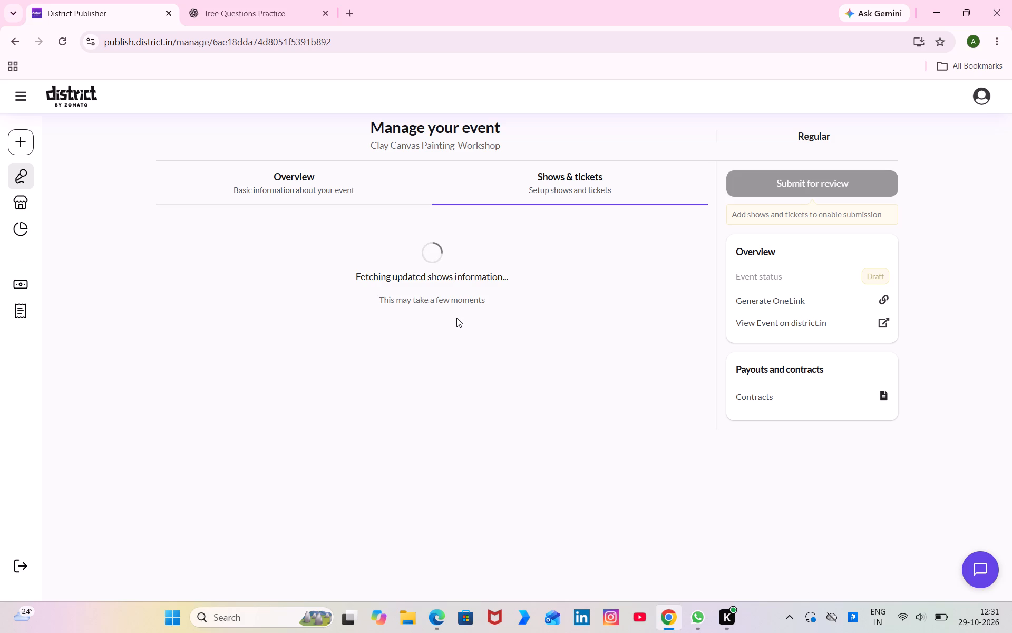
{"action": "left_click", "coordinate": [636, 301]}
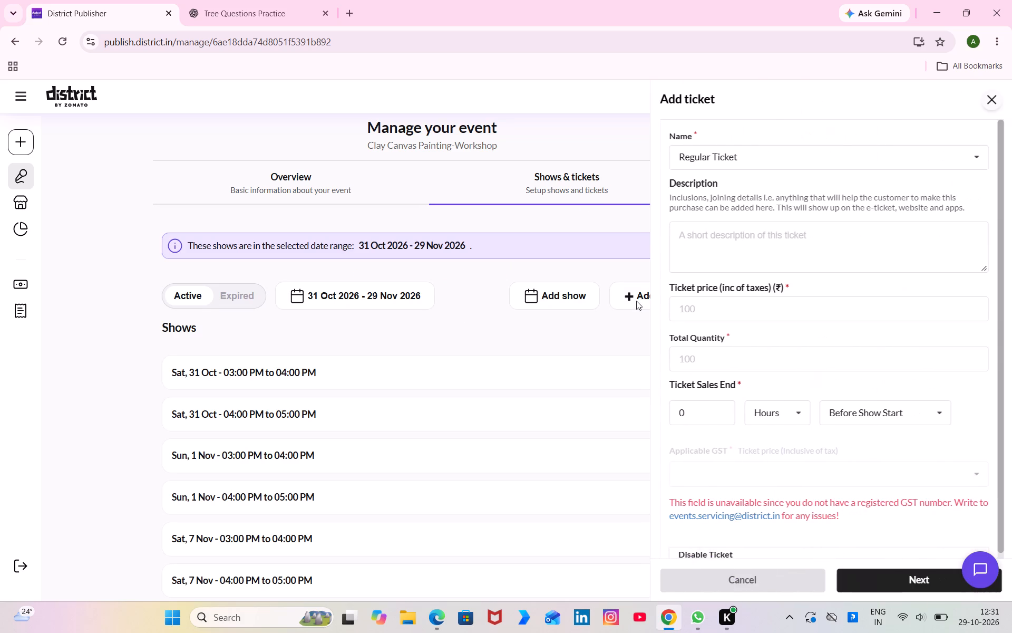
{"action": "left_click", "coordinate": [719, 312]}
{"action": "type", "text": "599"}
{"action": "left_click", "coordinate": [722, 363]}
{"action": "type", "text": "10"}
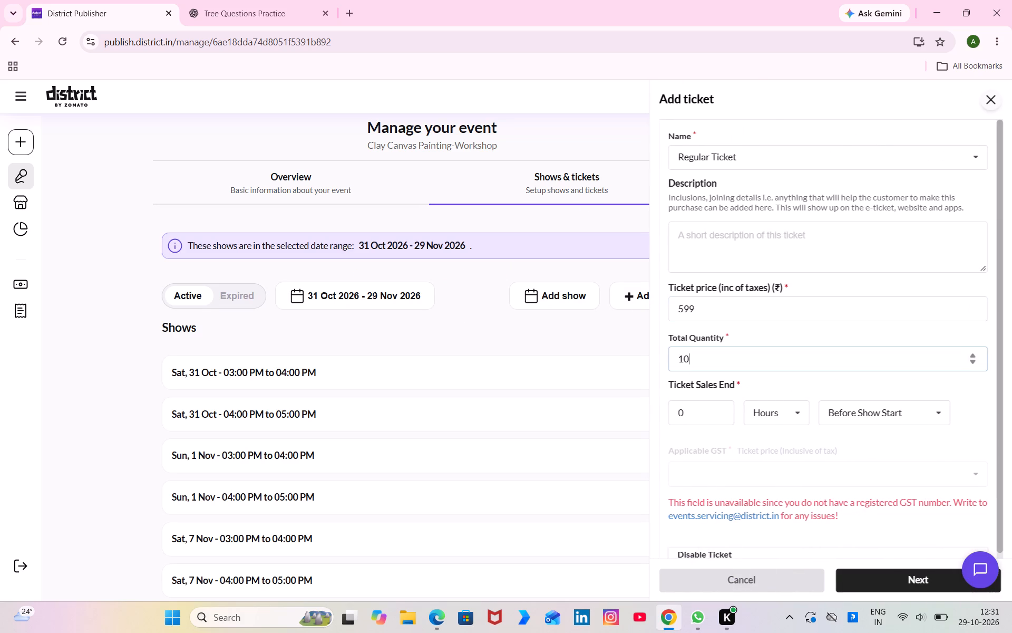
{"action": "left_click", "coordinate": [676, 420]}
{"action": "key", "text": "1"}
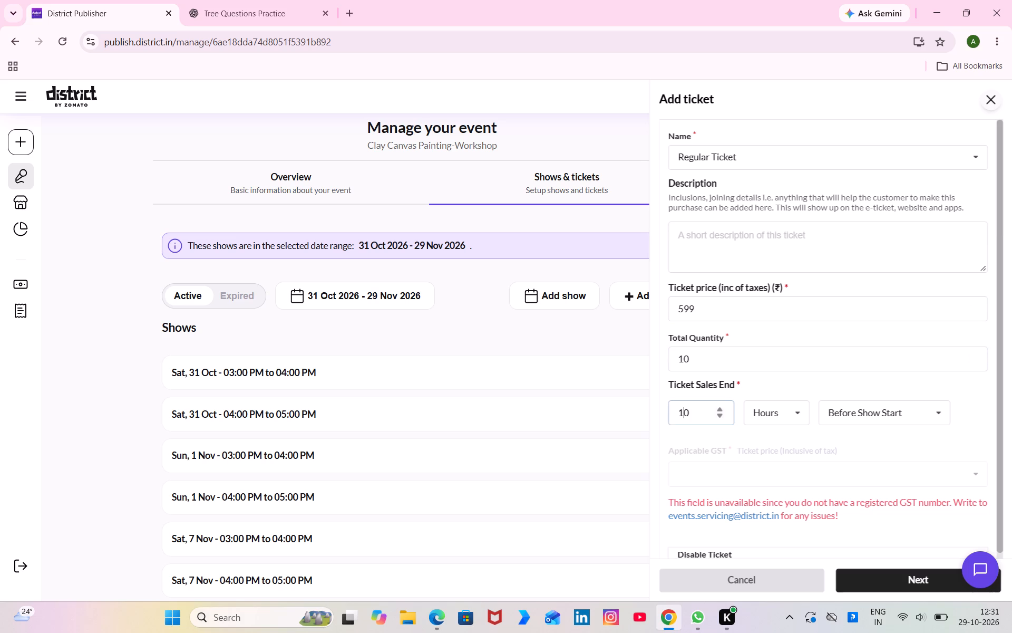
{"action": "key", "text": "BackSpace"}
{"action": "key", "text": "3"}
{"action": "left_click", "coordinate": [758, 414]}
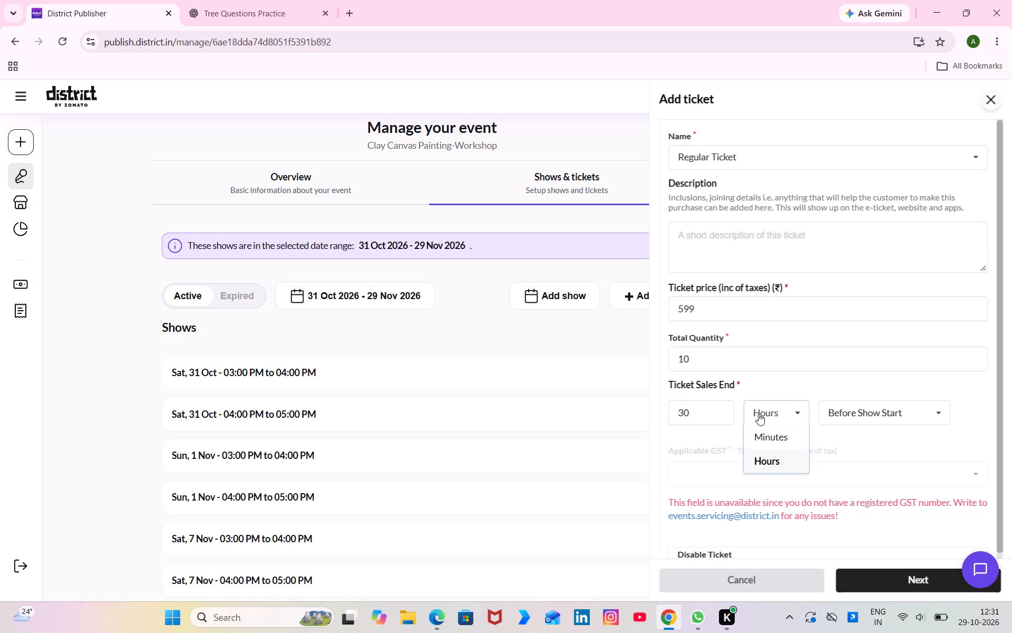
{"action": "left_click", "coordinate": [768, 432]}
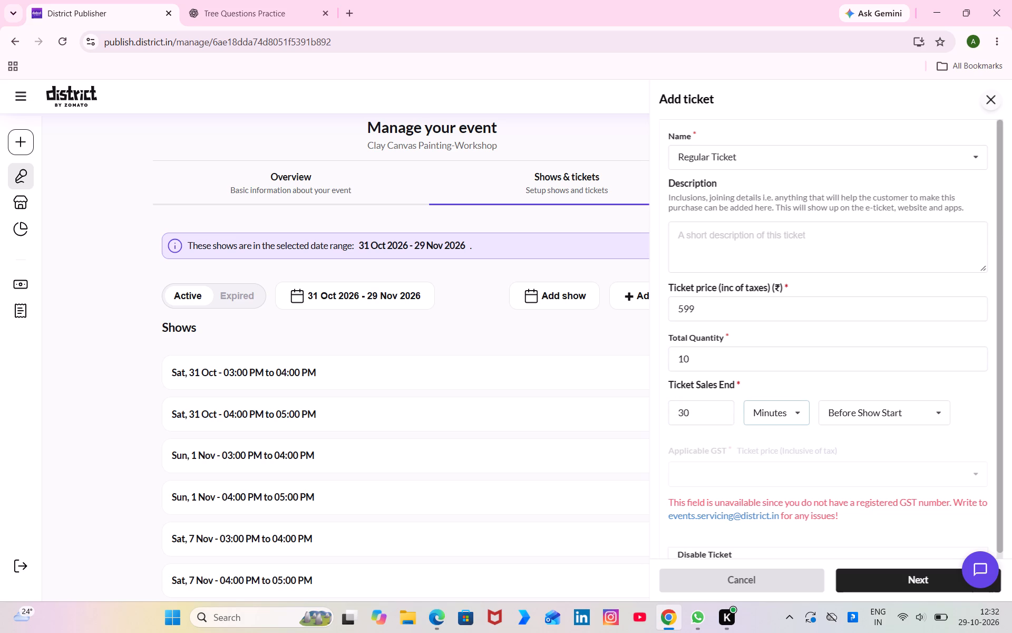
Paste the redeemable ₹250 cover charge note as the ticket description, name the ticket ENTRY PASS, and save it for all shows.
{"action": "left_click", "coordinate": [772, 258]}
{"action": "key", "text": "ctrl+v"}
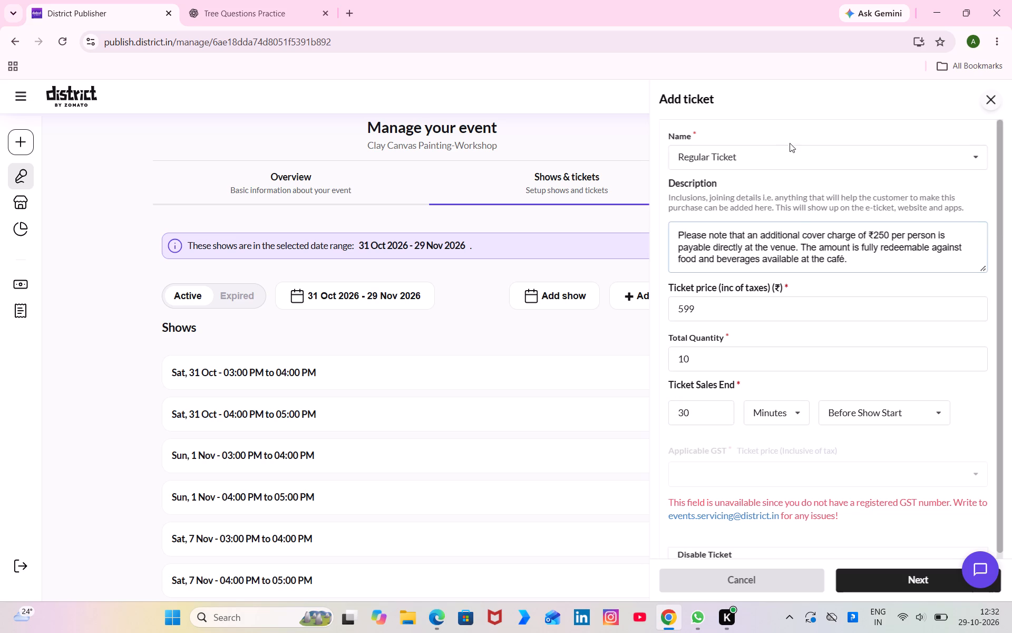
{"action": "left_click", "coordinate": [789, 146]}
{"action": "left_click", "coordinate": [791, 209]}
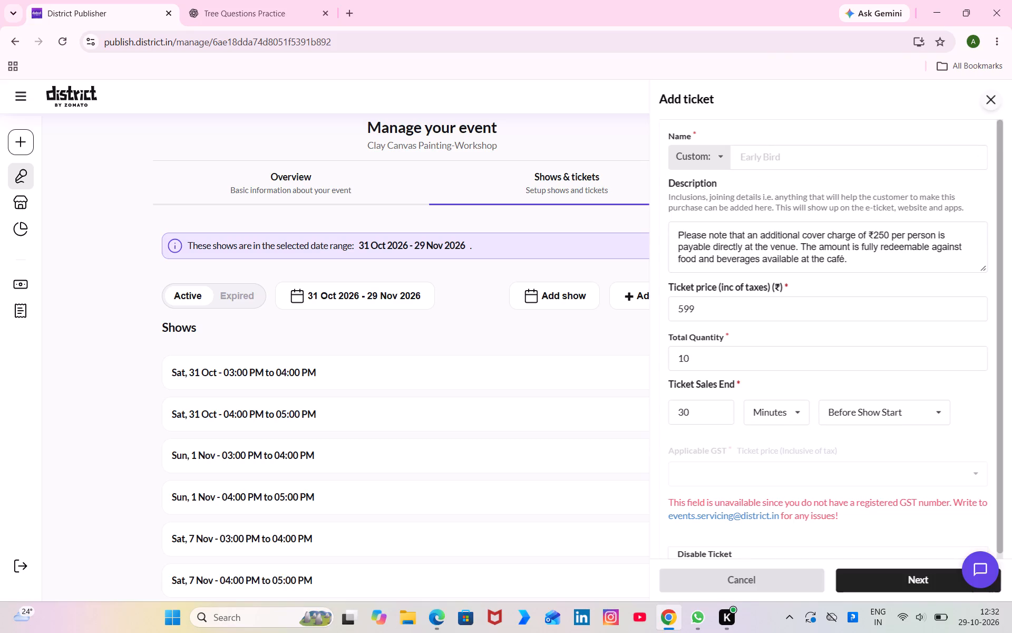
{"action": "left_click", "coordinate": [820, 162]}
{"action": "left_click", "coordinate": [836, 191]}
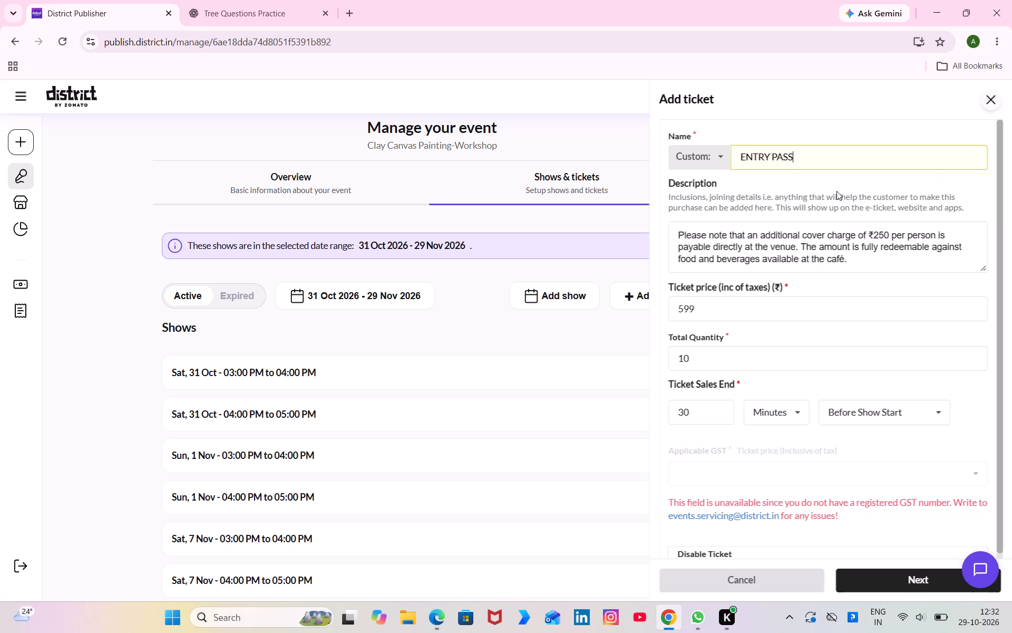
{"action": "left_click", "coordinate": [873, 579]}
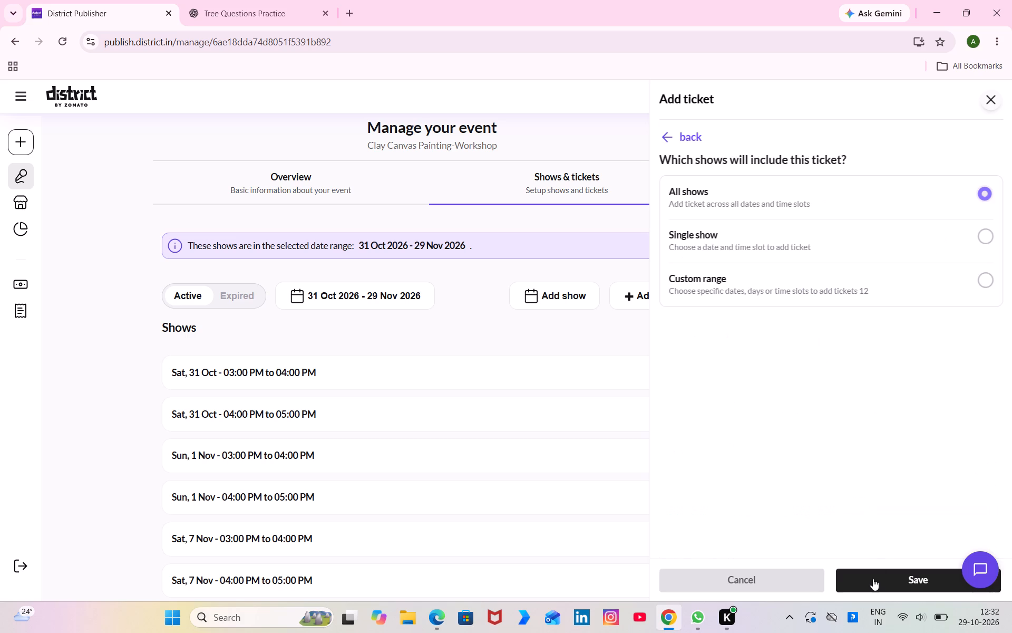
{"action": "left_click", "coordinate": [873, 579]}
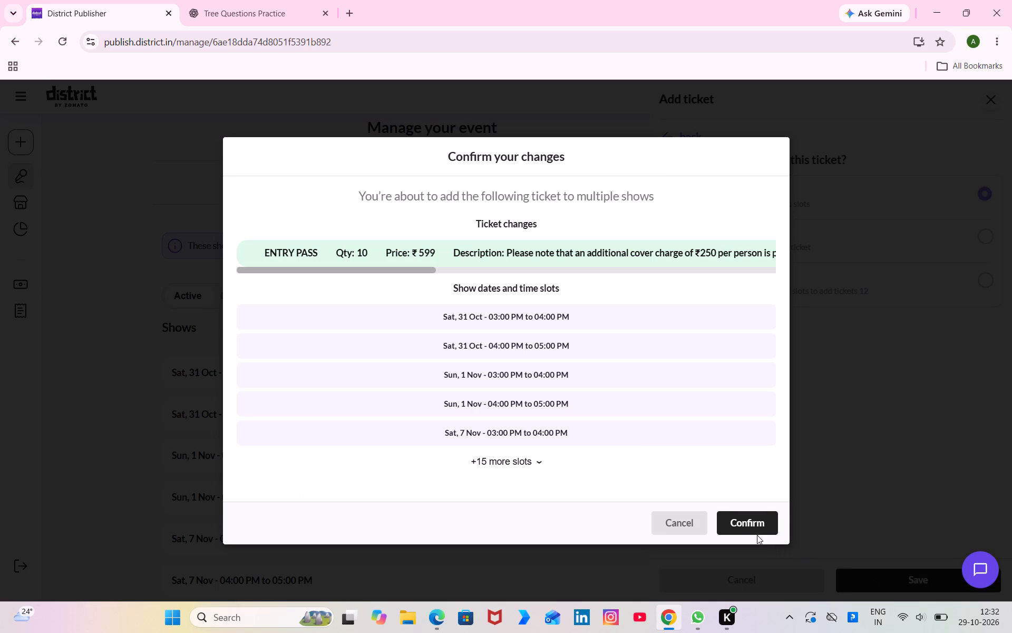
{"action": "left_click", "coordinate": [748, 523]}
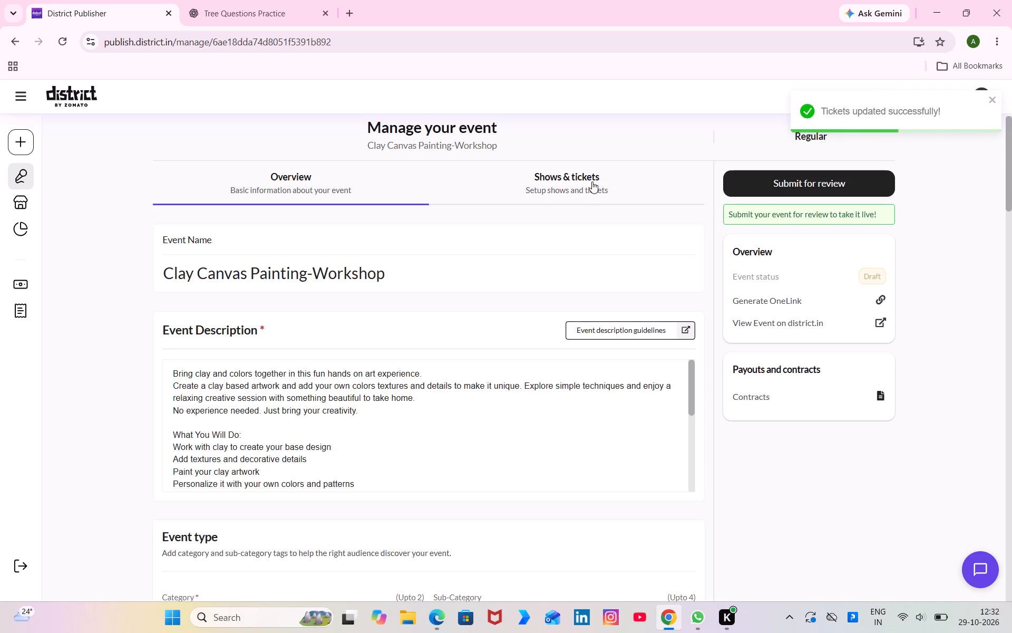
Disable only the Sun, 8 Nov show from 03:00 PM to 04:00 PM.
{"action": "left_click", "coordinate": [592, 181]}
{"action": "scroll", "coordinate": [584, 404], "scroll_direction": "down", "scroll_amount": 4}
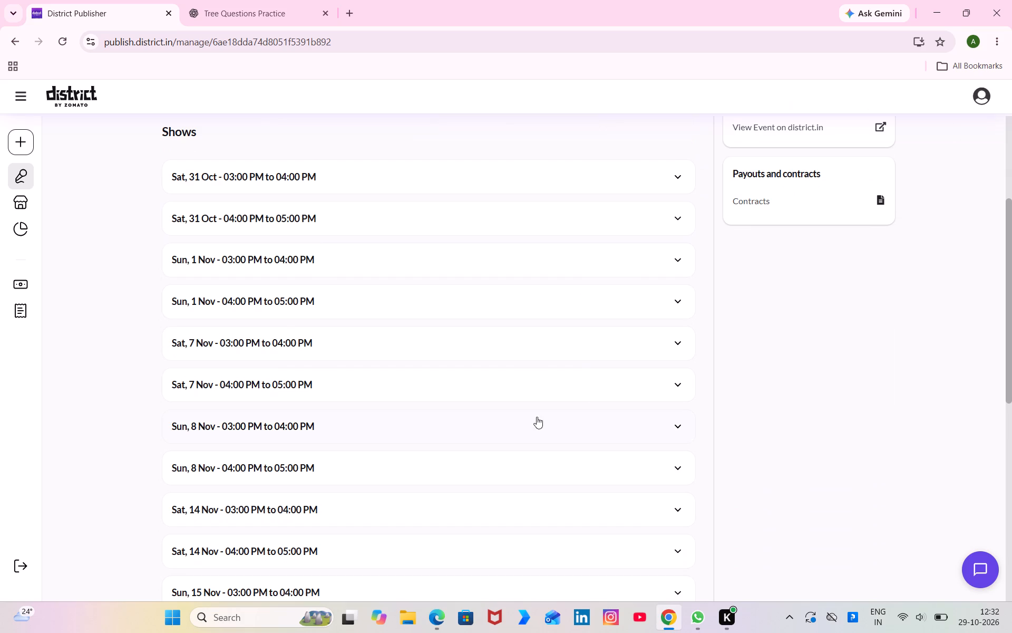
{"action": "left_click", "coordinate": [519, 421]}
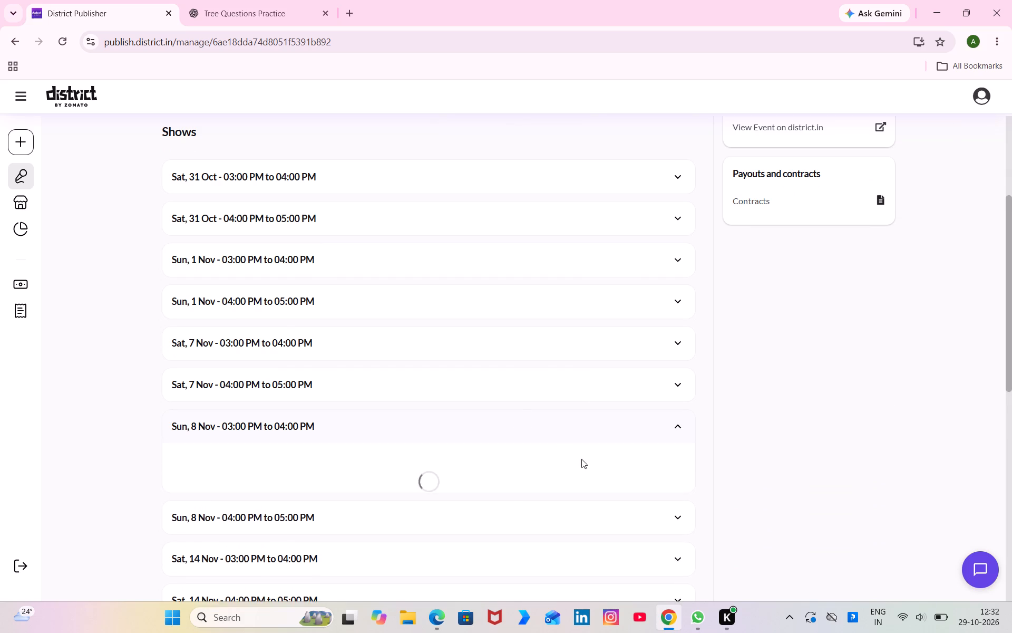
{"action": "left_click", "coordinate": [674, 524]}
{"action": "left_click", "coordinate": [617, 553]}
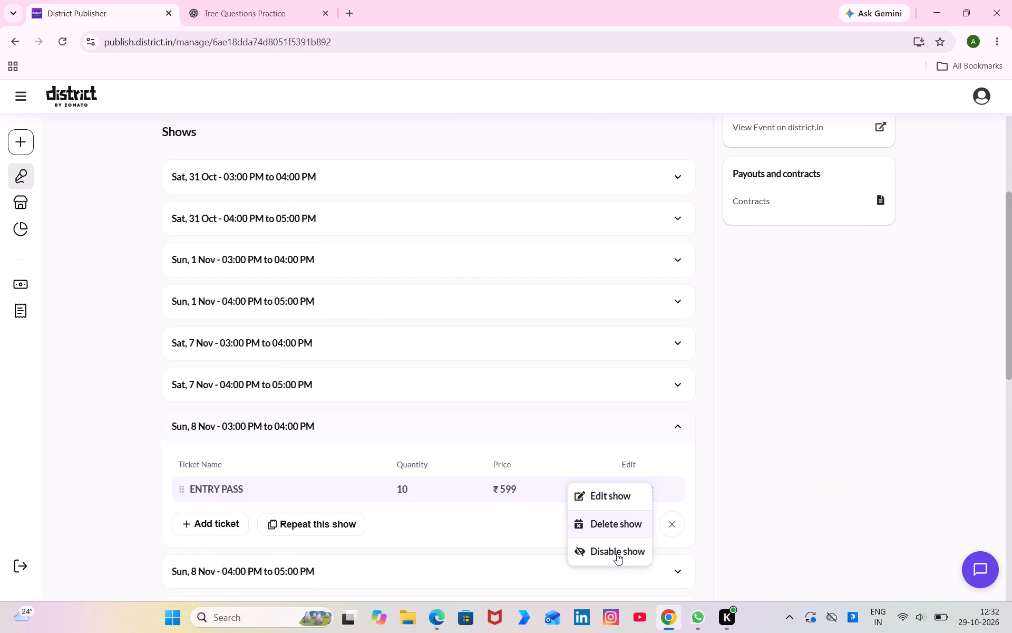
{"action": "left_click", "coordinate": [696, 527]}
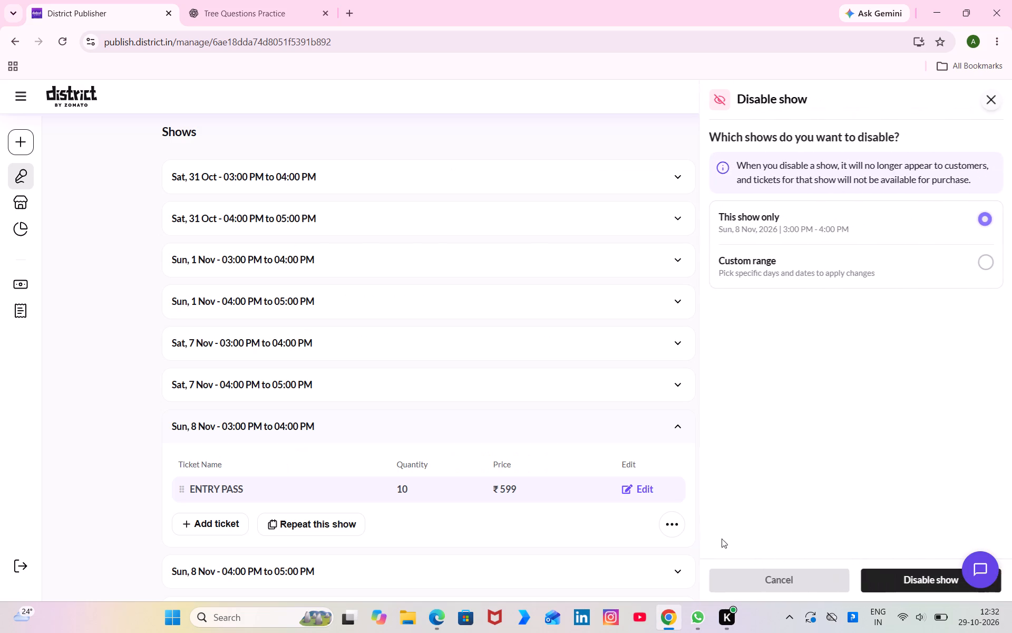
{"action": "left_click", "coordinate": [873, 583]}
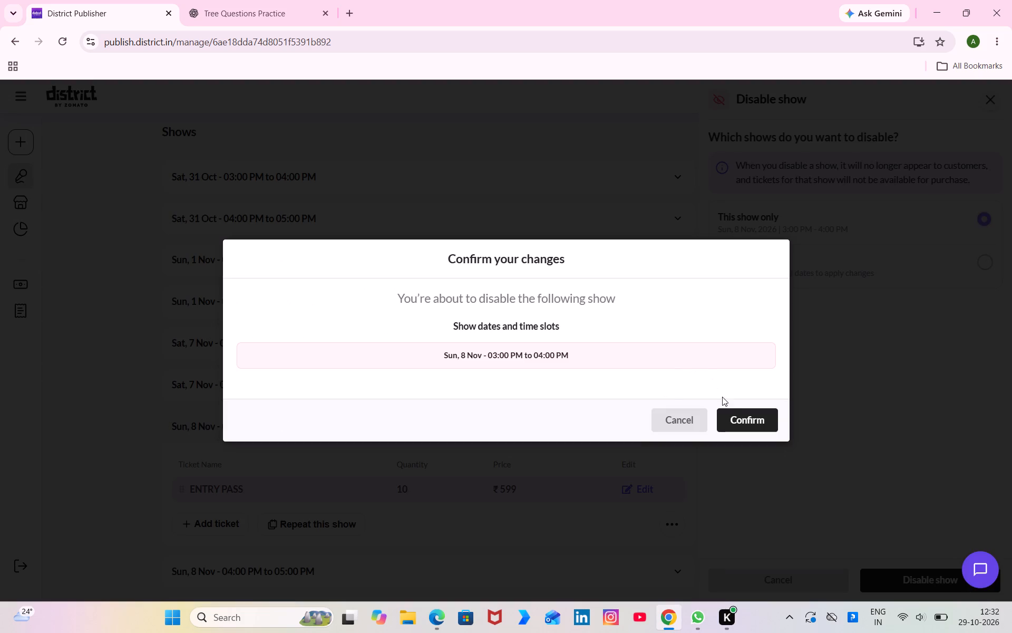
{"action": "left_click", "coordinate": [741, 420]}
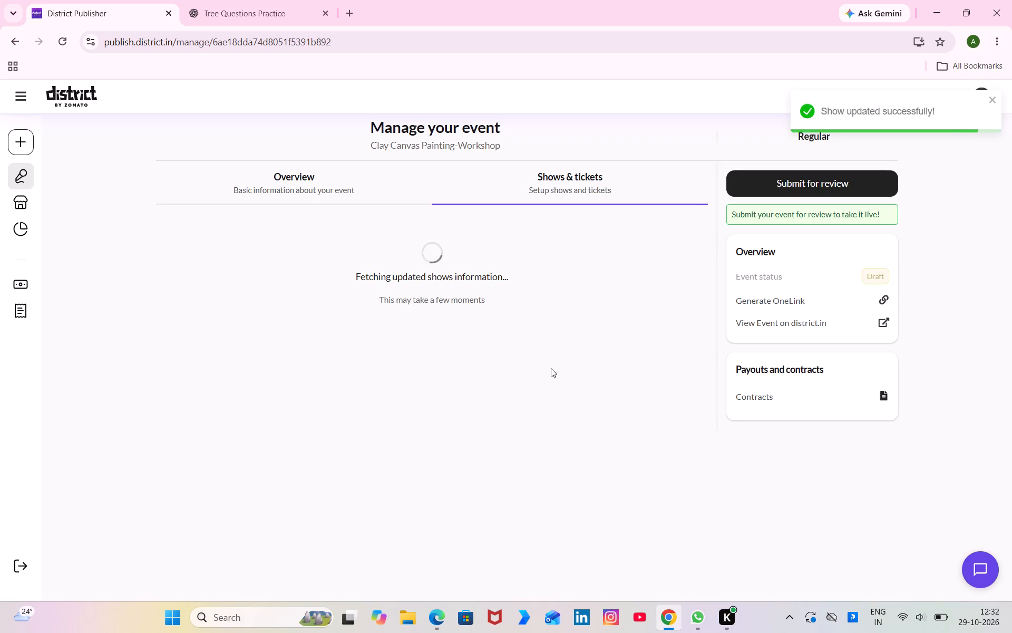
Disable only the Sun, 8 Nov show from 04:00 PM to 05:00 PM.
{"action": "scroll", "coordinate": [564, 381], "scroll_direction": "down", "scroll_amount": 4}
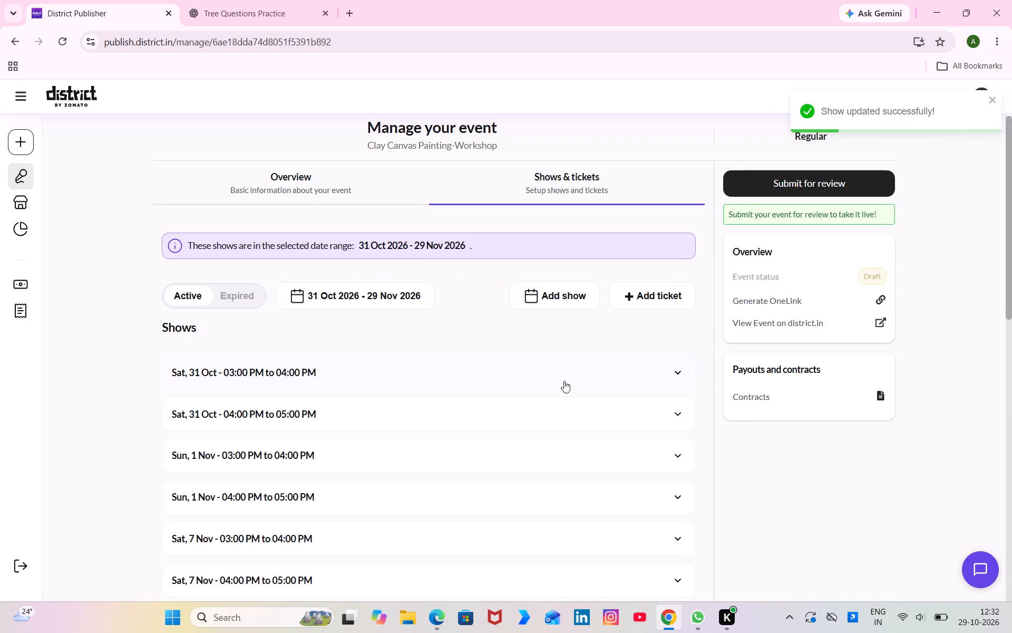
{"action": "scroll", "coordinate": [564, 381], "scroll_direction": "down", "scroll_amount": 2}
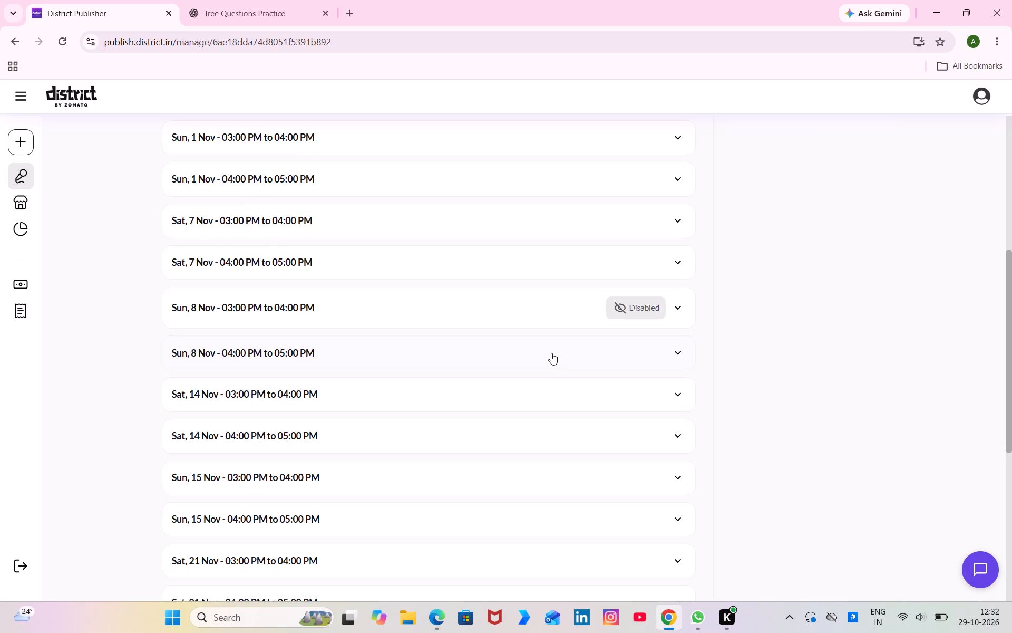
{"action": "left_click", "coordinate": [551, 353]}
{"action": "left_click", "coordinate": [673, 449]}
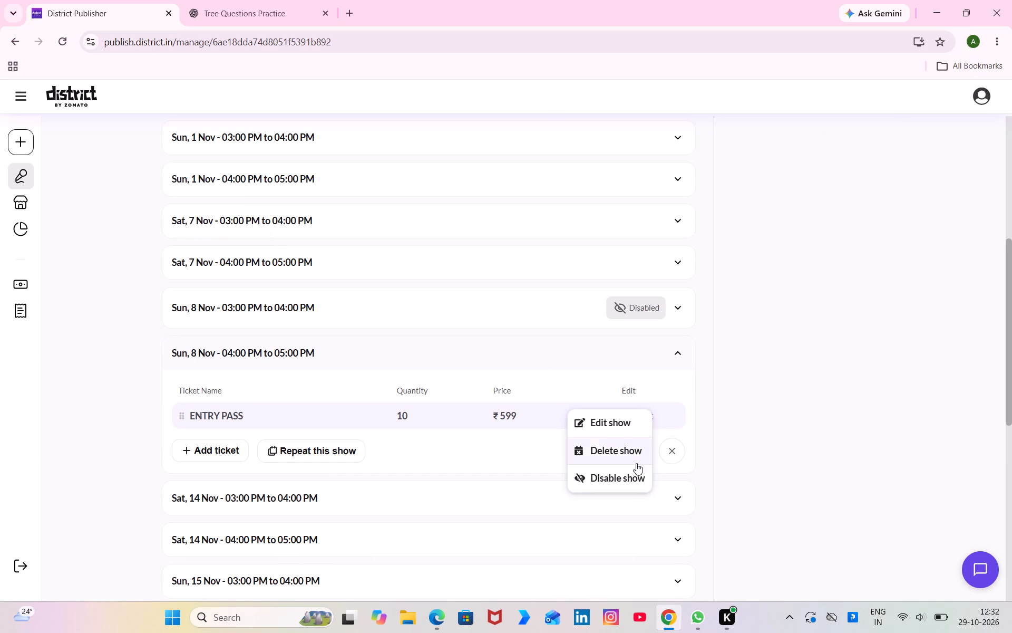
{"action": "left_click", "coordinate": [619, 476]}
{"action": "left_click", "coordinate": [684, 529]}
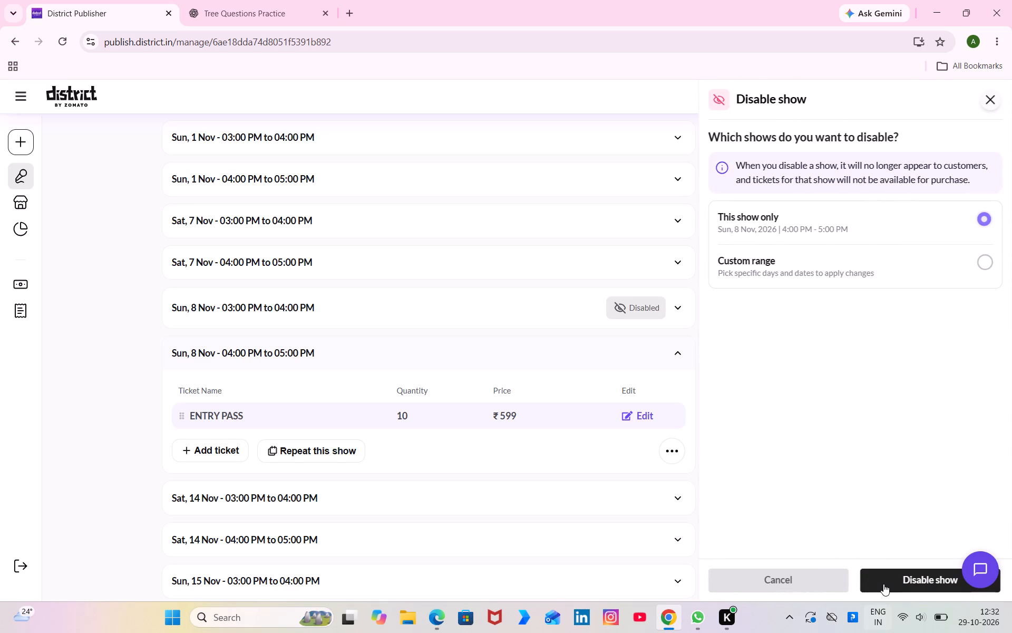
{"action": "left_click", "coordinate": [883, 584]}
{"action": "left_click", "coordinate": [726, 416]}
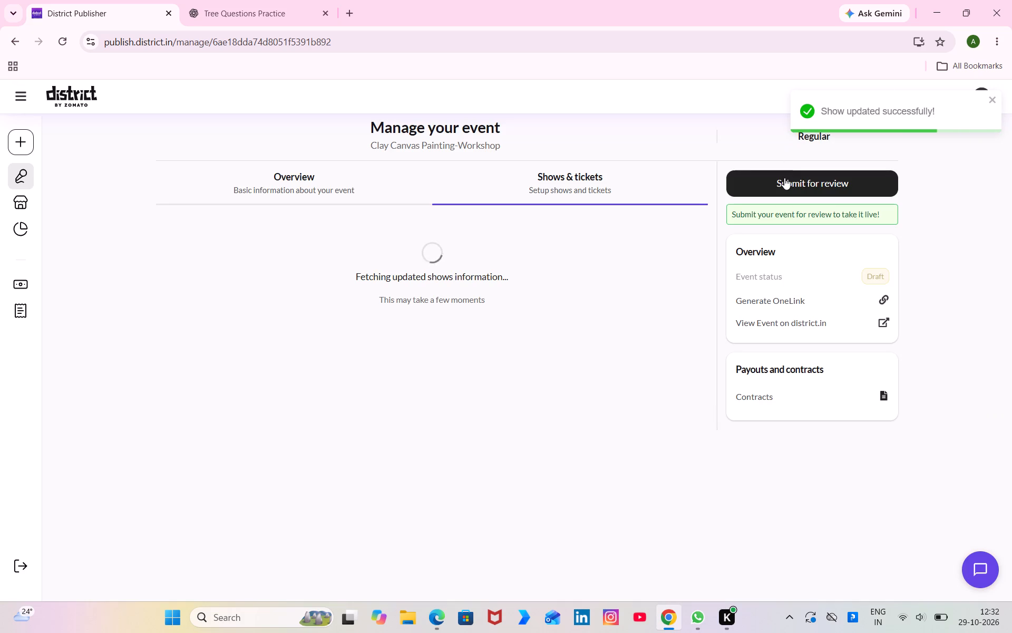
Submit the Clay Canvas Painting workshop for review, acknowledge the notice, and check its list of shows.
{"action": "left_click", "coordinate": [784, 178]}
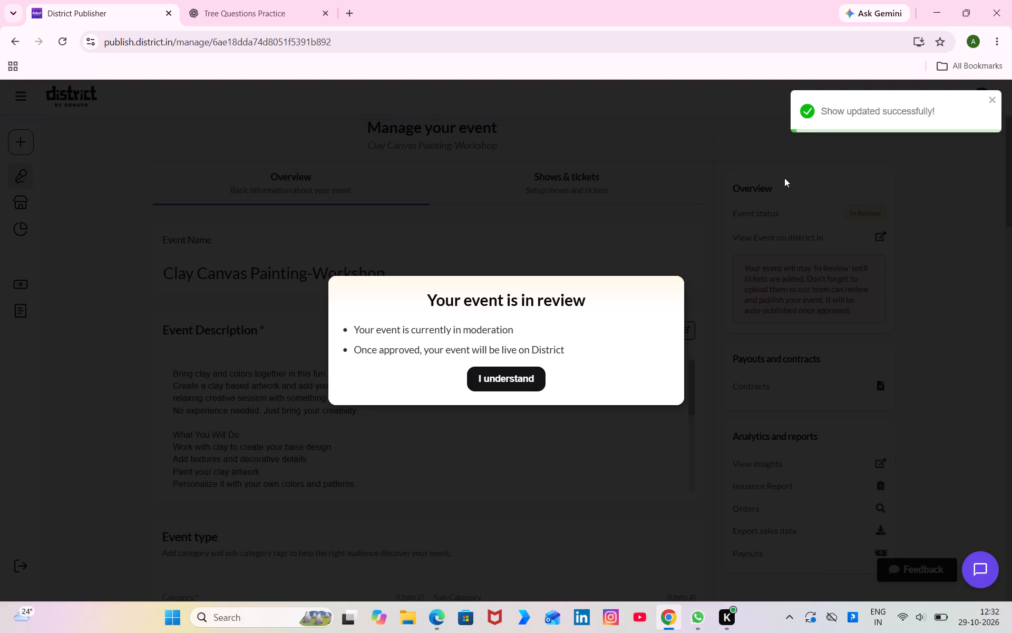
{"action": "left_click", "coordinate": [523, 376]}
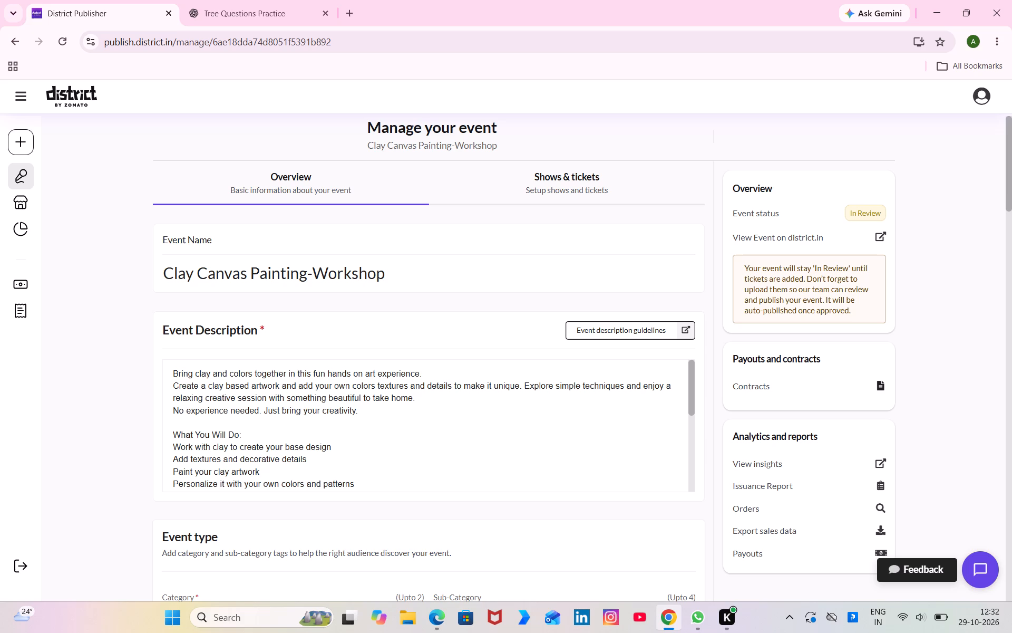
{"action": "left_click", "coordinate": [572, 185]}
{"action": "left_click", "coordinate": [547, 371]}
{"action": "scroll", "coordinate": [547, 371], "scroll_direction": "down", "scroll_amount": 2}
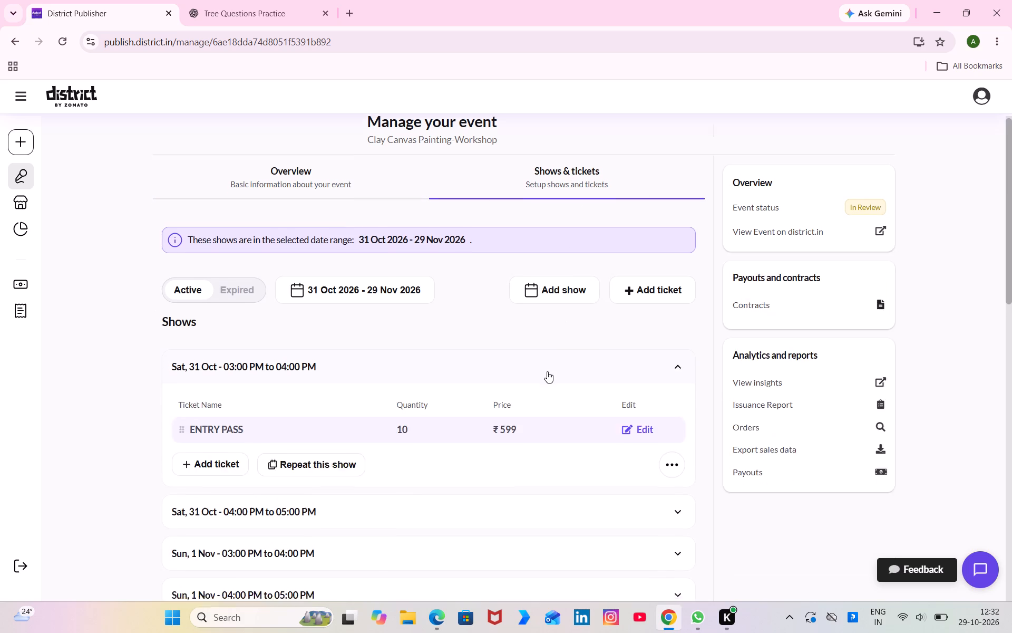
{"action": "scroll", "coordinate": [547, 371], "scroll_direction": "down", "scroll_amount": 4}
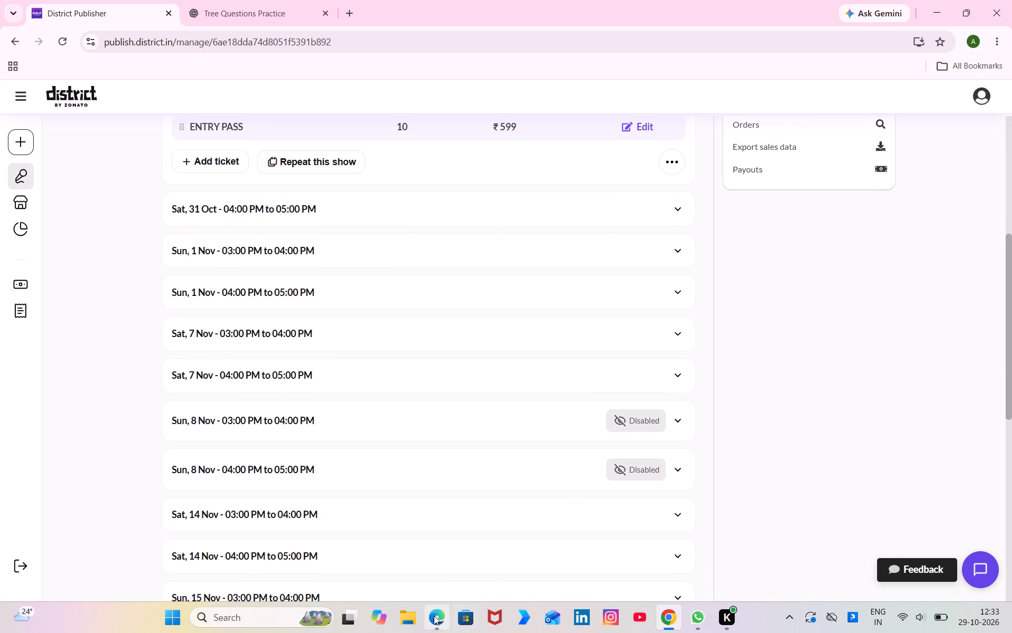
In the Blissboard scheduling sheet, enter "done" for Mini canvas Painting in the District Mona Cava column.
{"action": "left_click", "coordinate": [434, 616]}
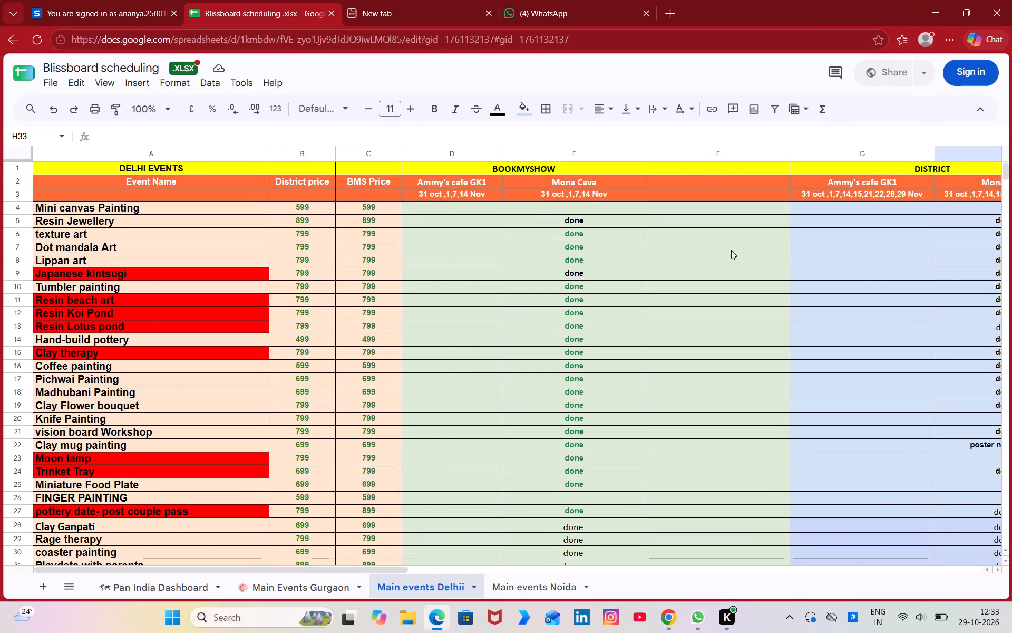
{"action": "scroll", "coordinate": [731, 250], "scroll_direction": "left", "scroll_amount": 2}
{"action": "left_click", "coordinate": [731, 207]}
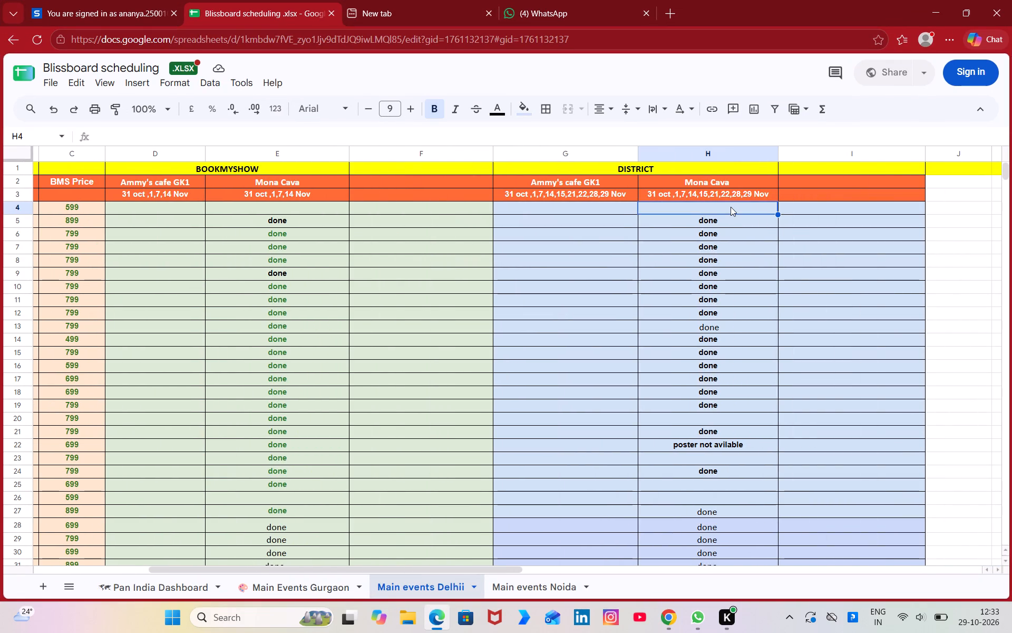
{"action": "key", "text": "space"}
{"action": "key", "text": "BackSpace"}
{"action": "key", "text": "d"}
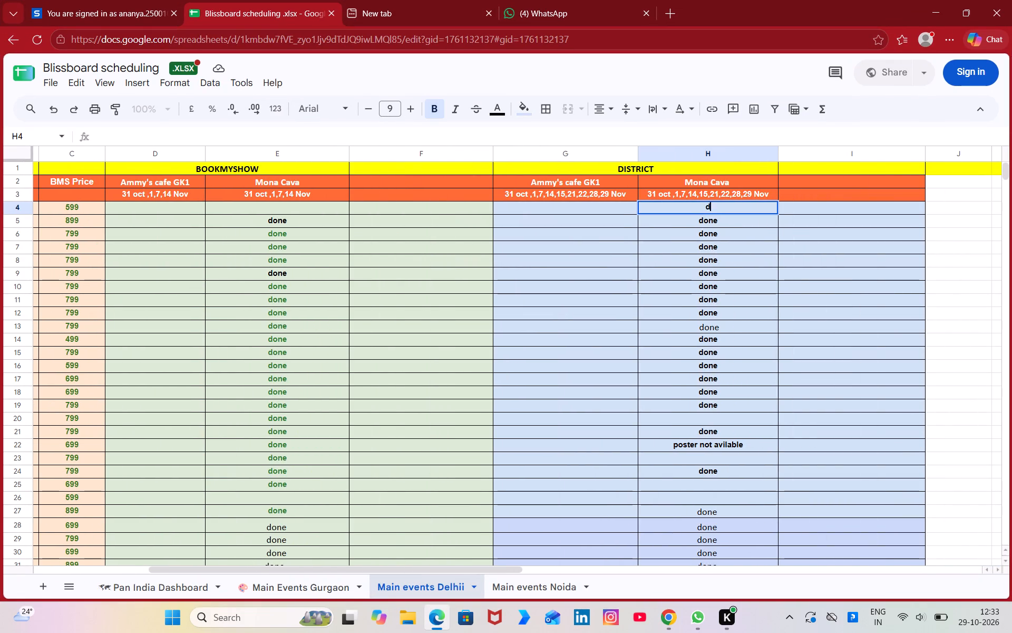
{"action": "key", "text": "Return"}
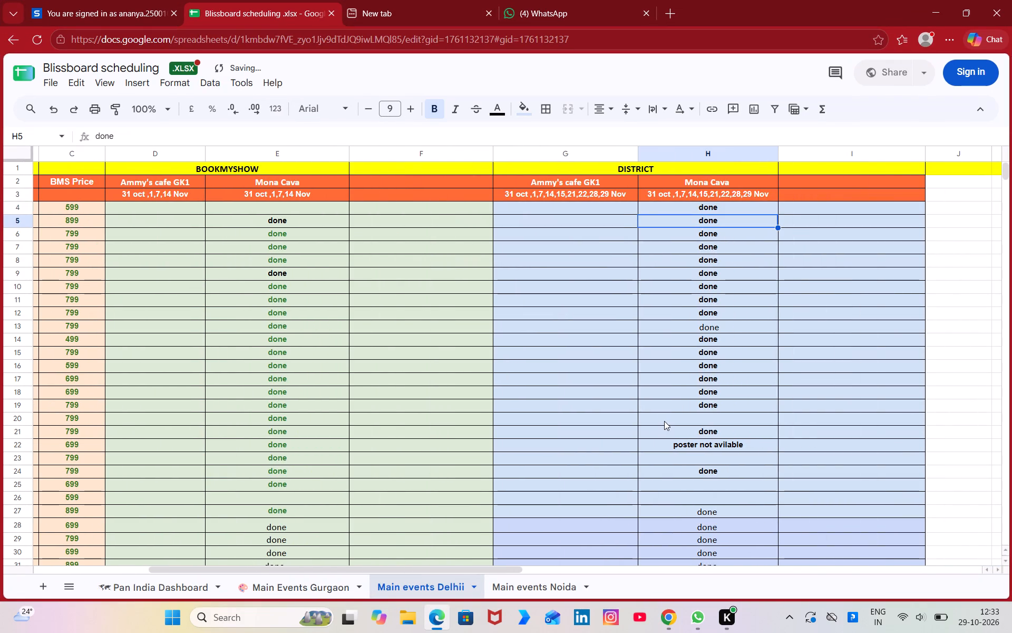
Check the workshop name for the blank District Mona Cava cell in row 20, and return District Publisher to the events overview.
{"action": "left_click", "coordinate": [664, 421]}
{"action": "scroll", "coordinate": [664, 421], "scroll_direction": "right", "scroll_amount": 8}
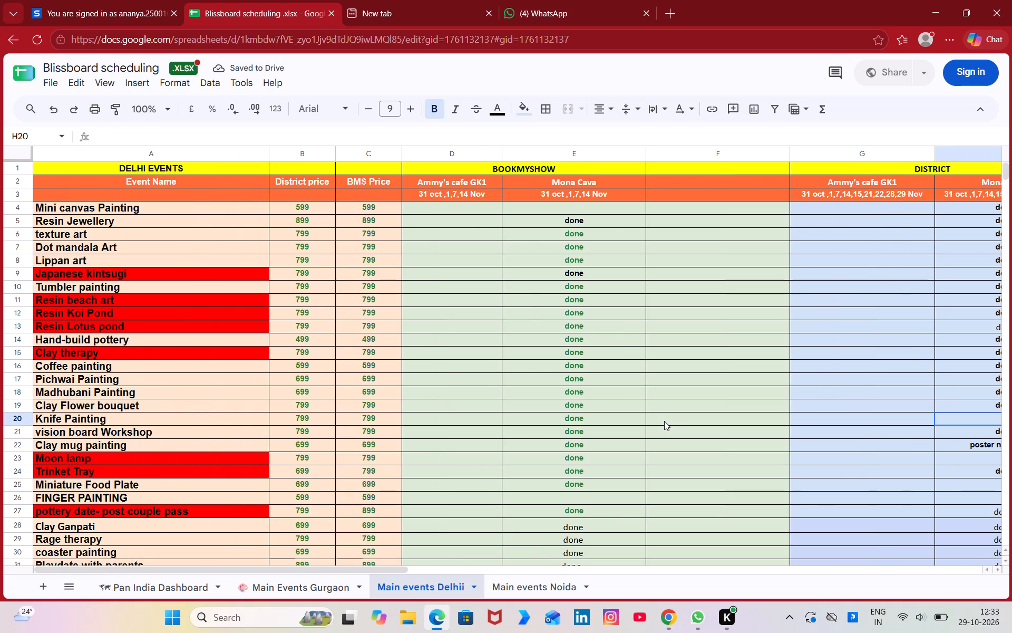
{"action": "left_click", "coordinate": [436, 609]}
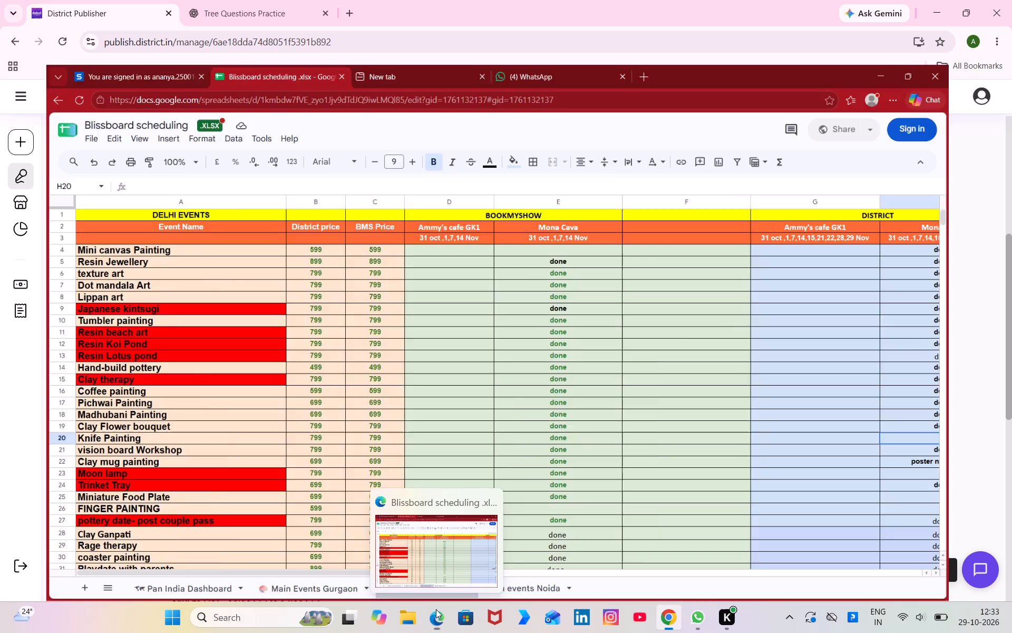
{"action": "scroll", "coordinate": [367, 321], "scroll_direction": "up", "scroll_amount": 4}
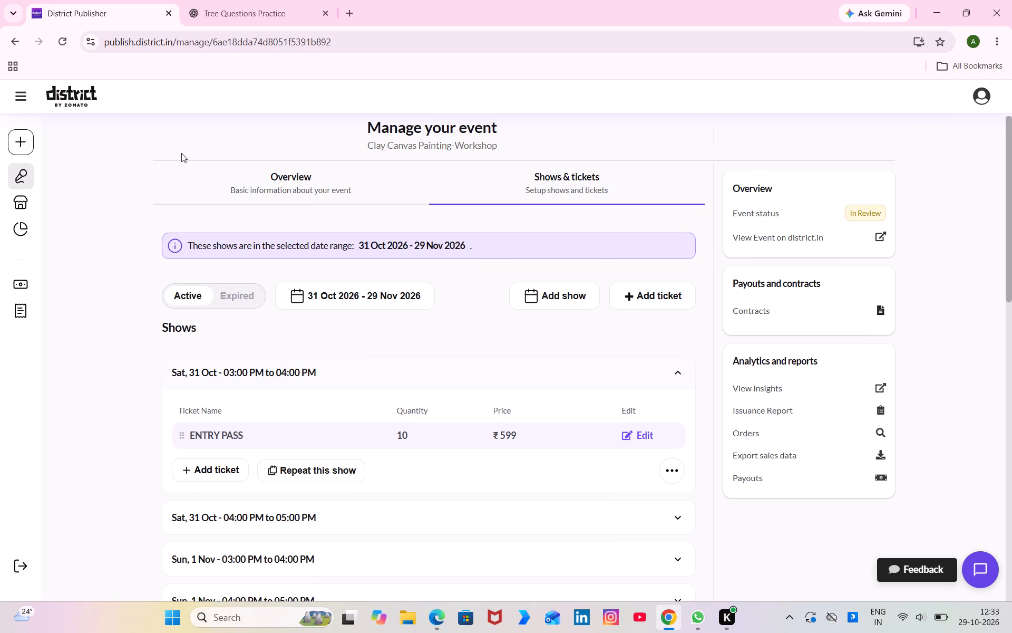
{"action": "left_click", "coordinate": [8, 44]}
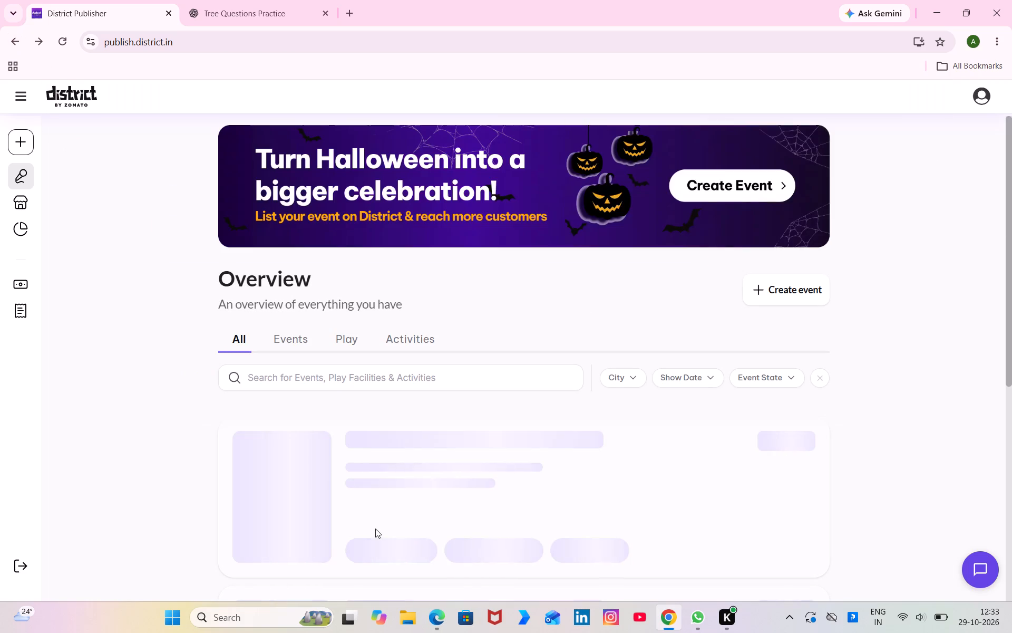
In the Blissboard scheduling sheet, examine the District Mona Cava column for blank entries and match them to their workshop names.
{"action": "left_click", "coordinate": [439, 611]}
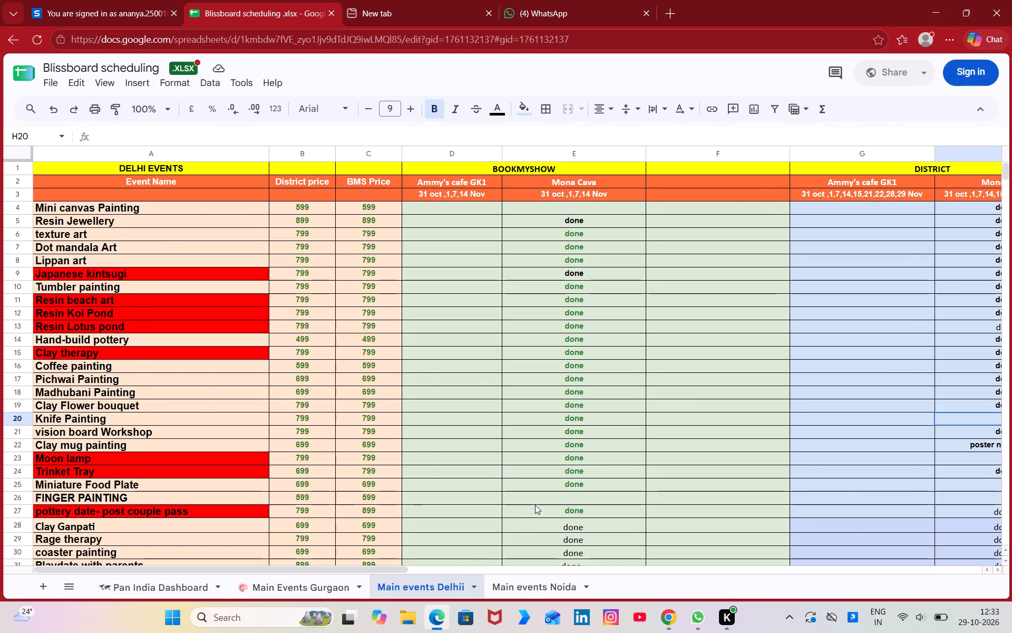
{"action": "scroll", "coordinate": [535, 505], "scroll_direction": "left", "scroll_amount": 2}
{"action": "left_click", "coordinate": [751, 454]}
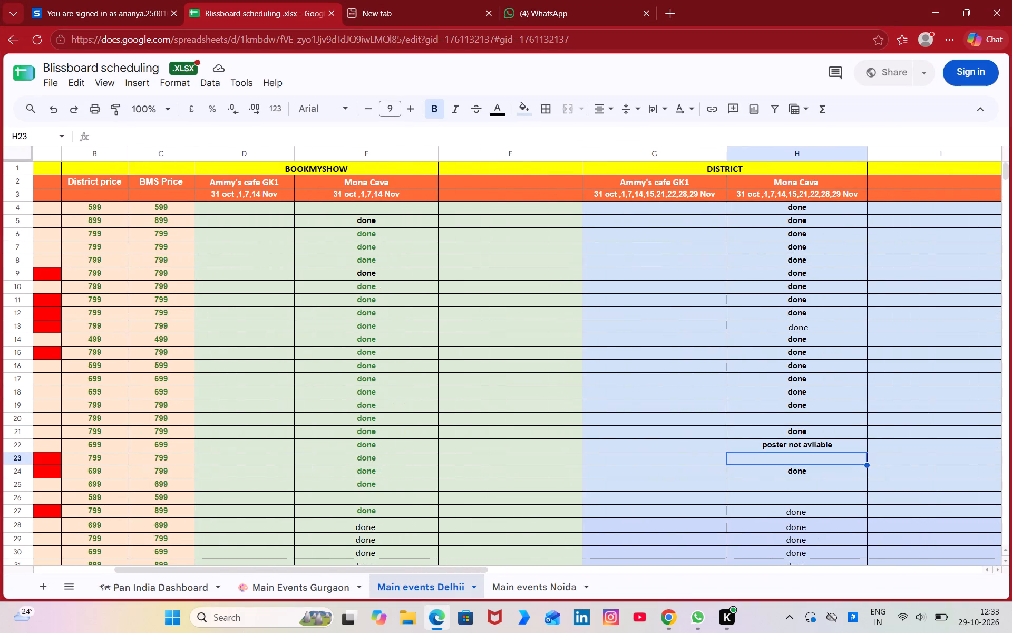
{"action": "scroll", "coordinate": [751, 454], "scroll_direction": "right", "scroll_amount": 4}
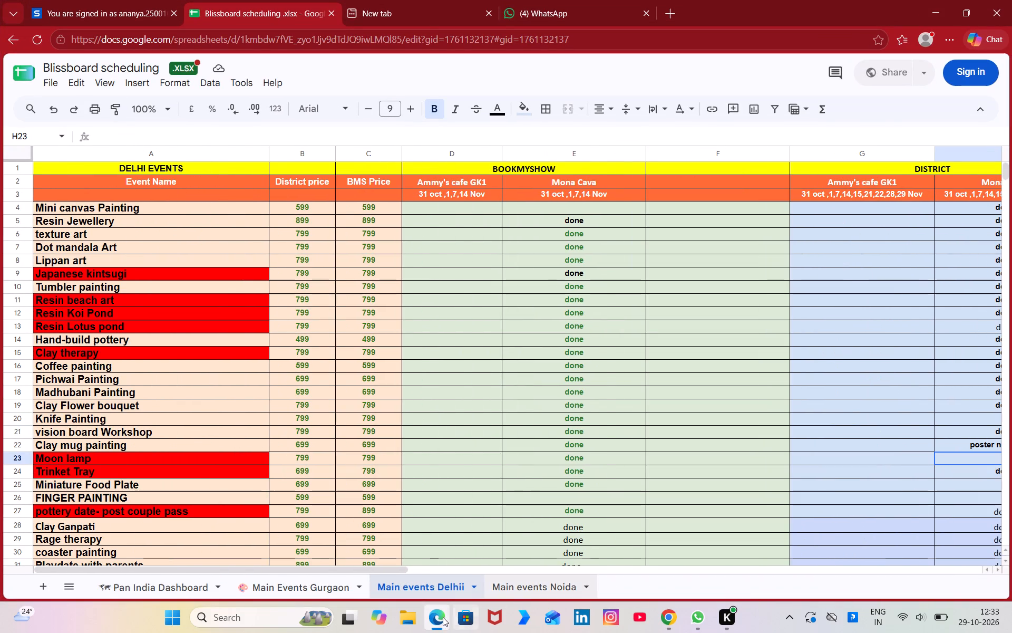
{"action": "left_click", "coordinate": [438, 617]}
{"action": "left_click", "coordinate": [438, 617]}
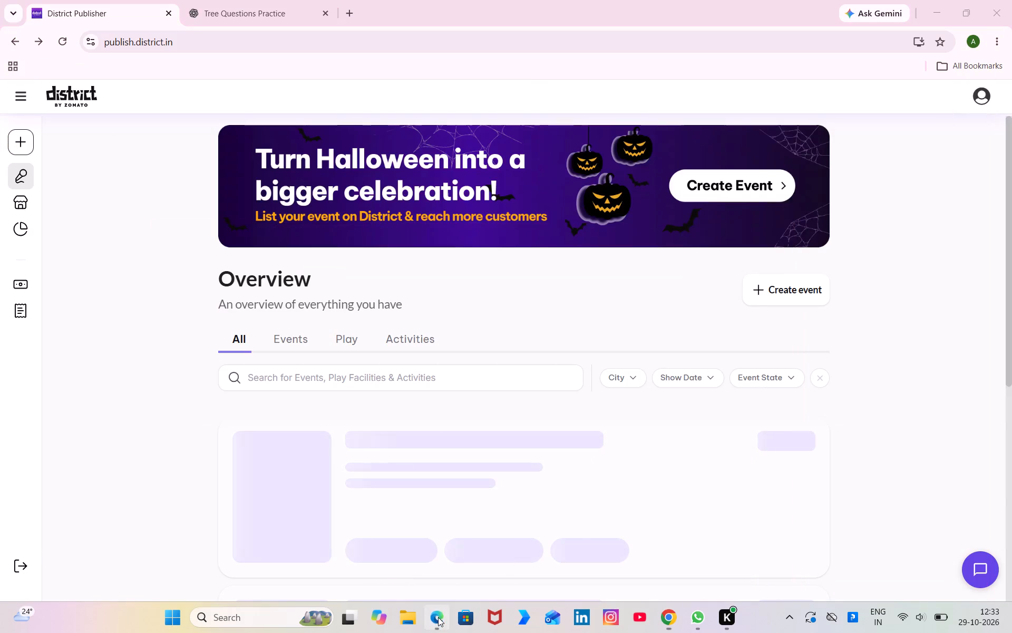
{"action": "left_click", "coordinate": [980, 486]}
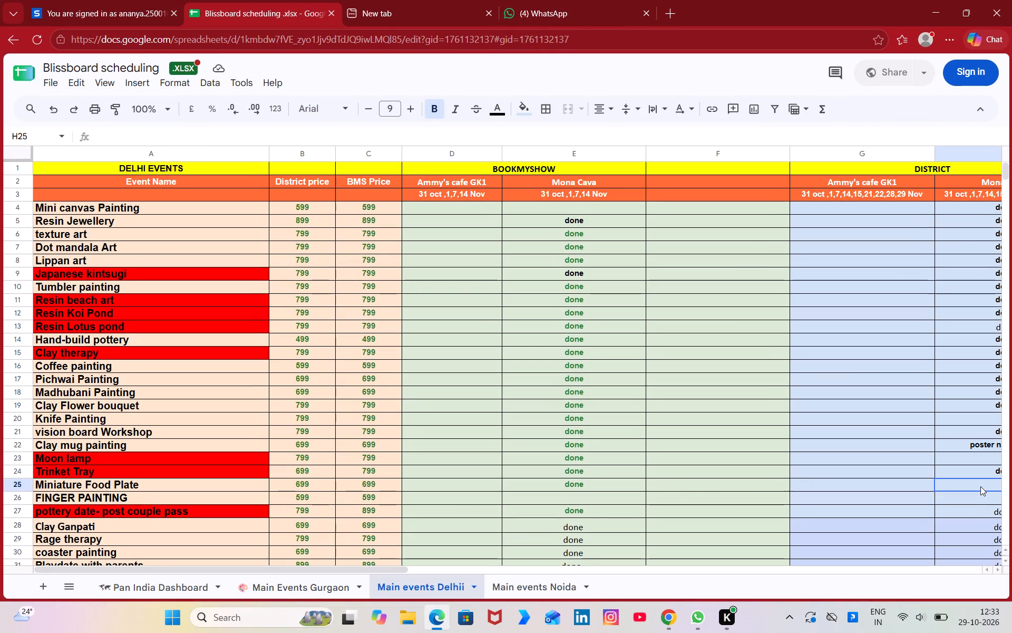
{"action": "scroll", "coordinate": [975, 470], "scroll_direction": "down", "scroll_amount": 2}
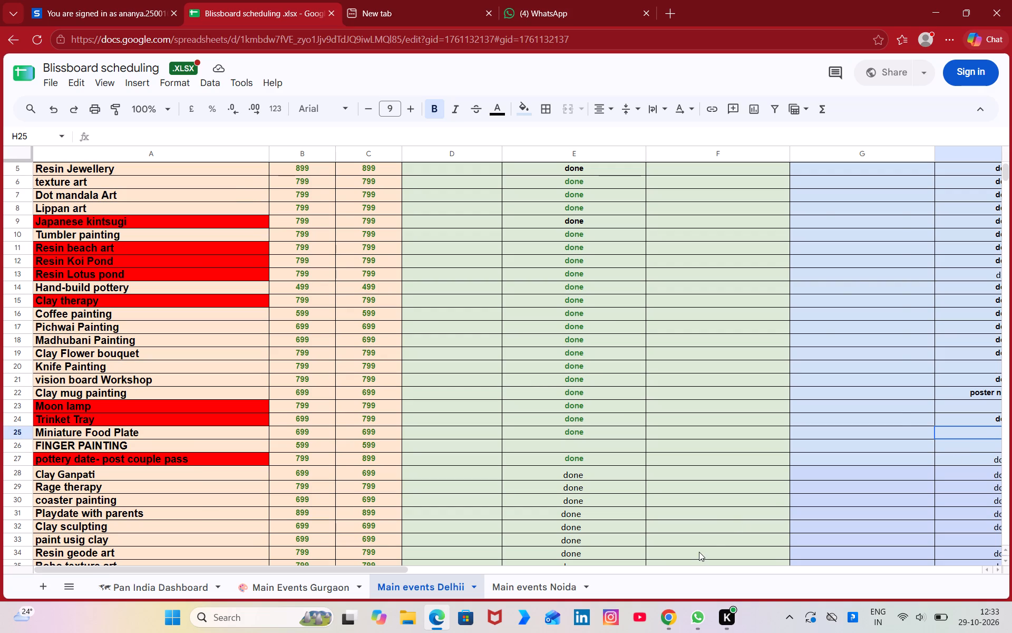
{"action": "scroll", "coordinate": [735, 501], "scroll_direction": "left", "scroll_amount": 3}
{"action": "scroll", "coordinate": [735, 501], "scroll_direction": "right", "scroll_amount": 3}
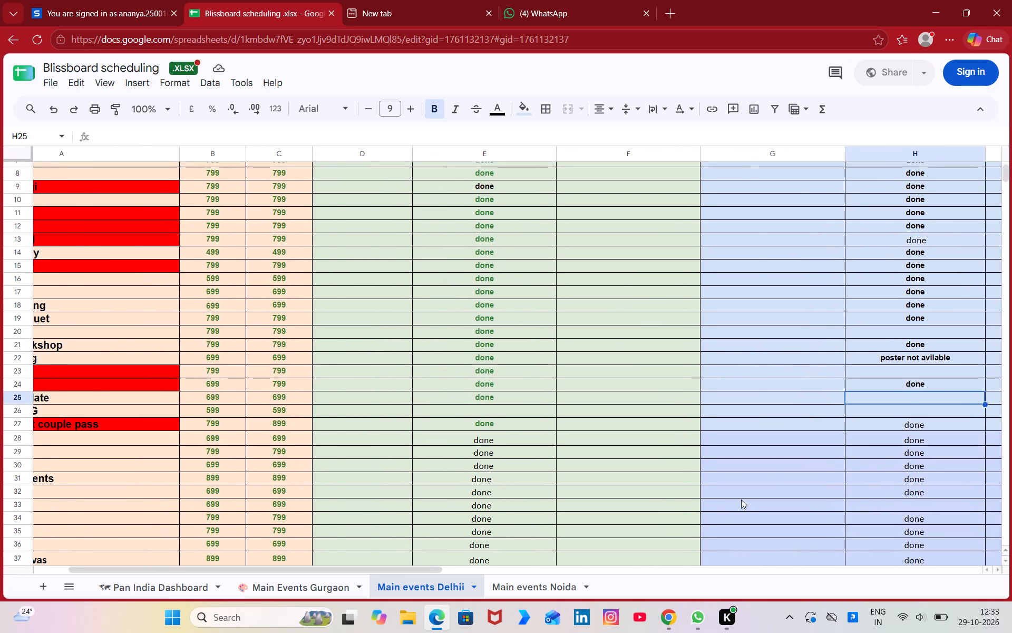
{"action": "scroll", "coordinate": [745, 500], "scroll_direction": "right", "scroll_amount": 3}
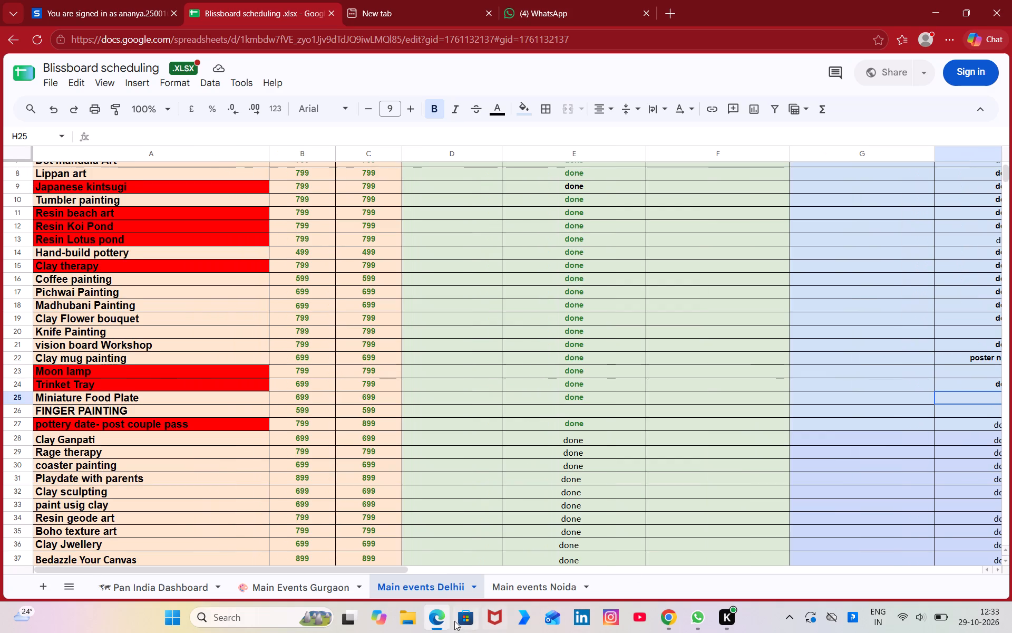
Search the District Publisher events for "Miniature Food Plate" and look through the listings for a Mona Cava one.
{"action": "left_click", "coordinate": [440, 621]}
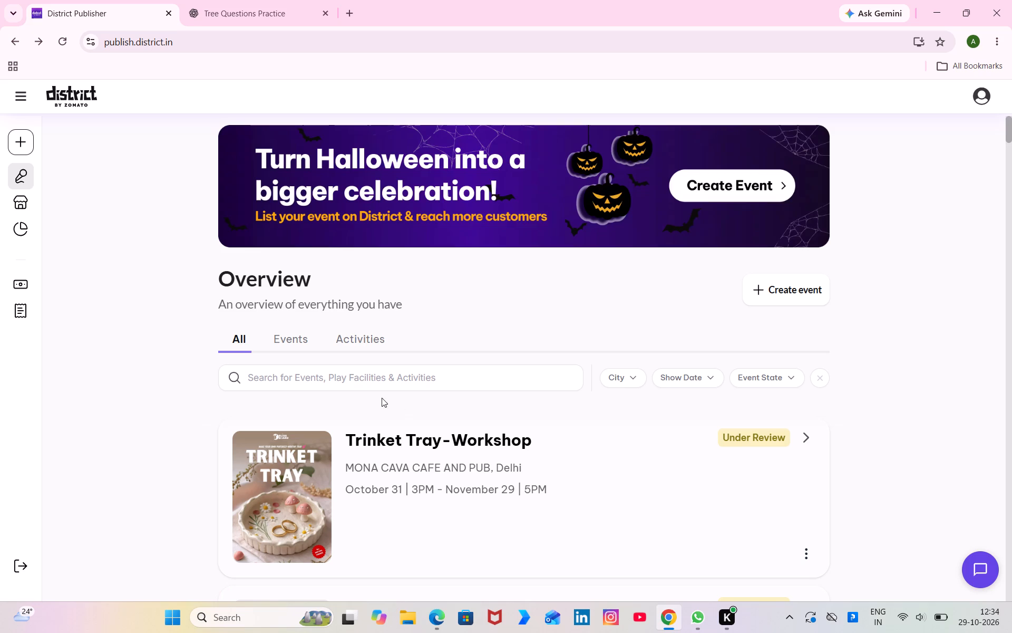
{"action": "left_click", "coordinate": [369, 382]}
{"action": "key", "text": "Right"}
{"action": "type", "text": "Mina"}
{"action": "key", "text": "BackSpace"}
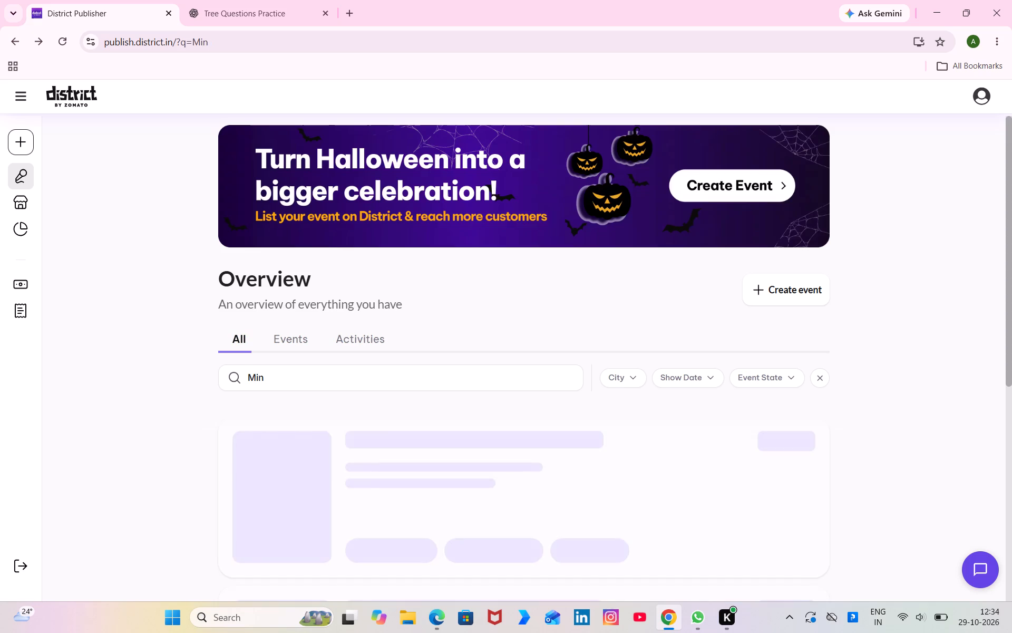
{"action": "type", "text": "iature"}
{"action": "key", "text": "space"}
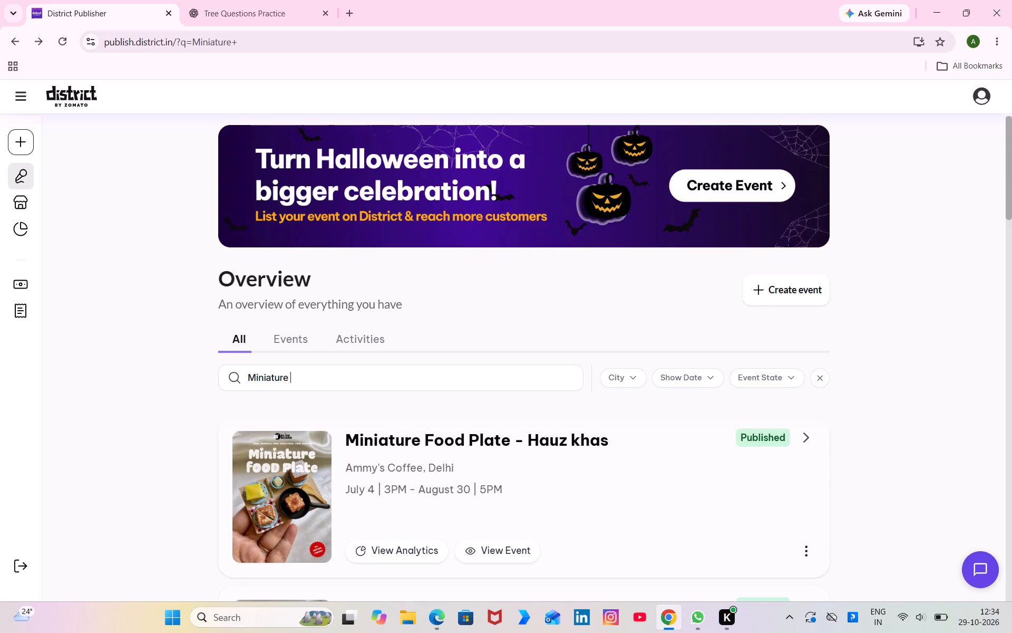
{"action": "type", "text": "Food"}
{"action": "key", "text": "space"}
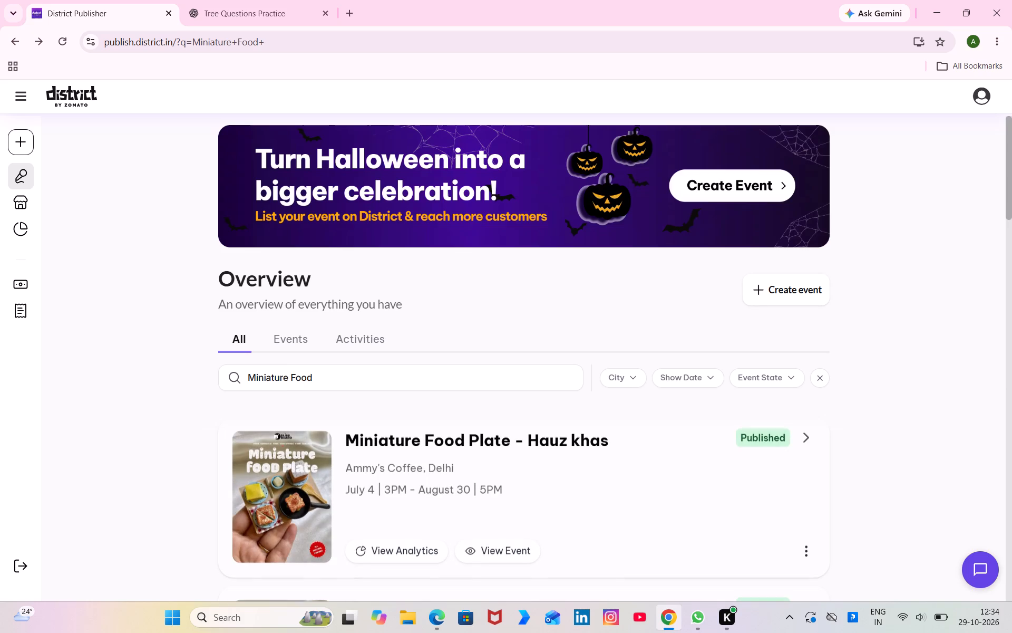
{"action": "type", "text": "Plate"}
{"action": "key", "text": "space"}
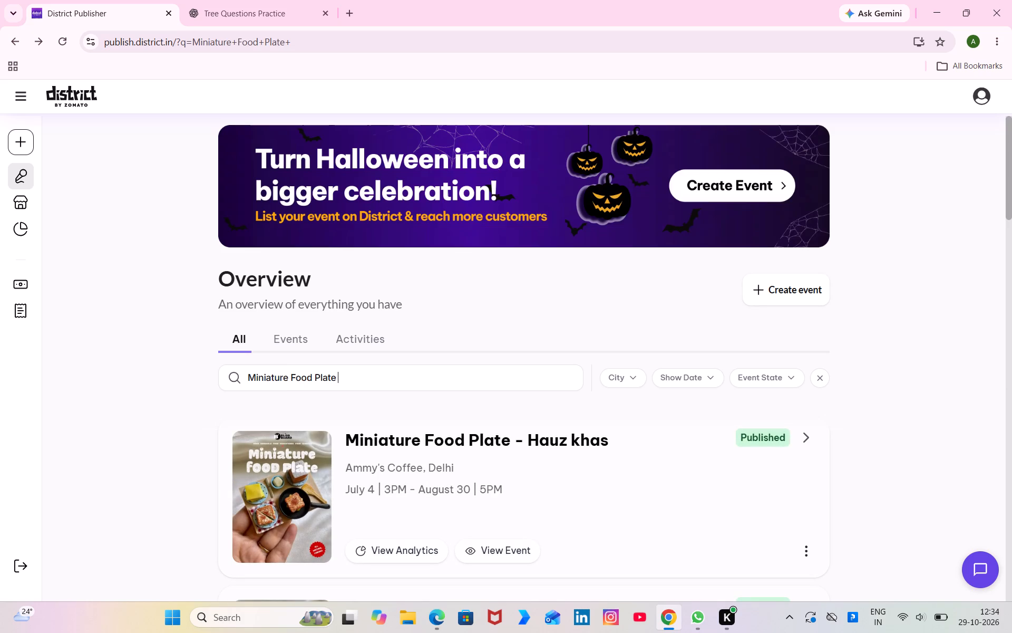
{"action": "scroll", "coordinate": [413, 417], "scroll_direction": "down", "scroll_amount": 3}
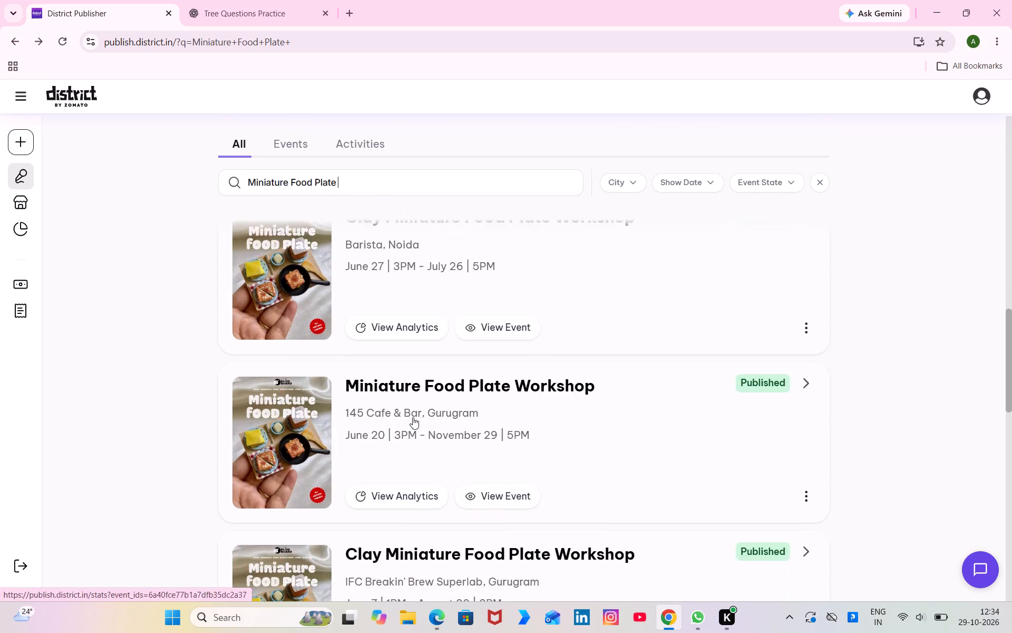
{"action": "scroll", "coordinate": [413, 417], "scroll_direction": "down", "scroll_amount": 1}
{"action": "scroll", "coordinate": [413, 417], "scroll_direction": "up", "scroll_amount": 2}
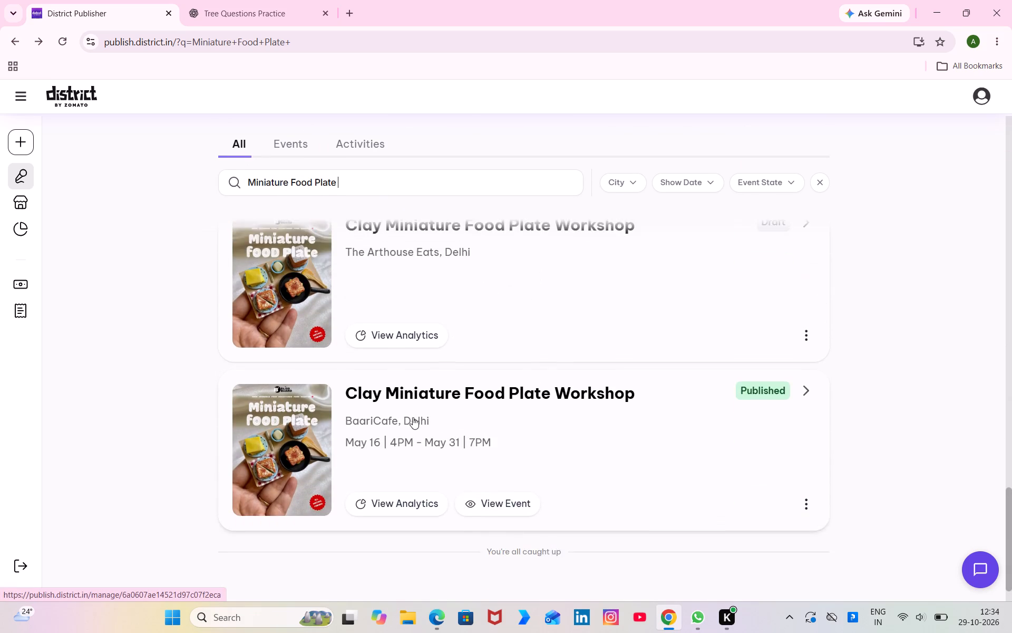
{"action": "scroll", "coordinate": [413, 417], "scroll_direction": "up", "scroll_amount": 6}
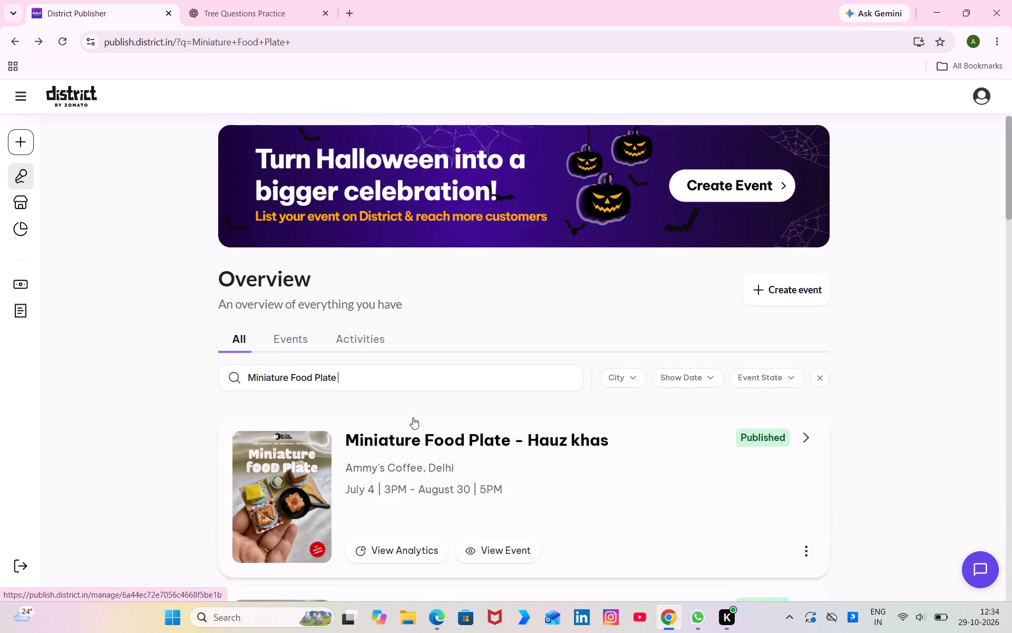
Refine the event search to "Miniature Food Plate-Workshop".
{"action": "key", "text": "minus"}
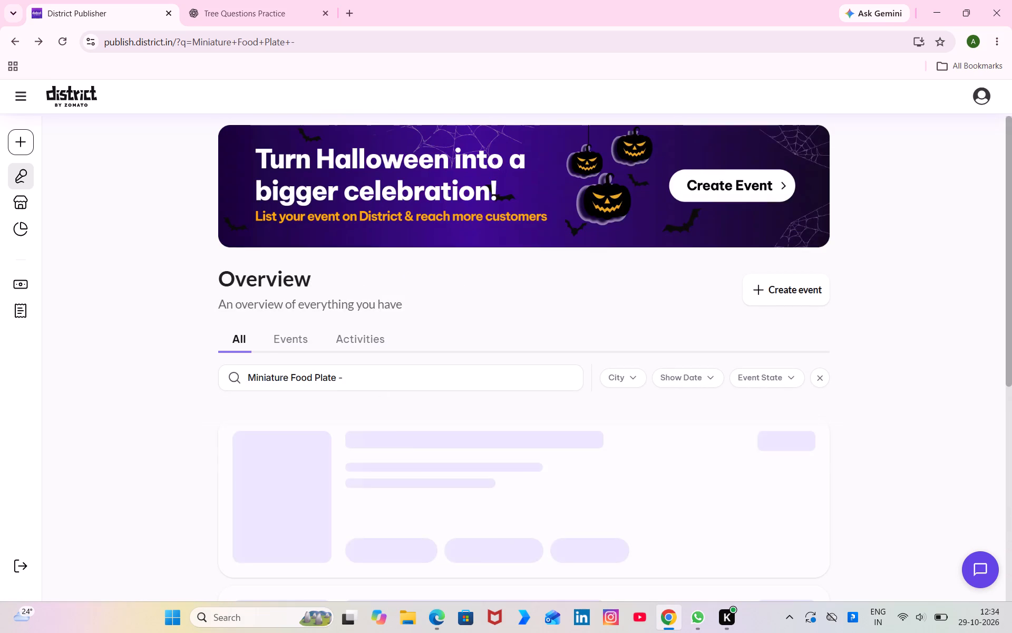
{"action": "key", "text": "BackSpace"}
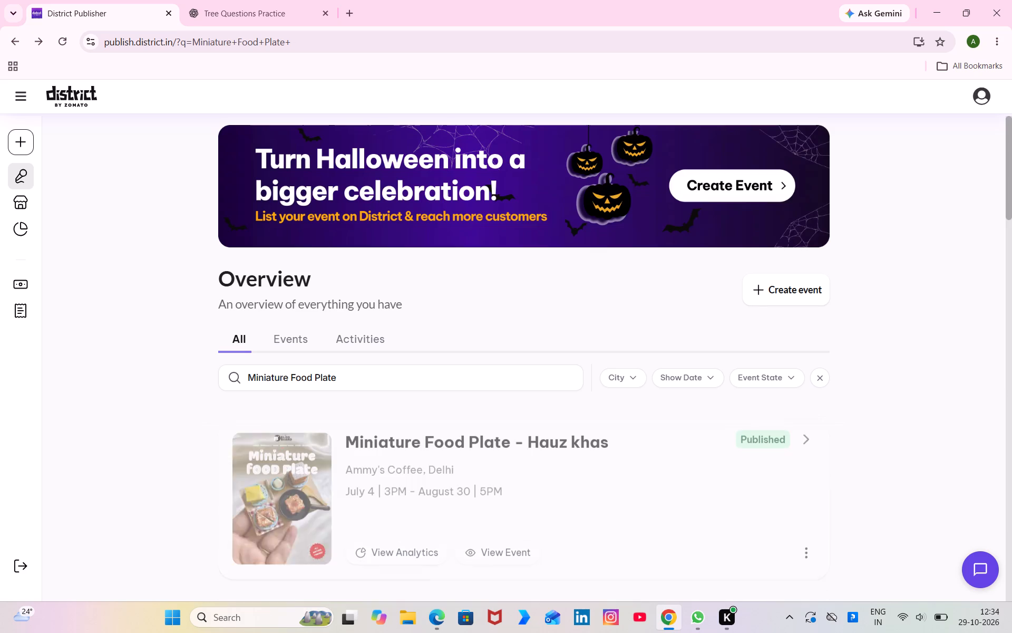
{"action": "key", "text": "BackSpace"}
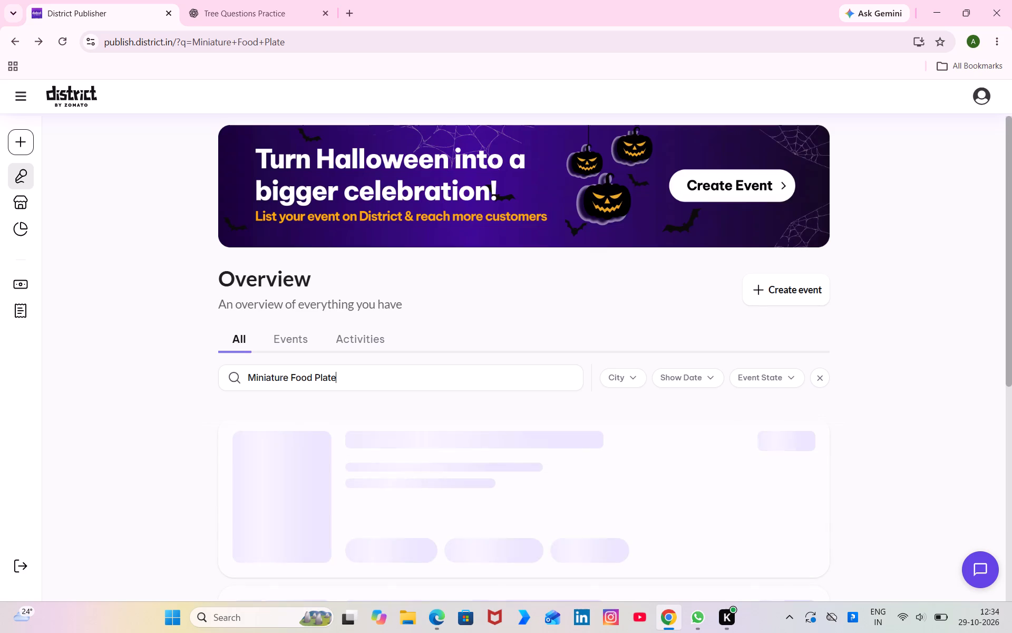
{"action": "key", "text": "space"}
{"action": "key", "text": "BackSpace"}
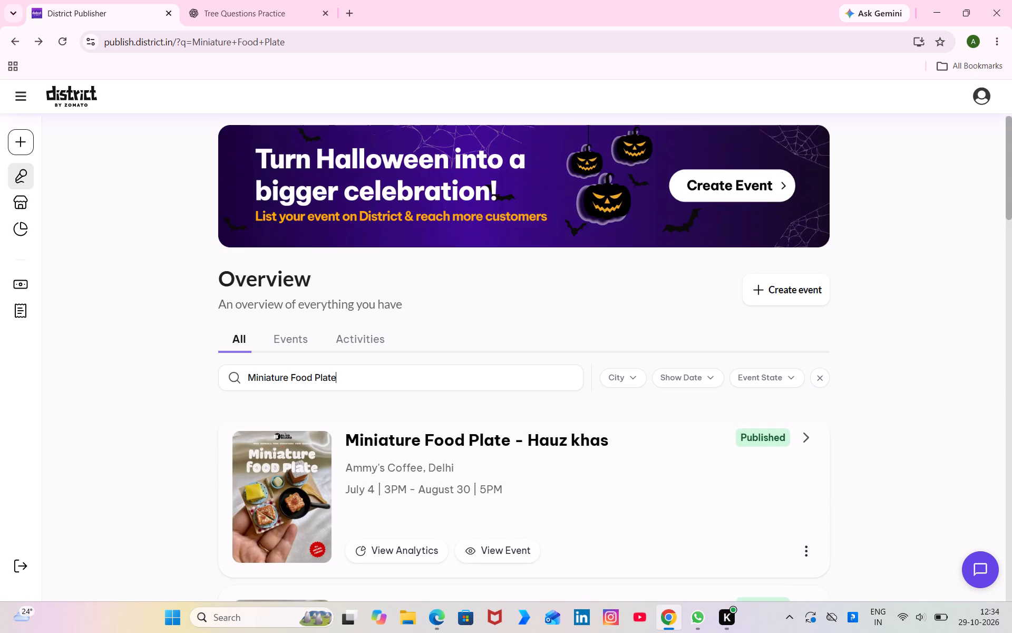
{"action": "key", "text": "minus"}
{"action": "type", "text": "Work"}
{"action": "type", "text": "shop"}
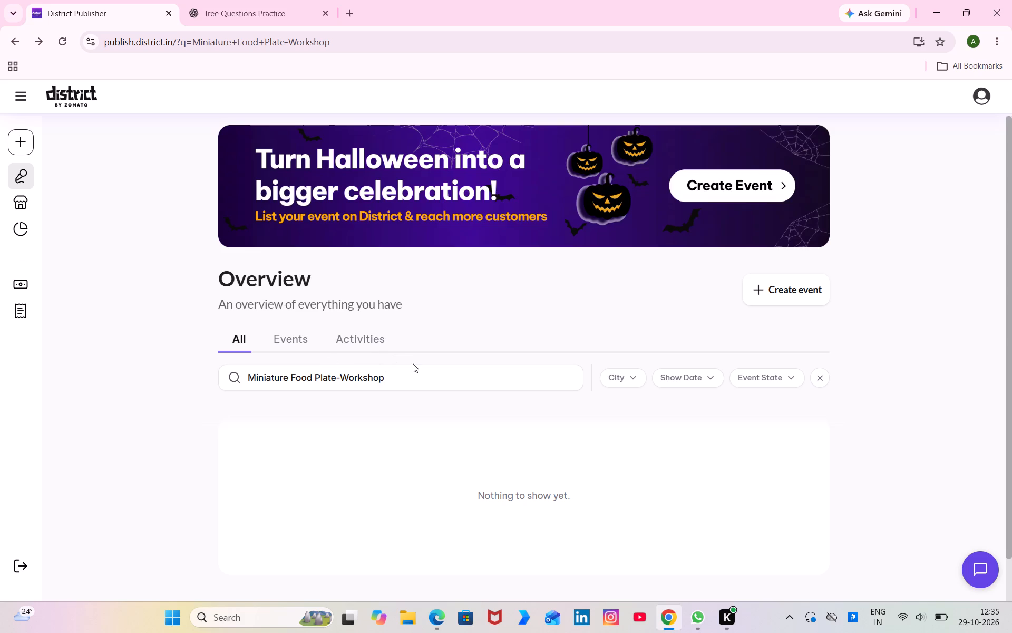
Clear the Miniature Food Plate text from the event search.
{"action": "key", "text": "BackSpace"}
{"action": "key", "text": "BackSpace"}
{"action": "key", "text": "BackSpace"}
{"action": "key", "text": "BackSpace"}
{"action": "key", "text": "BackSpace"}
{"action": "key", "text": "BackSpace"}
{"action": "key", "text": "BackSpace"}
{"action": "key", "text": "BackSpace"}
{"action": "key", "text": "BackSpace"}
{"action": "key", "text": "BackSpace"}
{"action": "key", "text": "BackSpace"}
{"action": "key", "text": "BackSpace"}
{"action": "key", "text": "BackSpace"}
{"action": "key", "text": "BackSpace"}
{"action": "key", "text": "BackSpace"}
{"action": "key", "text": "BackSpace"}
{"action": "key", "text": "BackSpace"}
{"action": "key", "text": "BackSpace"}
{"action": "key", "text": "BackSpace"}
{"action": "key", "text": "BackSpace"}
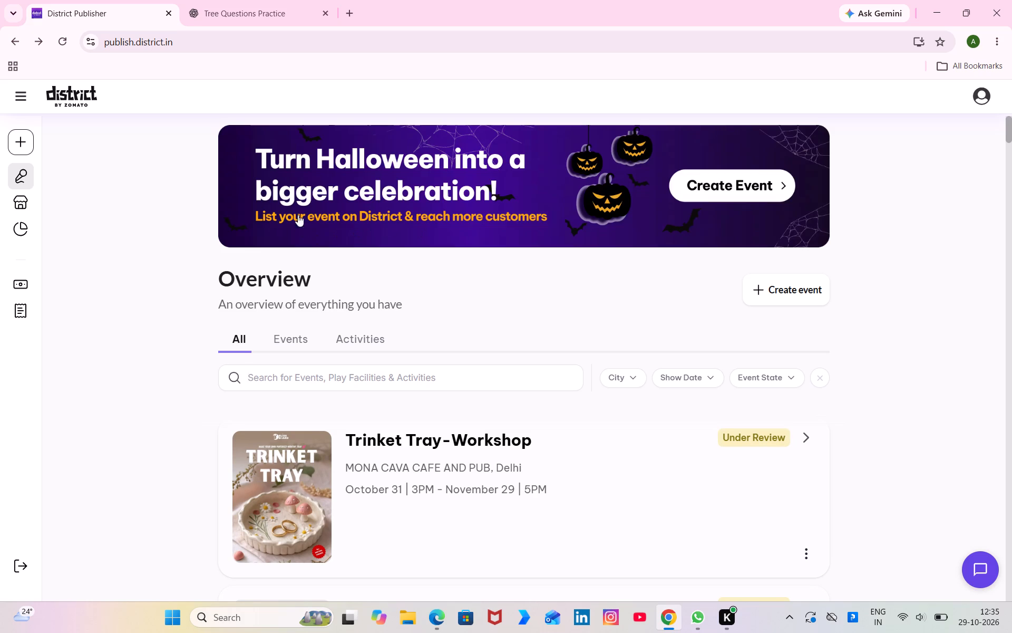
Recheck the workshop names in the Blissboard sheet and search the District Publisher events for "Canvas".
{"action": "left_click", "coordinate": [433, 617]}
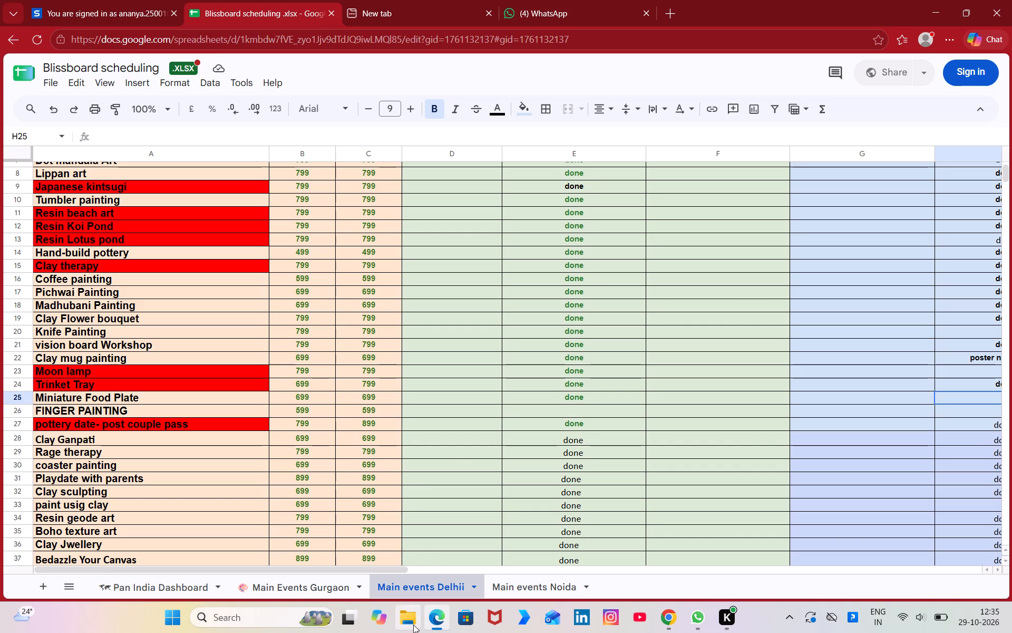
{"action": "left_click", "coordinate": [437, 615]}
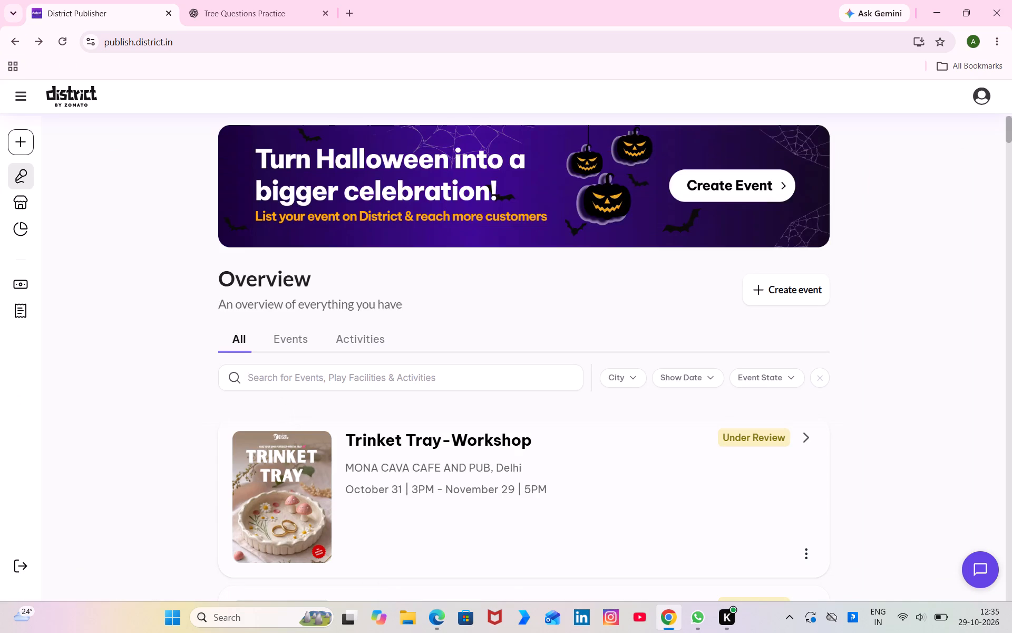
{"action": "type", "text": "Canvas"}
{"action": "key", "text": "space"}
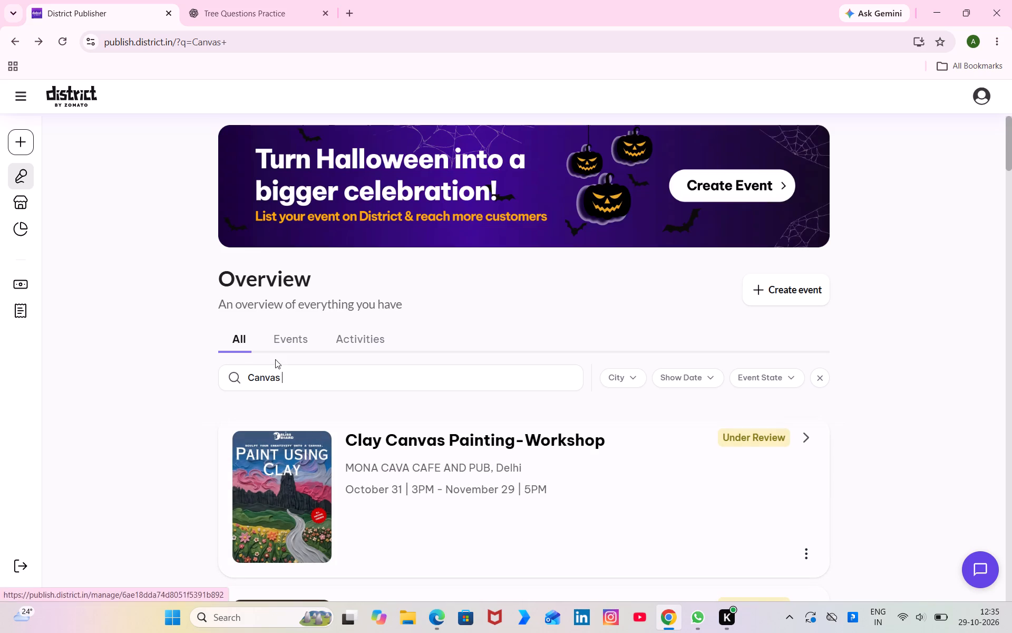
Clear the "Canvas" search and look through the full event list.
{"action": "left_click", "coordinate": [278, 372]}
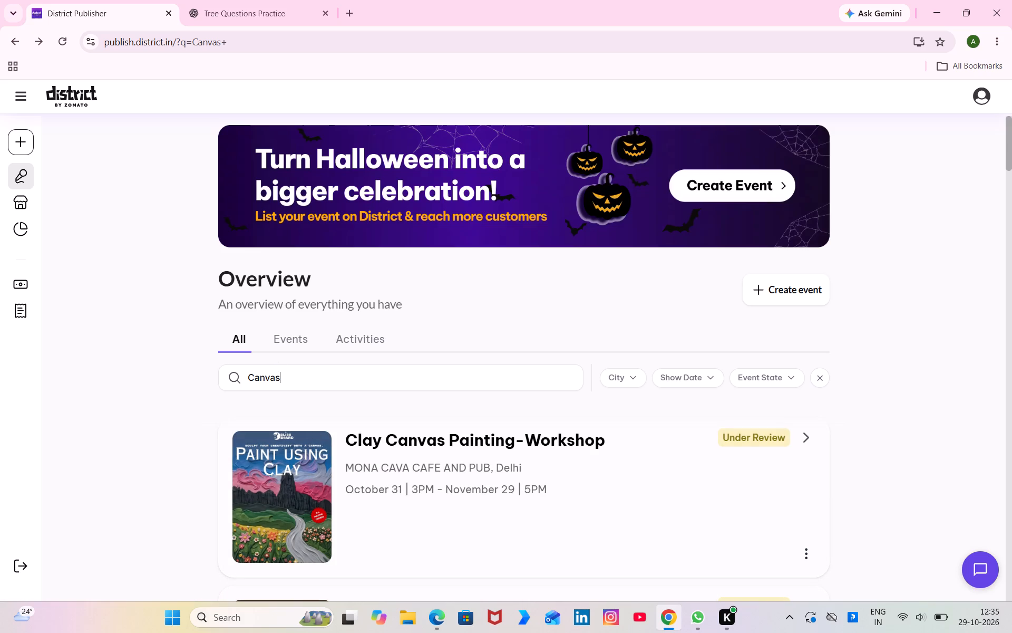
{"action": "key", "text": "BackSpace"}
{"action": "key", "text": "BackSpace"}
{"action": "key", "text": "BackSpace"}
{"action": "key", "text": "BackSpace"}
{"action": "key", "text": "BackSpace"}
{"action": "key", "text": "BackSpace"}
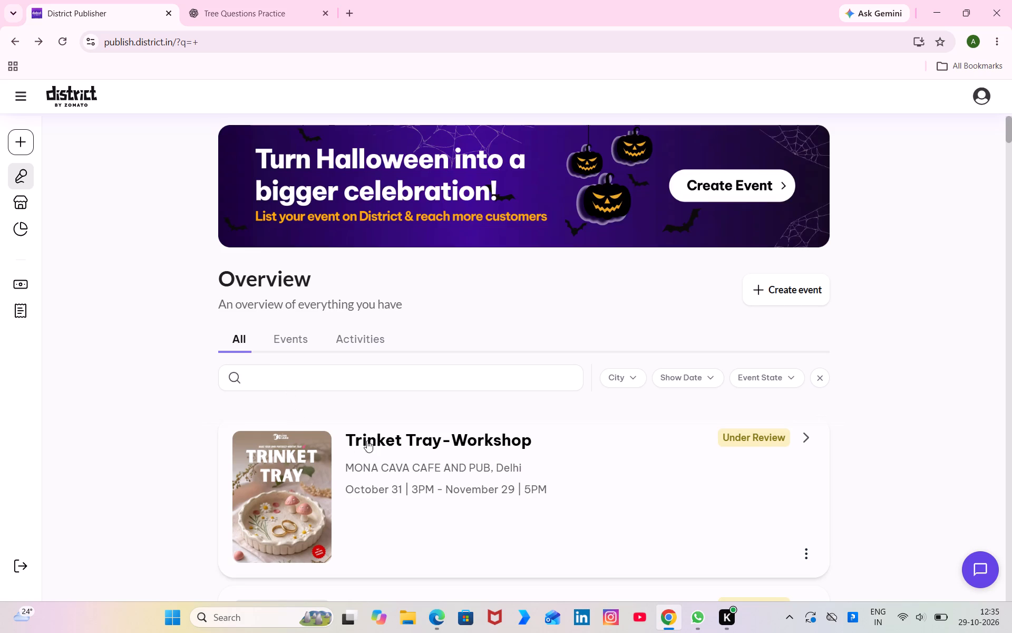
{"action": "scroll", "coordinate": [382, 441], "scroll_direction": "down", "scroll_amount": 1}
{"action": "scroll", "coordinate": [382, 441], "scroll_direction": "up", "scroll_amount": 1}
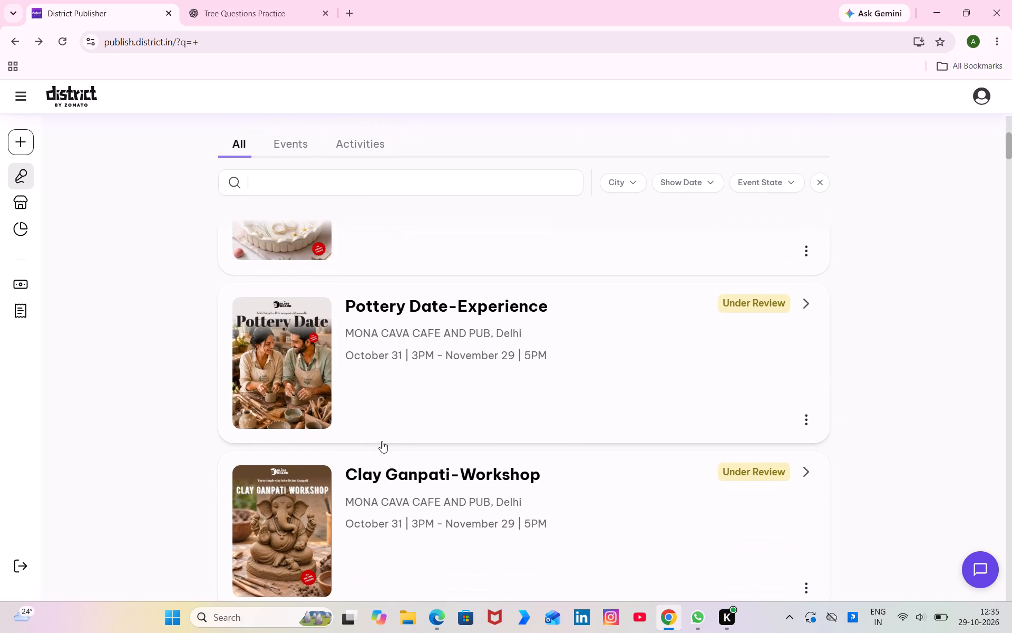
Search the District Publisher events for "Painting" and look through the matching Mona Cava listings.
{"action": "scroll", "coordinate": [382, 441], "scroll_direction": "up", "scroll_amount": 2}
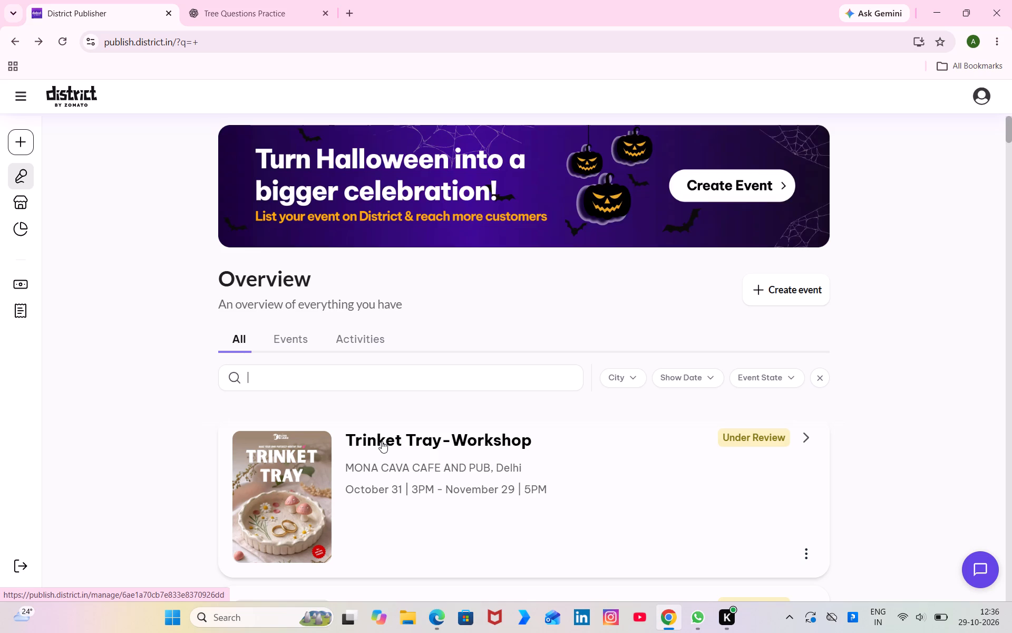
{"action": "type", "text": "Painting"}
{"action": "key", "text": "space"}
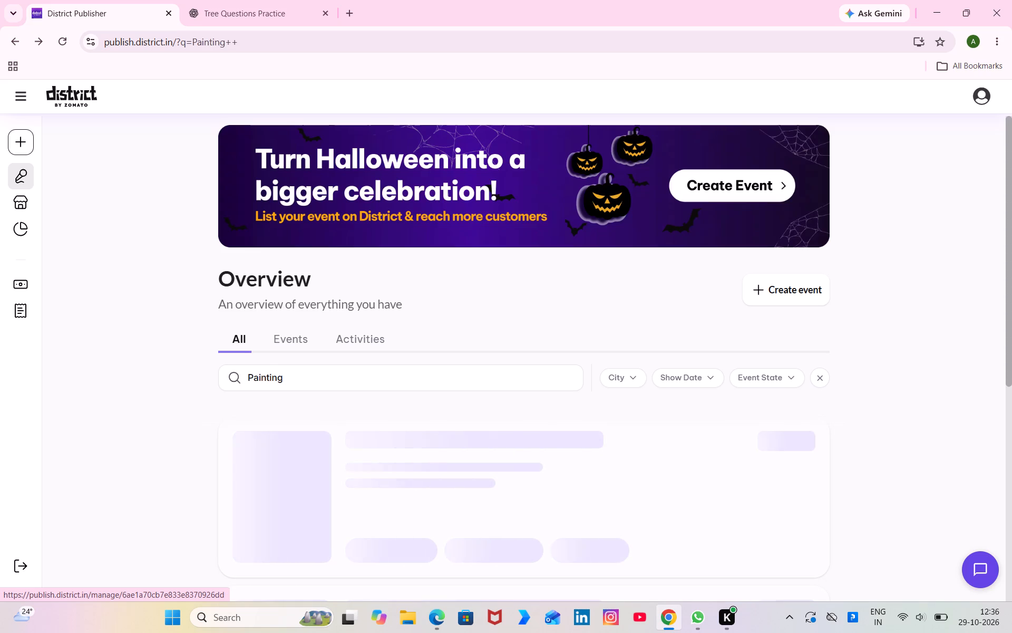
{"action": "key", "text": "BackSpace"}
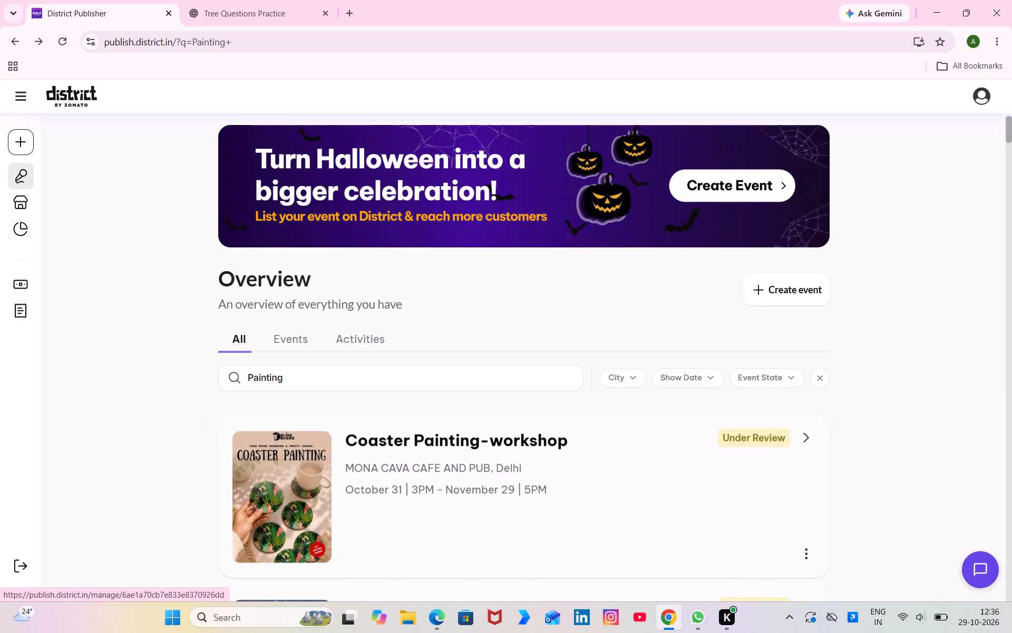
{"action": "scroll", "coordinate": [413, 497], "scroll_direction": "down", "scroll_amount": 3}
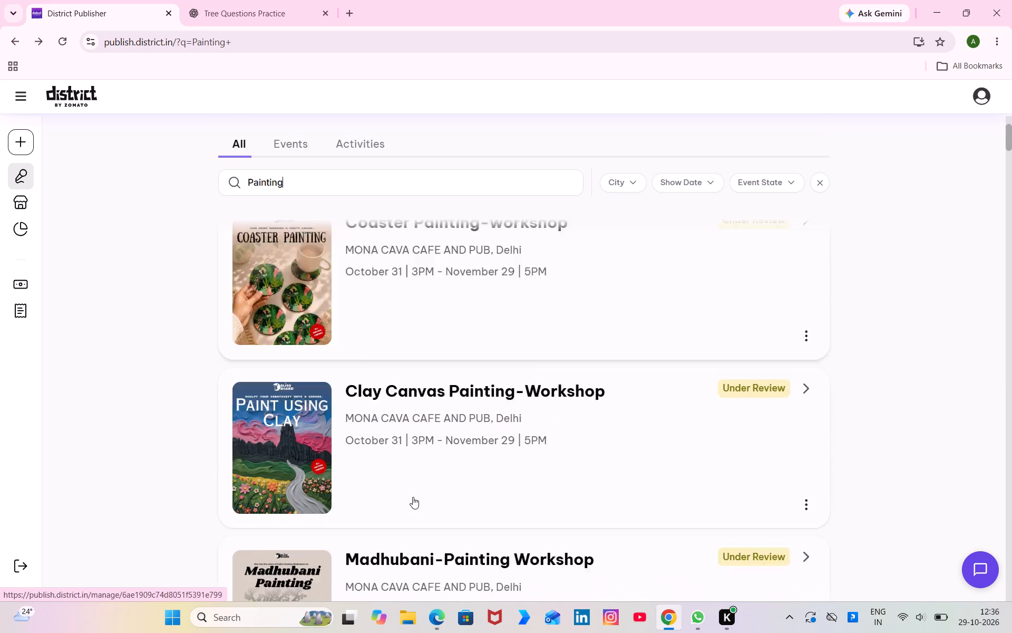
{"action": "scroll", "coordinate": [413, 497], "scroll_direction": "up", "scroll_amount": 3}
{"action": "scroll", "coordinate": [413, 497], "scroll_direction": "down", "scroll_amount": 3}
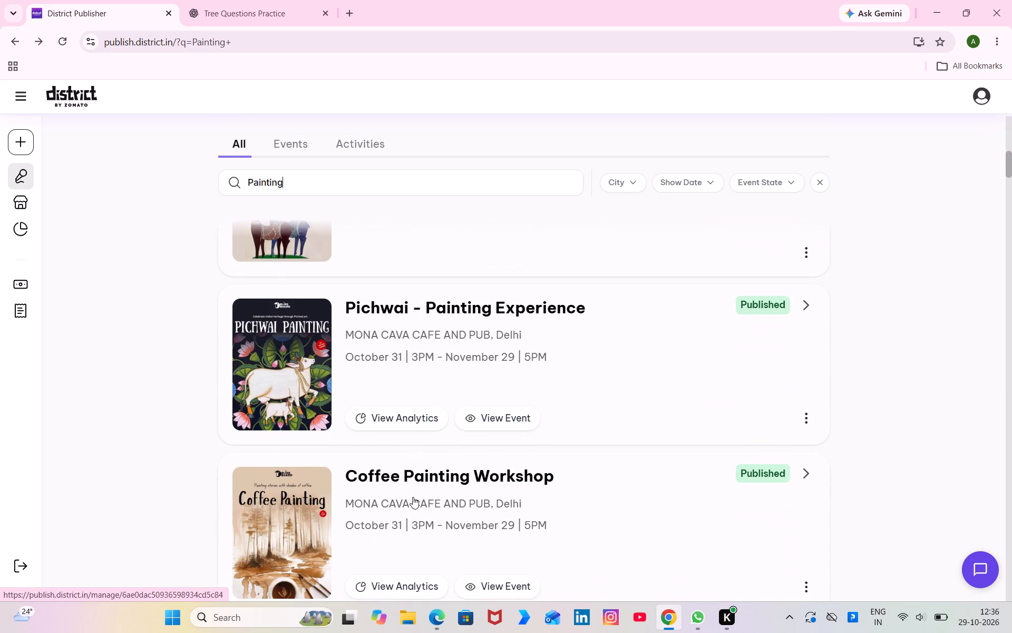
{"action": "scroll", "coordinate": [413, 497], "scroll_direction": "down", "scroll_amount": 1}
{"action": "scroll", "coordinate": [413, 497], "scroll_direction": "up", "scroll_amount": 8}
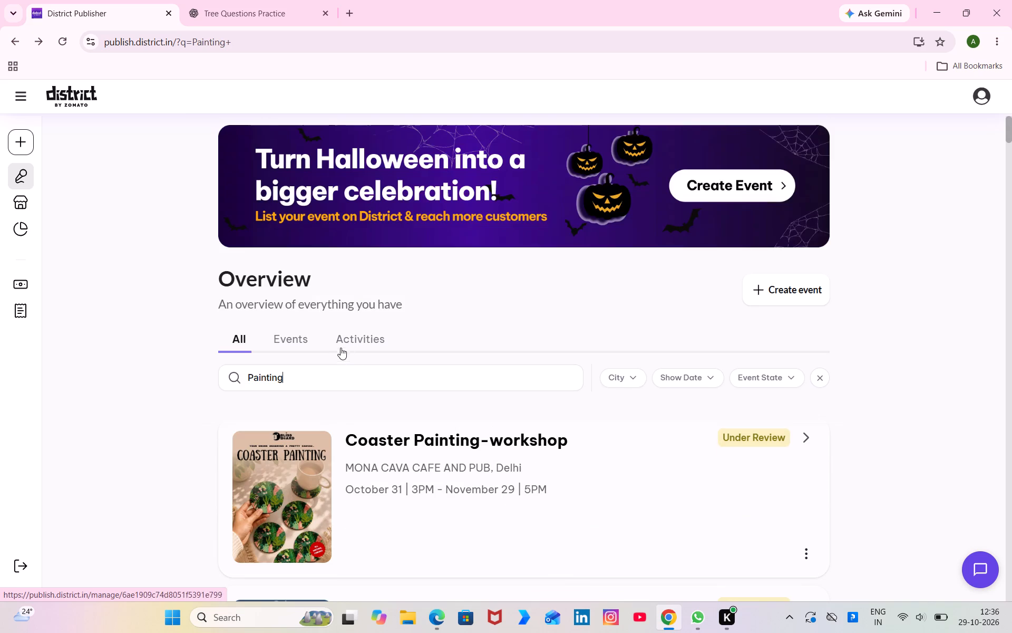
Replace the event search with "Clay" and look through the matching workshop listings and their venues.
{"action": "key", "text": "BackSpace"}
{"action": "key", "text": "BackSpace"}
{"action": "key", "text": "BackSpace"}
{"action": "key", "text": "BackSpace"}
{"action": "key", "text": "BackSpace"}
{"action": "key", "text": "BackSpace"}
{"action": "key", "text": "BackSpace"}
{"action": "key", "text": "BackSpace"}
{"action": "key", "text": "BackSpace"}
{"action": "key", "text": "BackSpace"}
{"action": "key", "text": "BackSpace"}
{"action": "key", "text": "BackSpace"}
{"action": "key", "text": "BackSpace"}
{"action": "key", "text": "BackSpace"}
{"action": "key", "text": "BackSpace"}
{"action": "key", "text": "BackSpace"}
{"action": "key", "text": "BackSpace"}
{"action": "key", "text": "BackSpace"}
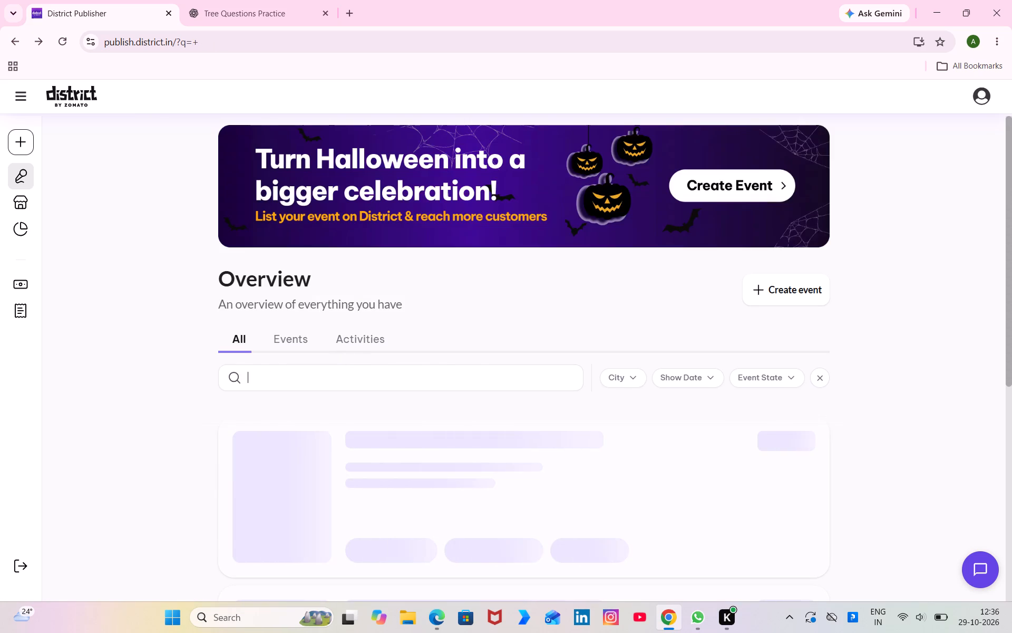
{"action": "type", "text": "Clay"}
{"action": "key", "text": "space"}
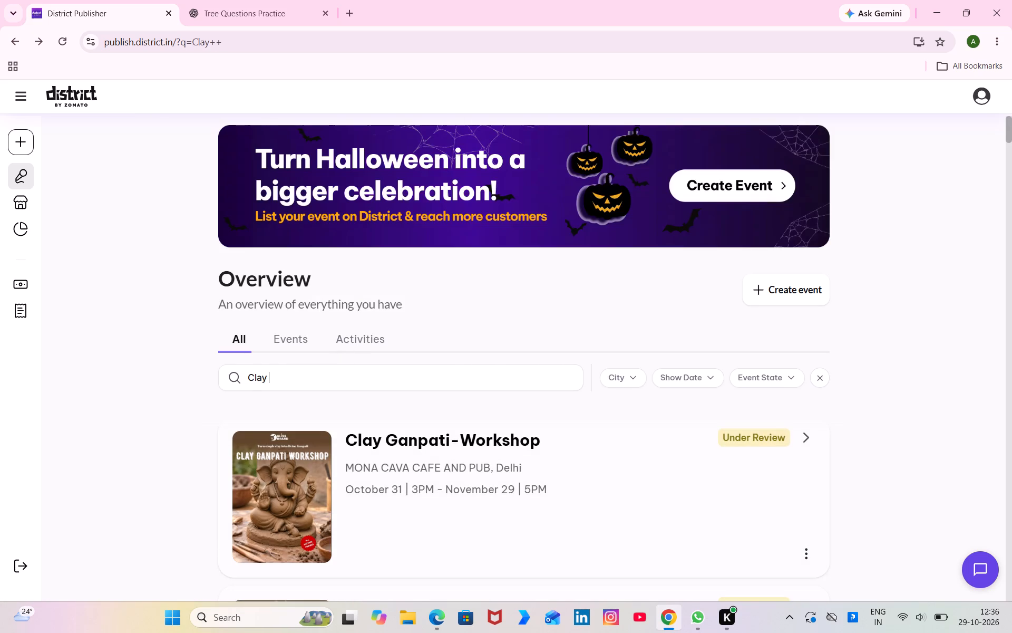
{"action": "scroll", "coordinate": [379, 408], "scroll_direction": "down", "scroll_amount": 3}
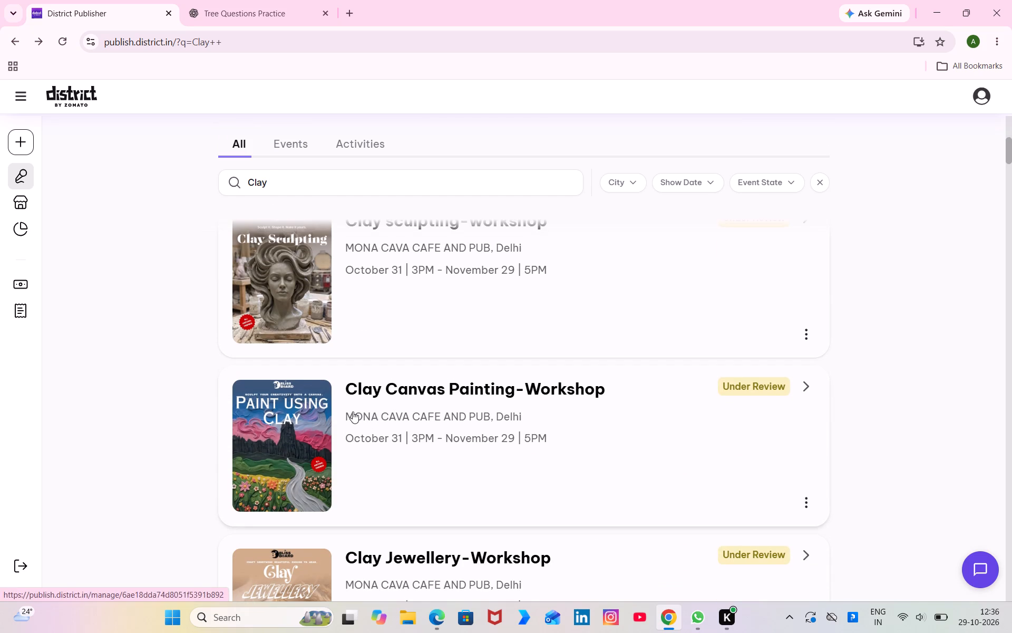
{"action": "scroll", "coordinate": [359, 423], "scroll_direction": "right", "scroll_amount": 1}
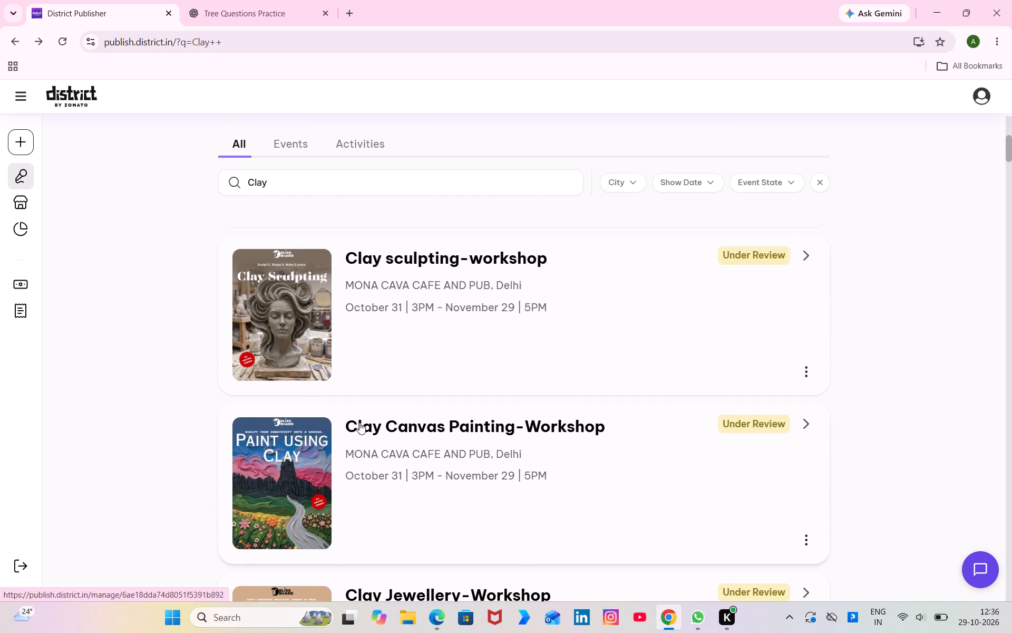
{"action": "scroll", "coordinate": [359, 423], "scroll_direction": "right", "scroll_amount": 1}
{"action": "scroll", "coordinate": [359, 423], "scroll_direction": "down", "scroll_amount": 1}
{"action": "scroll", "coordinate": [359, 423], "scroll_direction": "up", "scroll_amount": 1}
{"action": "scroll", "coordinate": [359, 423], "scroll_direction": "down", "scroll_amount": 1}
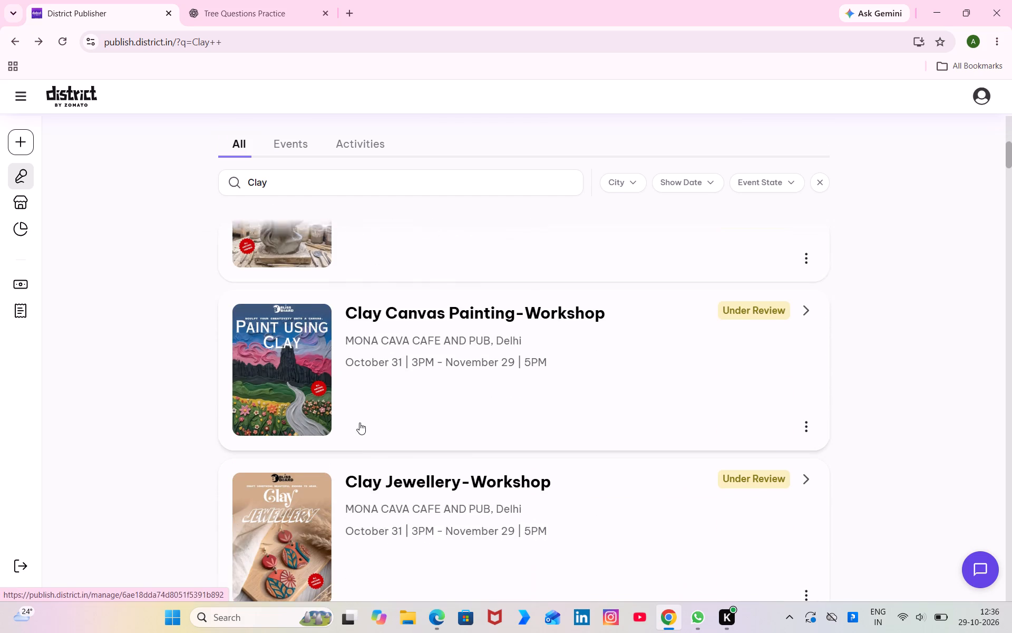
{"action": "scroll", "coordinate": [359, 423], "scroll_direction": "down", "scroll_amount": 3}
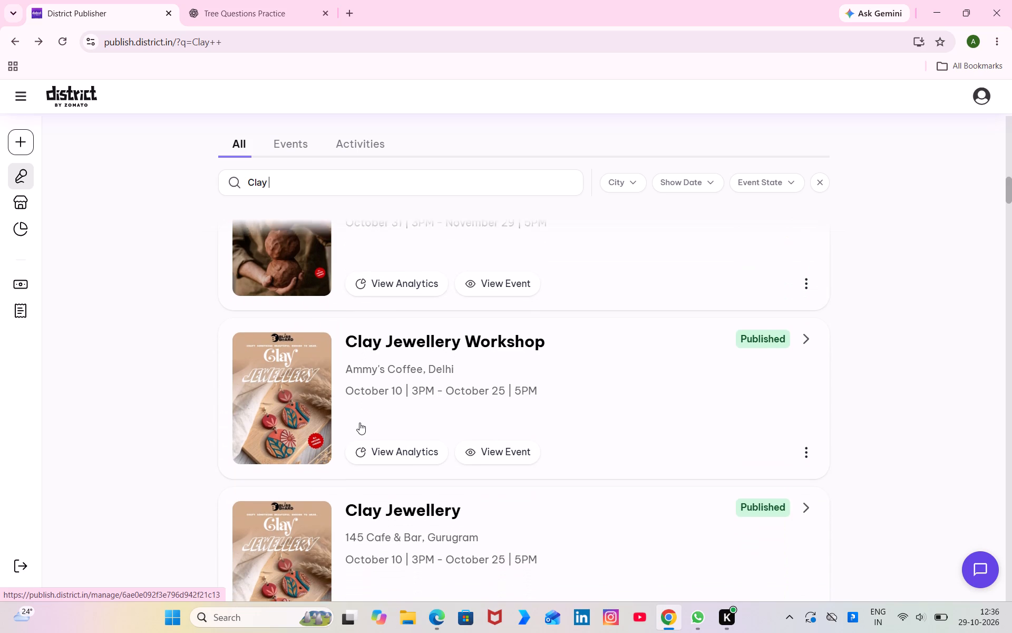
{"action": "scroll", "coordinate": [359, 423], "scroll_direction": "down", "scroll_amount": 2}
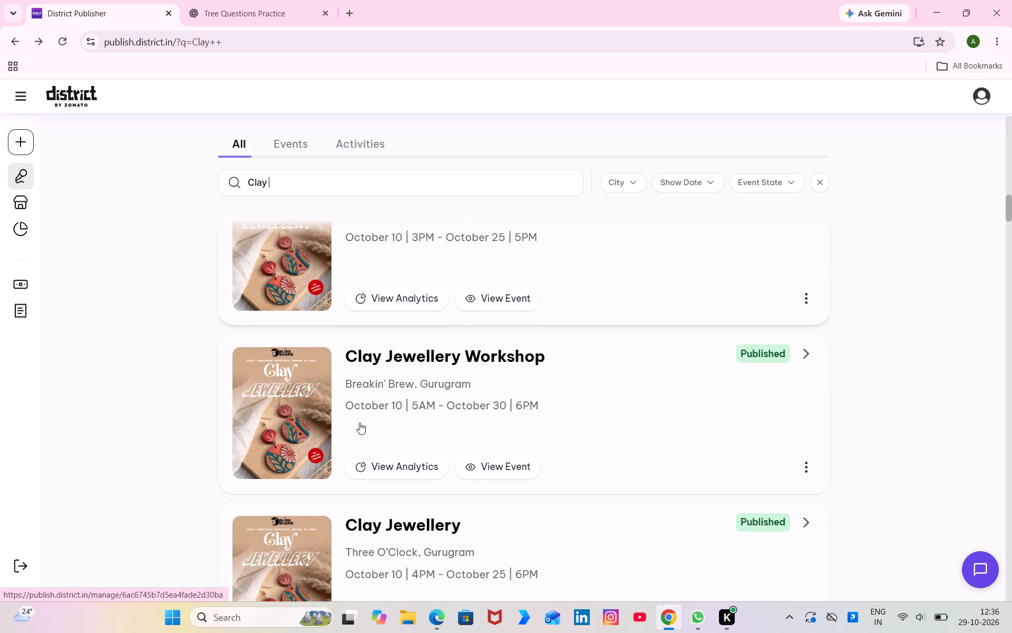